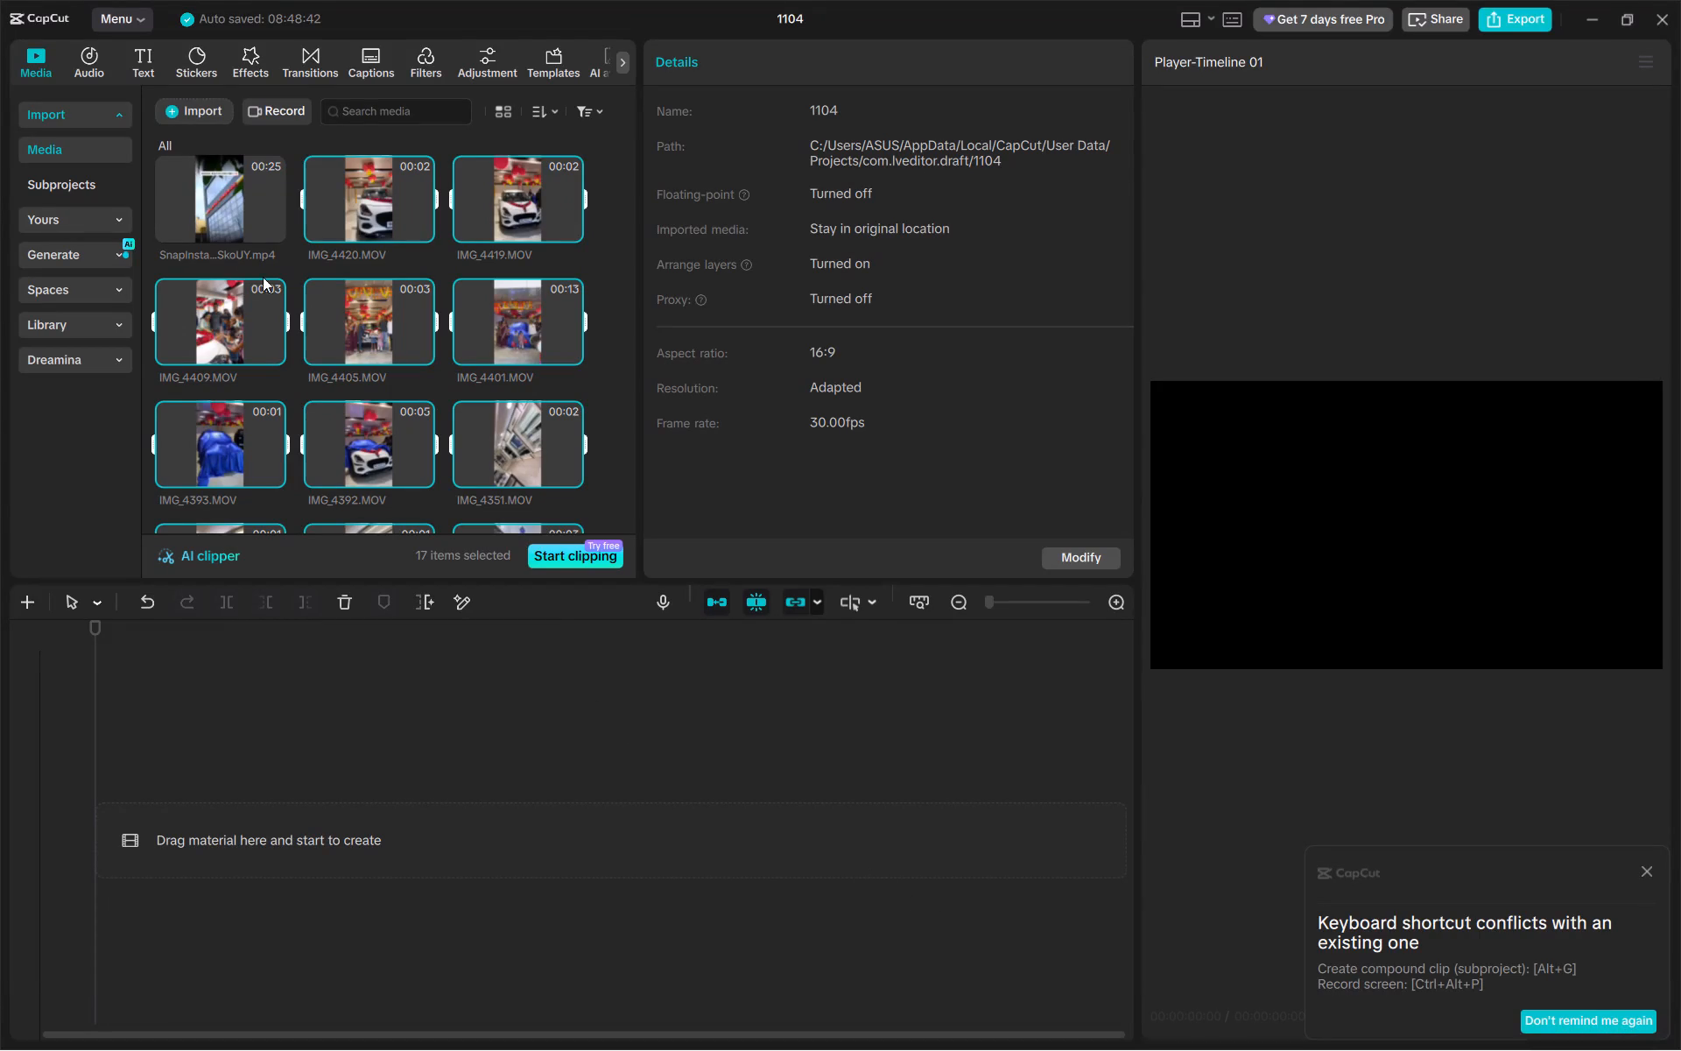
Add the 25-second SnapInsta reference video to the start of the timeline and briefly preview it.
left_click(274, 232)
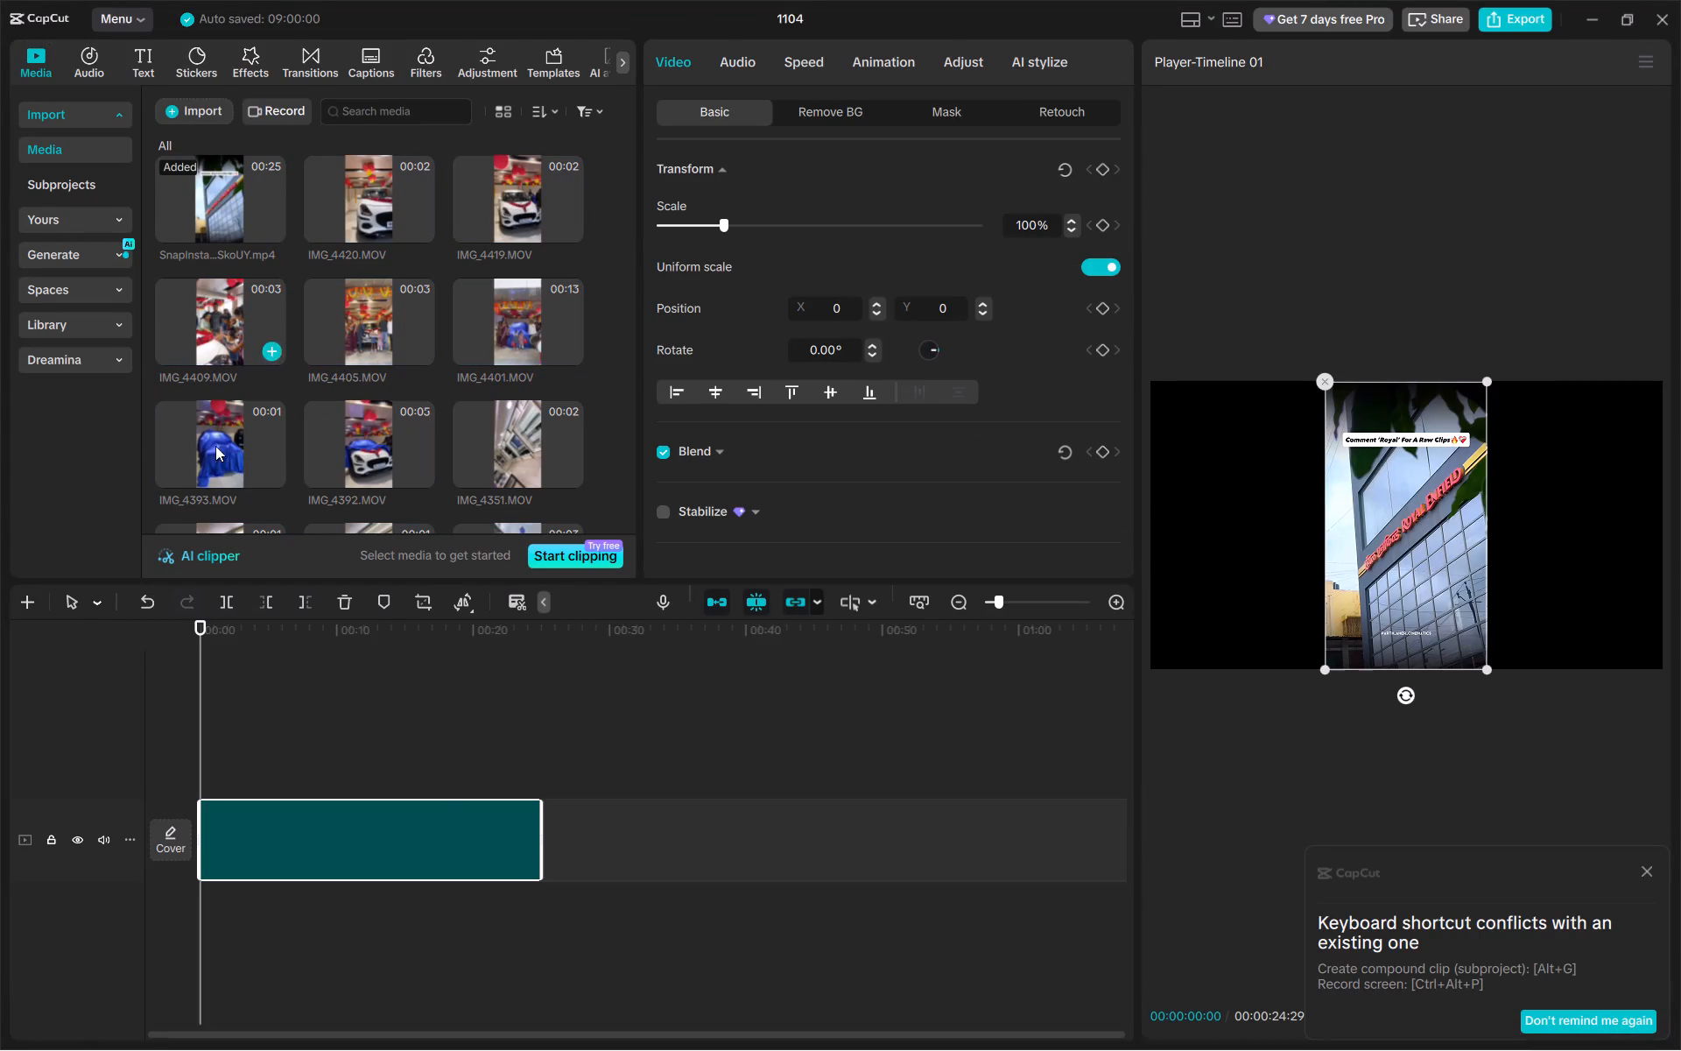
key("space")
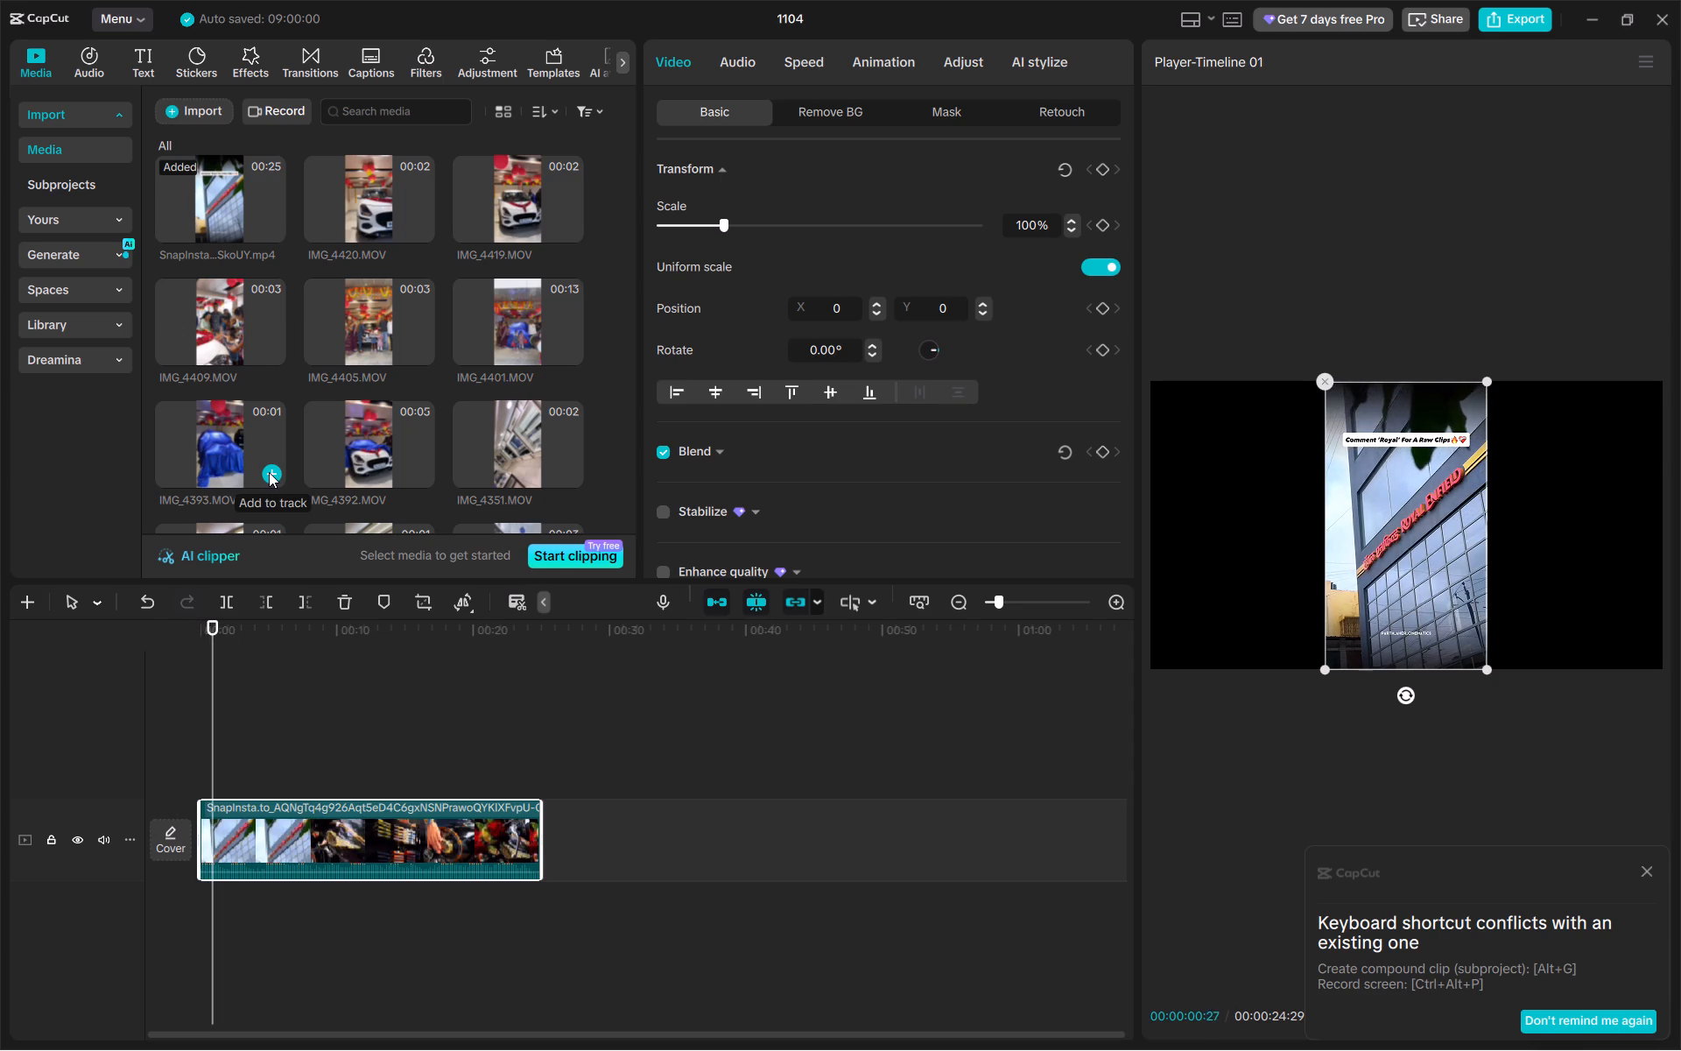
key("space")
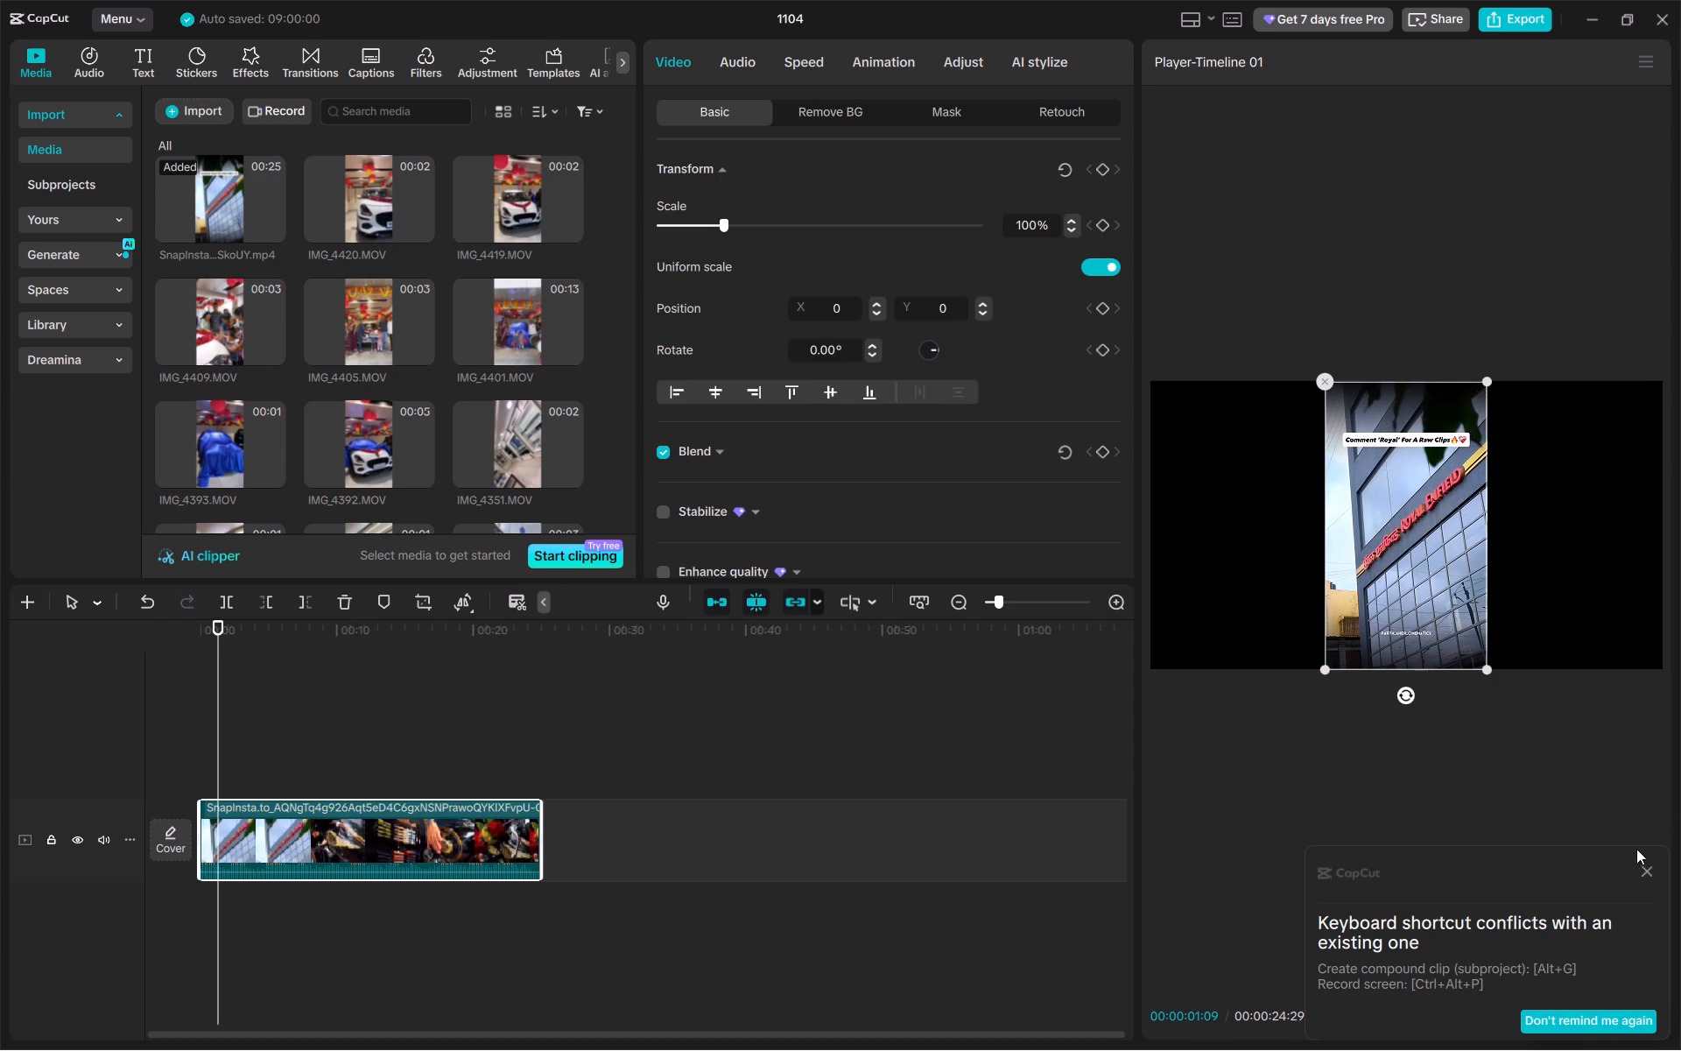
Dismiss the shortcut conflict notice, move the EditPilot widget clear of the player controls and set the aspect ratio to 9:16.
left_click(1646, 865)
left_click(1646, 872)
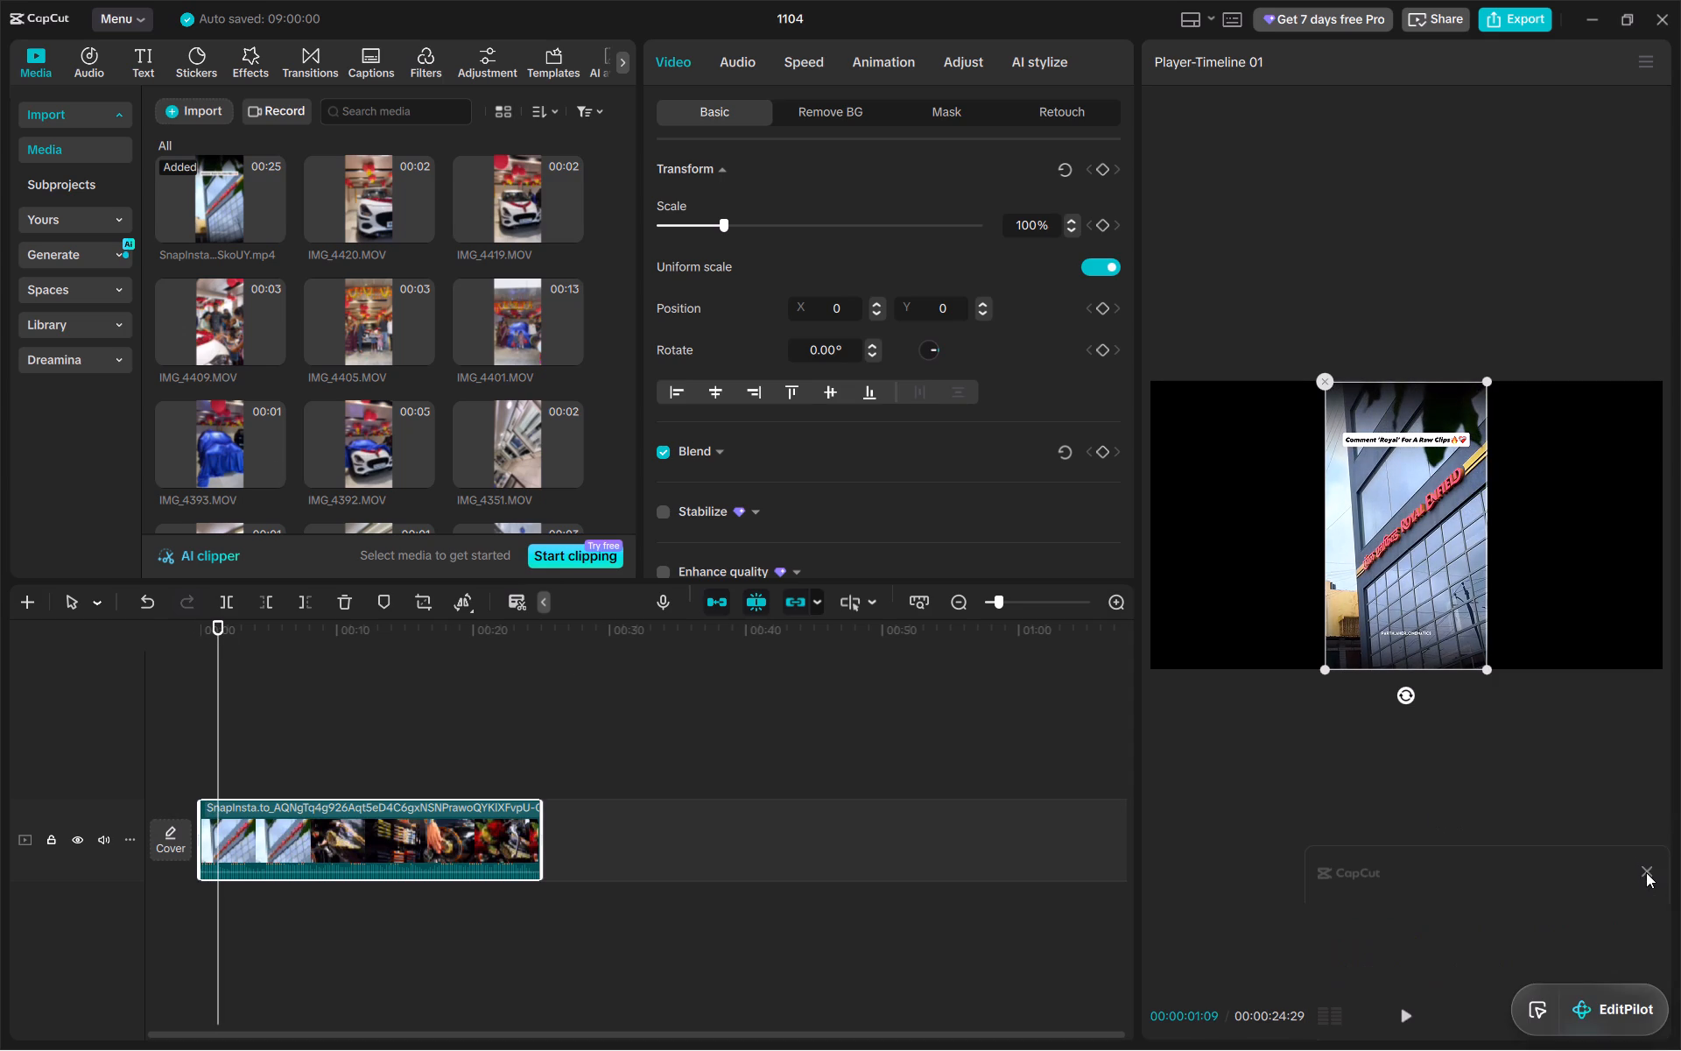
left_click_drag(1601, 994, 1526, 912)
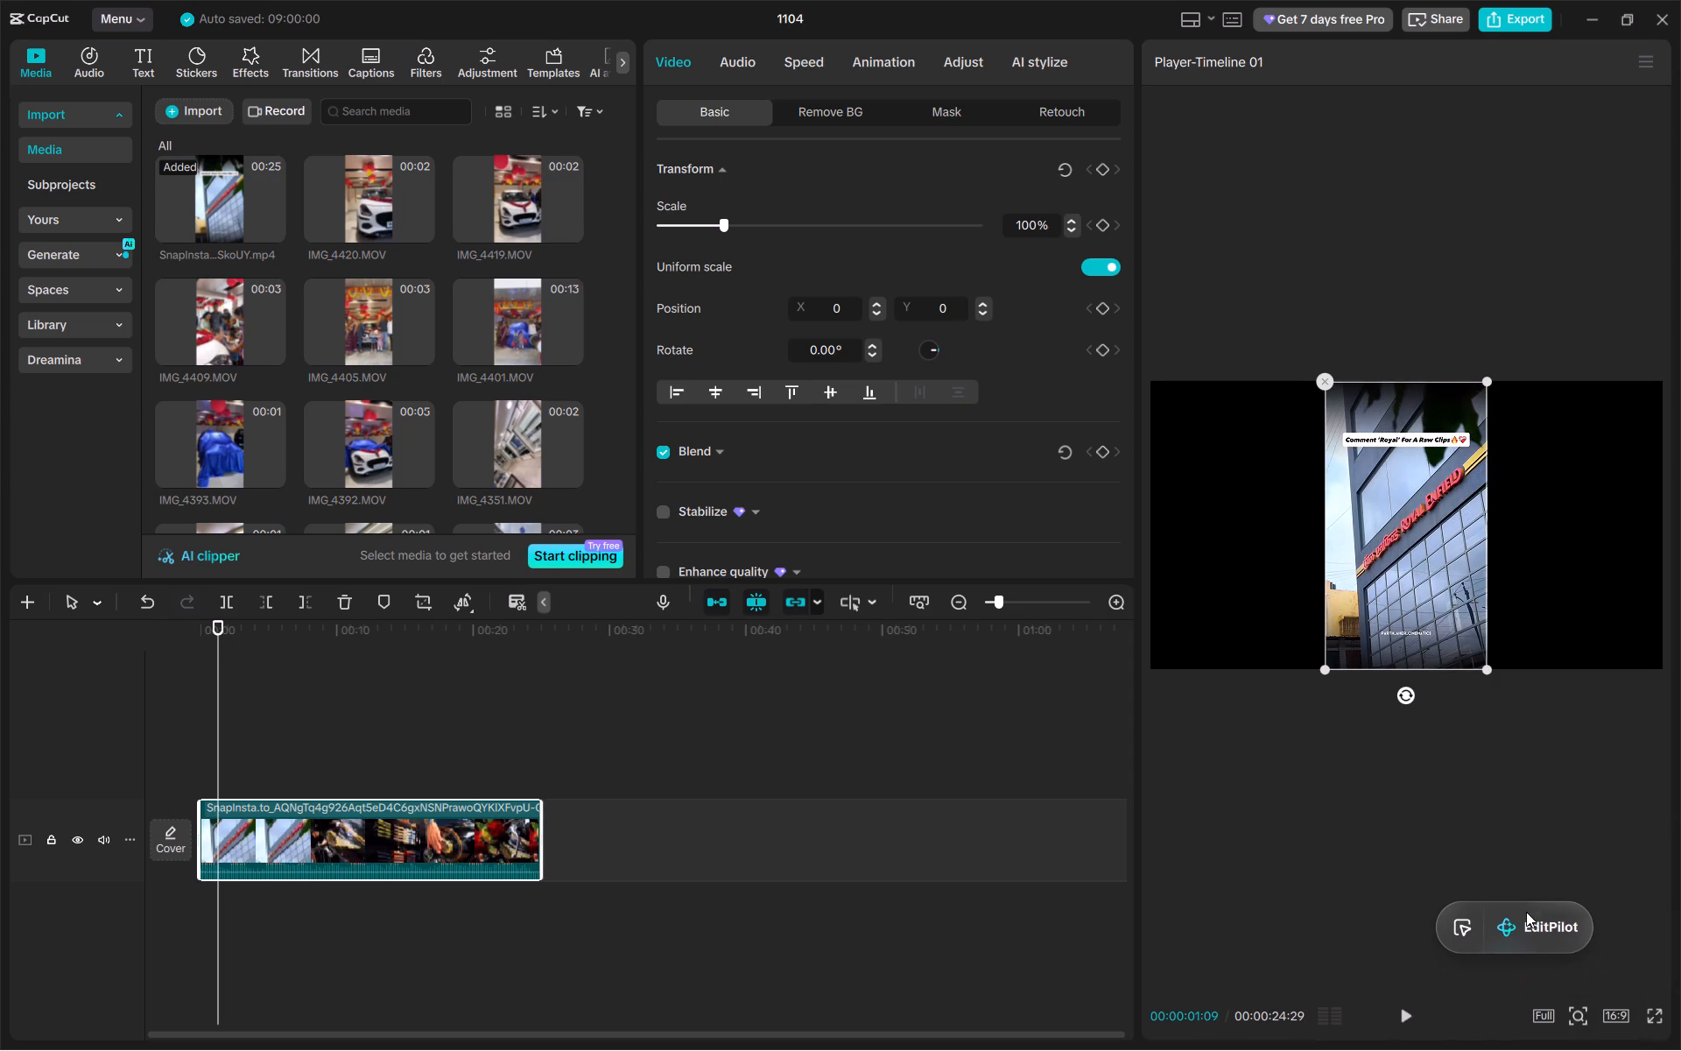
left_click(1607, 1017)
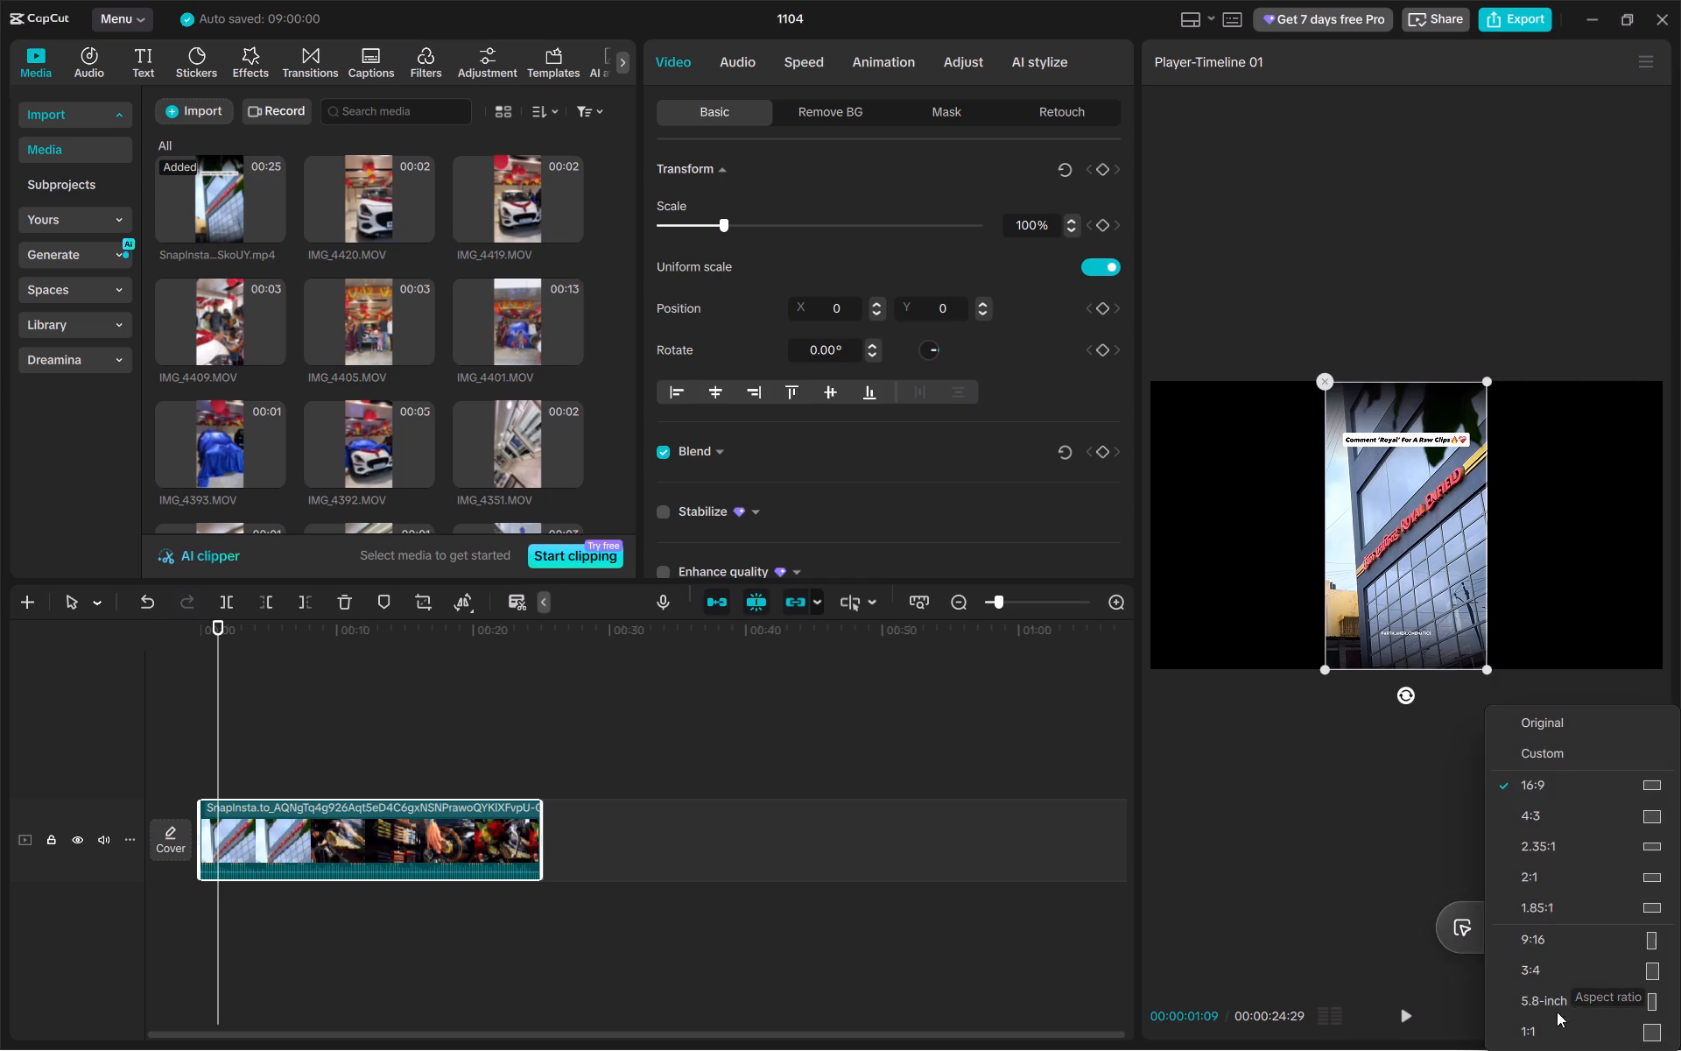
left_click(1577, 948)
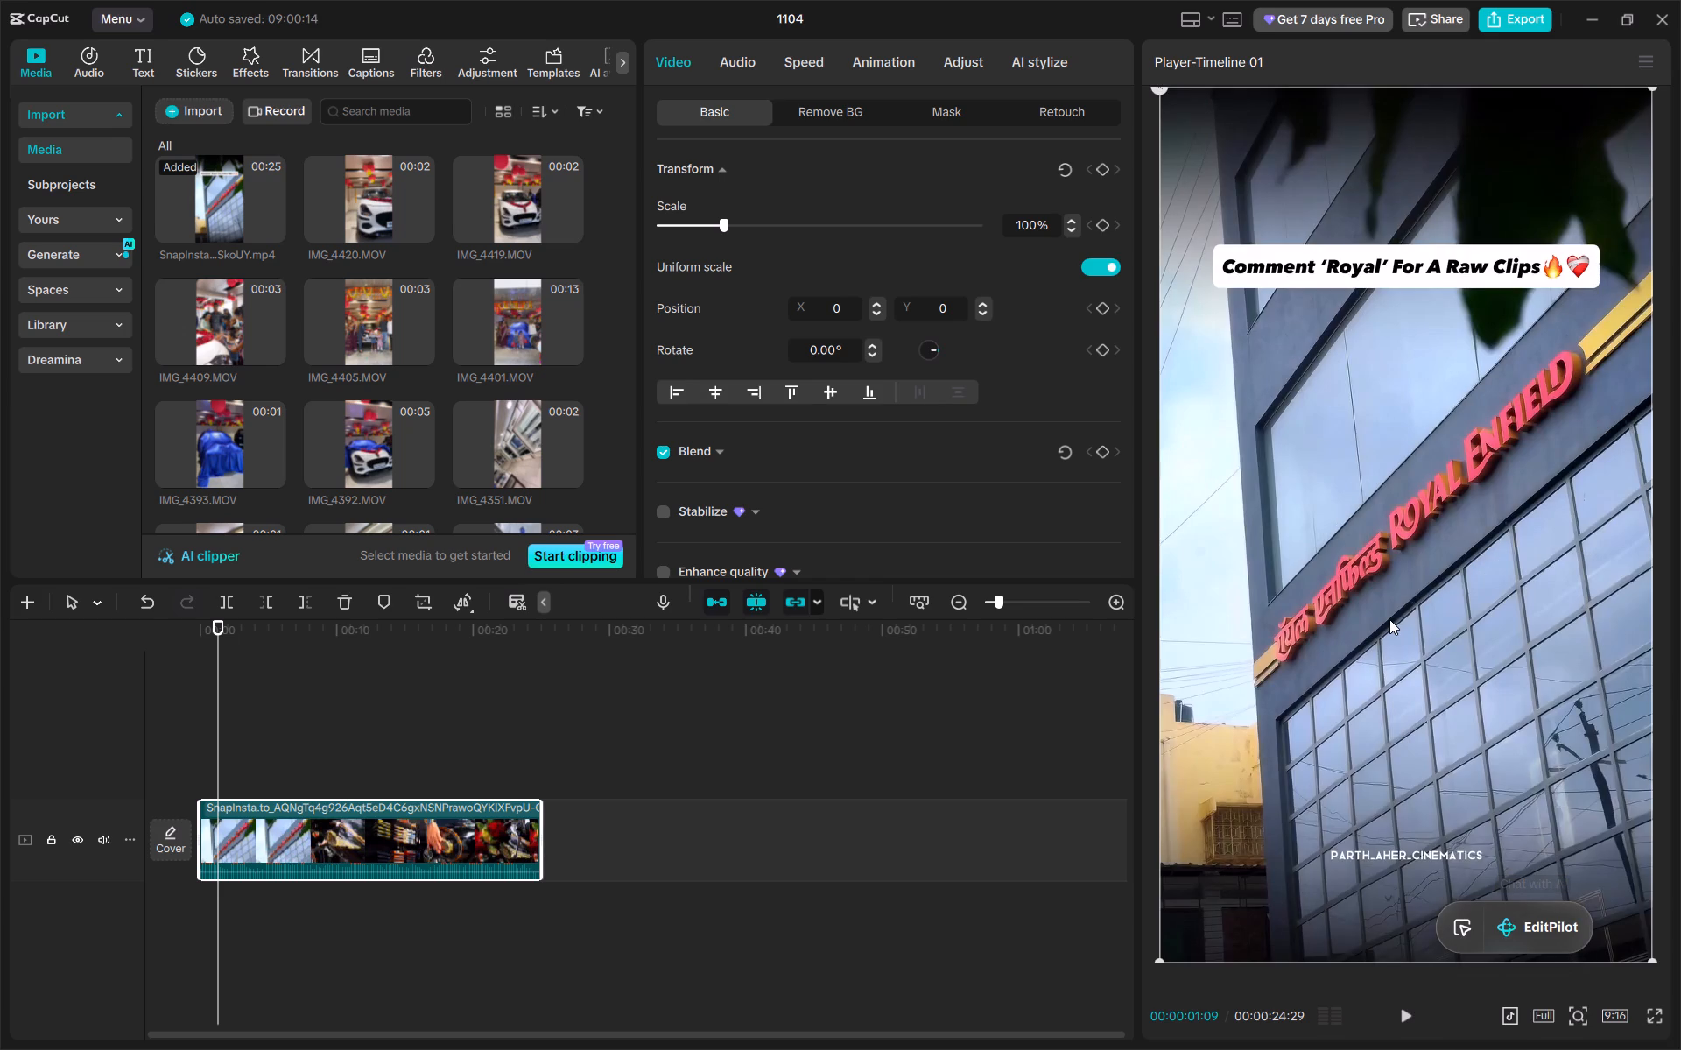
Play through the reference video on the timeline to examine its shots and pacing.
scroll(1494, 529, "down", 3, "ctrl")
key("space")
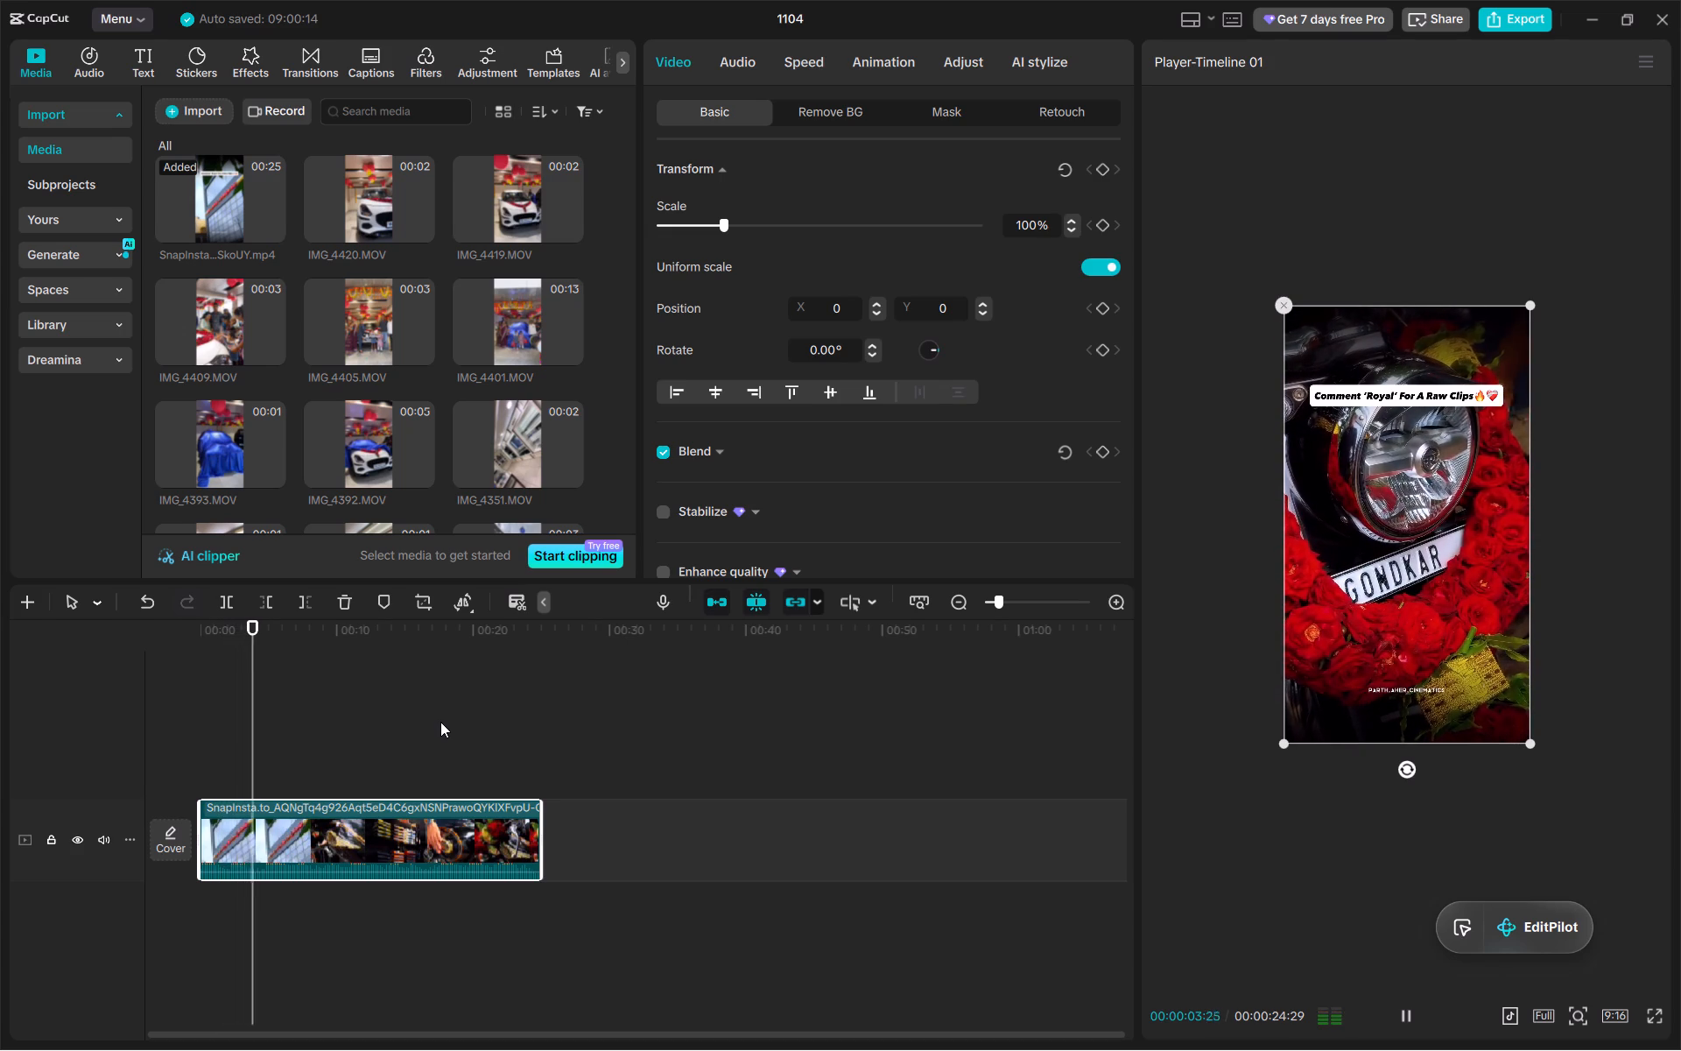
key("space")
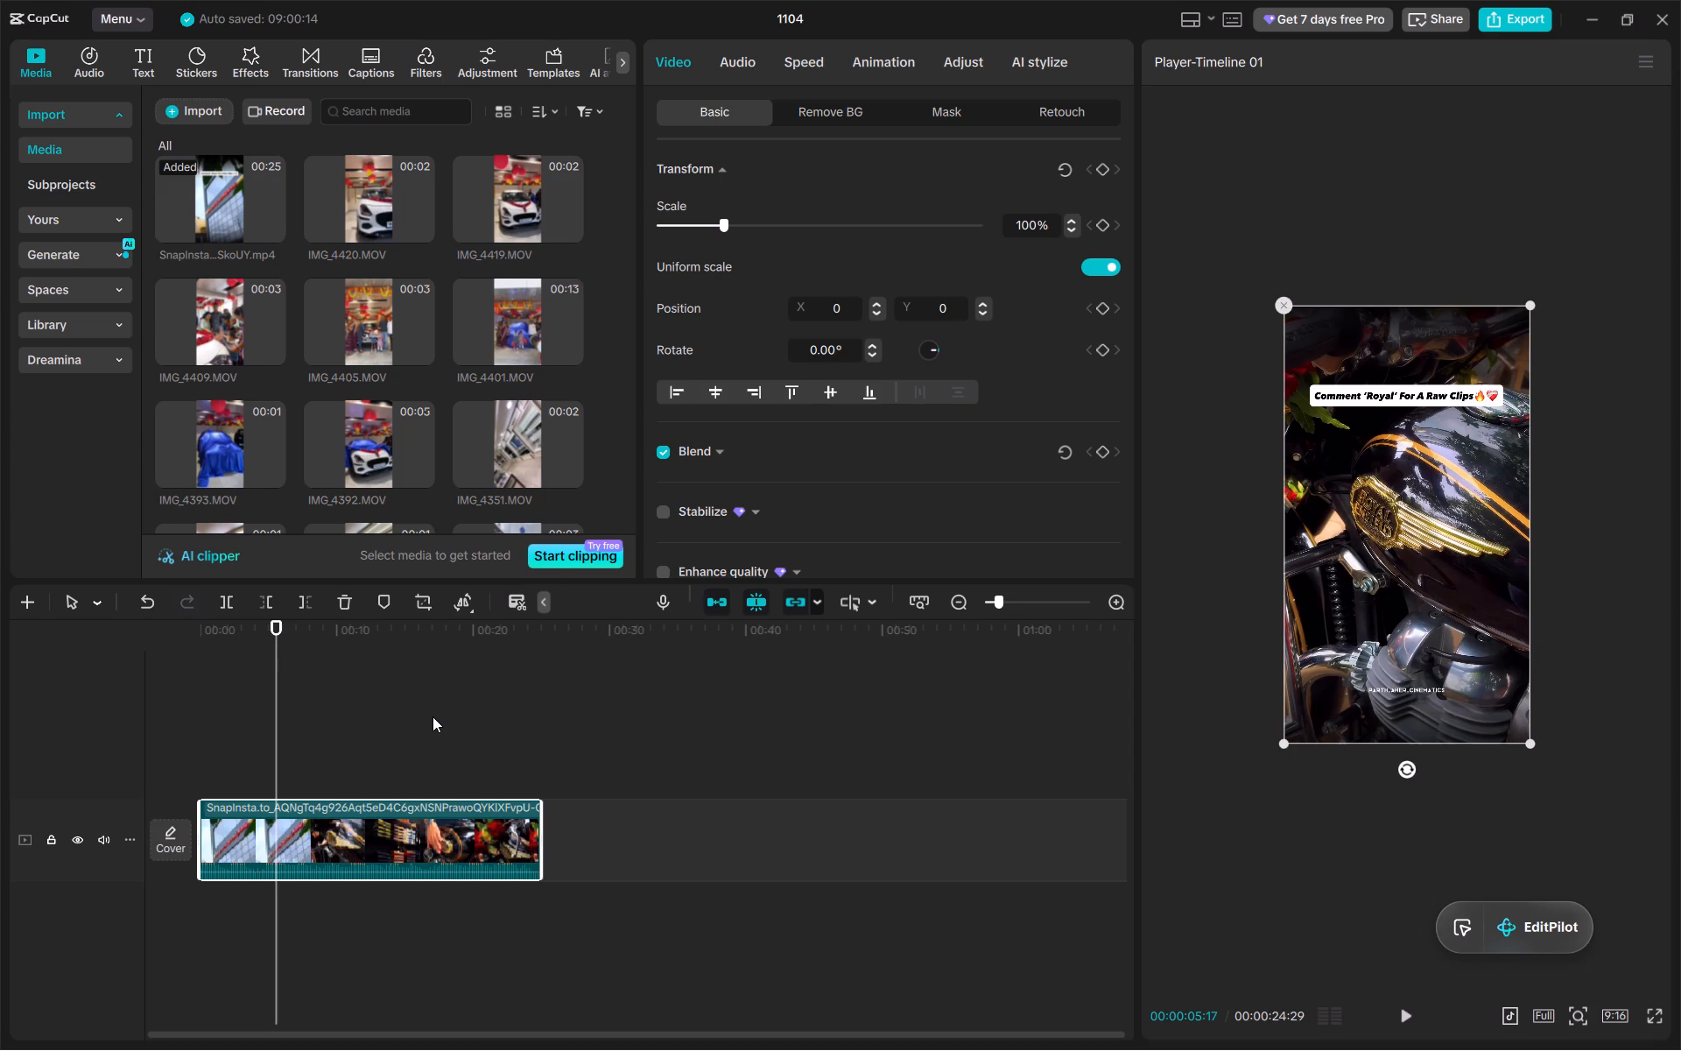
key("space")
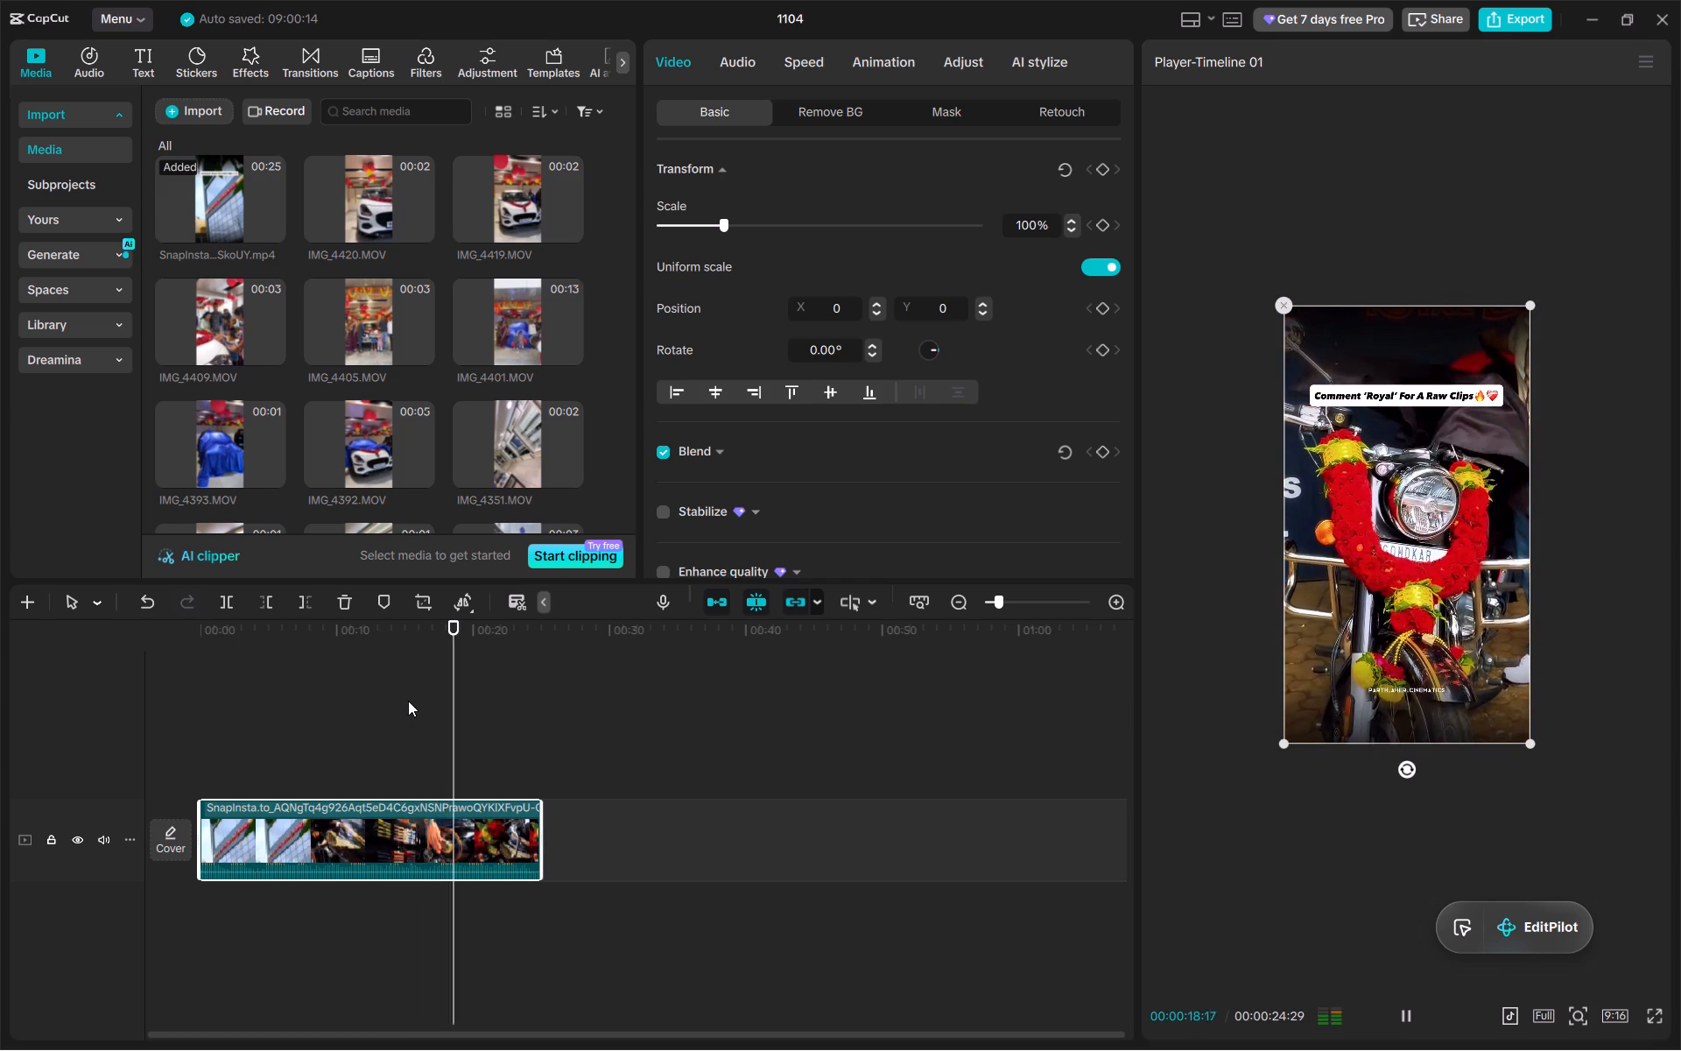
key("space")
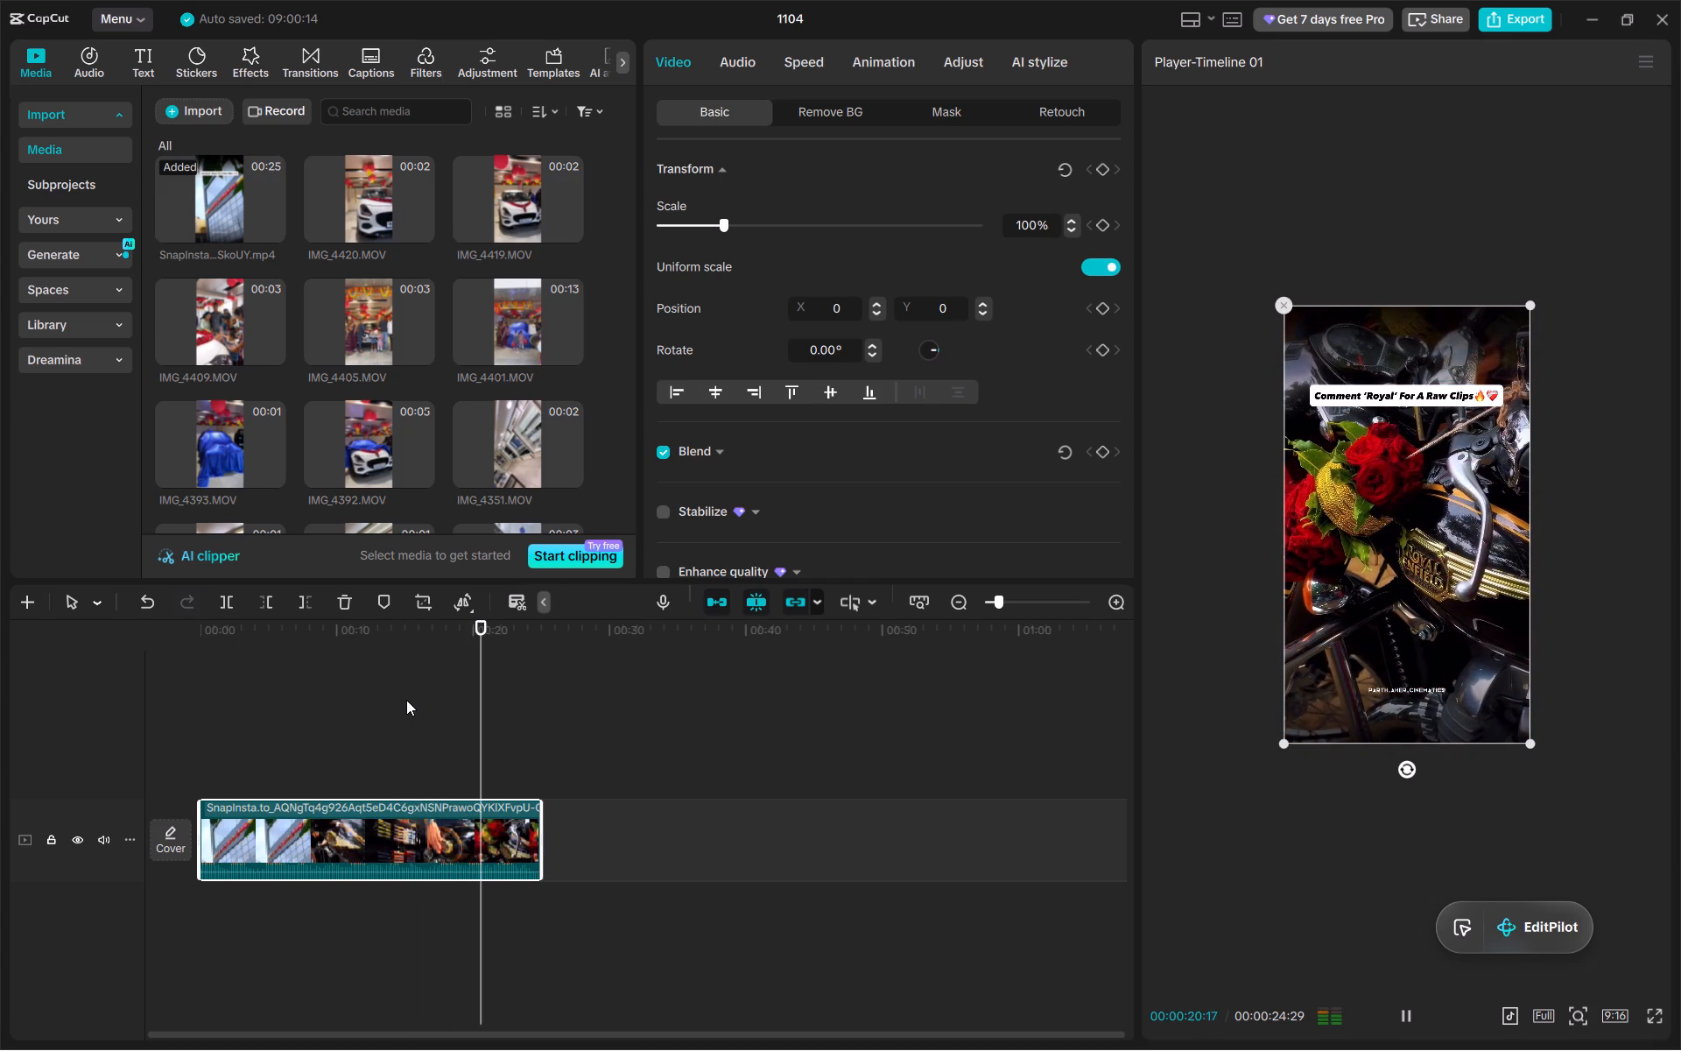
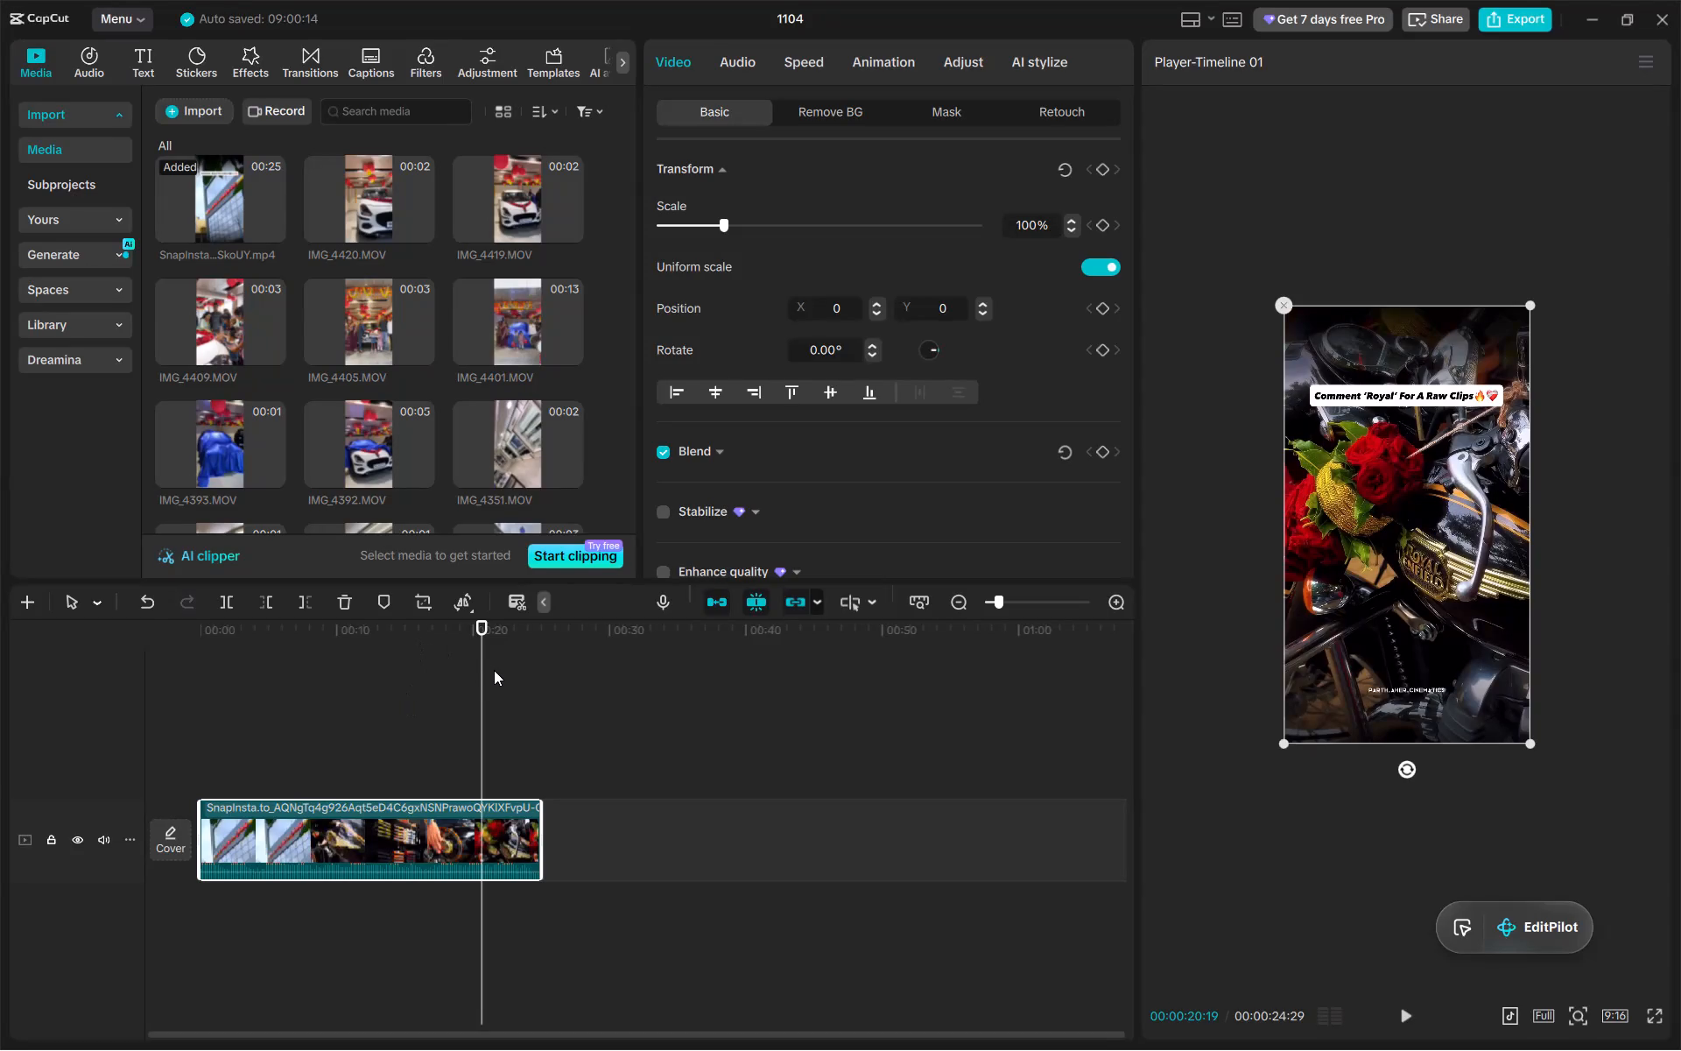
Replay the reference video from about 13 seconds and again from its opening, examining its shots, then look through the imported clips.
left_click(318, 663)
left_click_drag(333, 631, 379, 614)
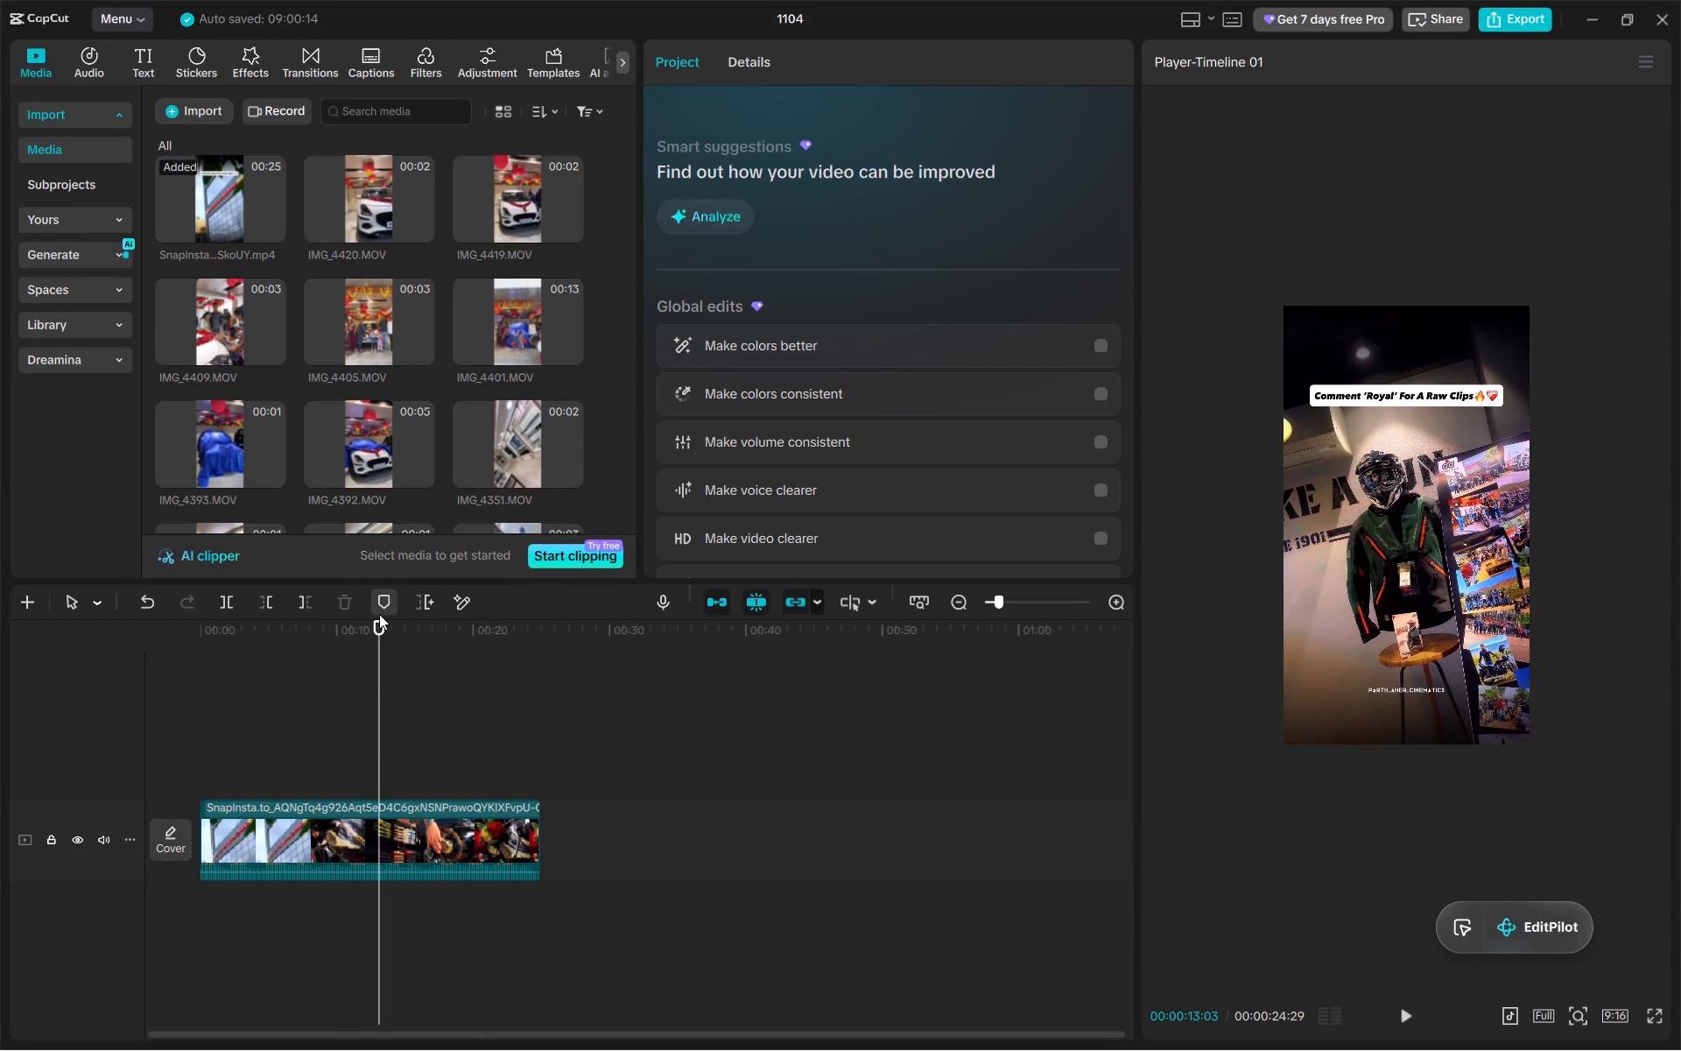
key("space")
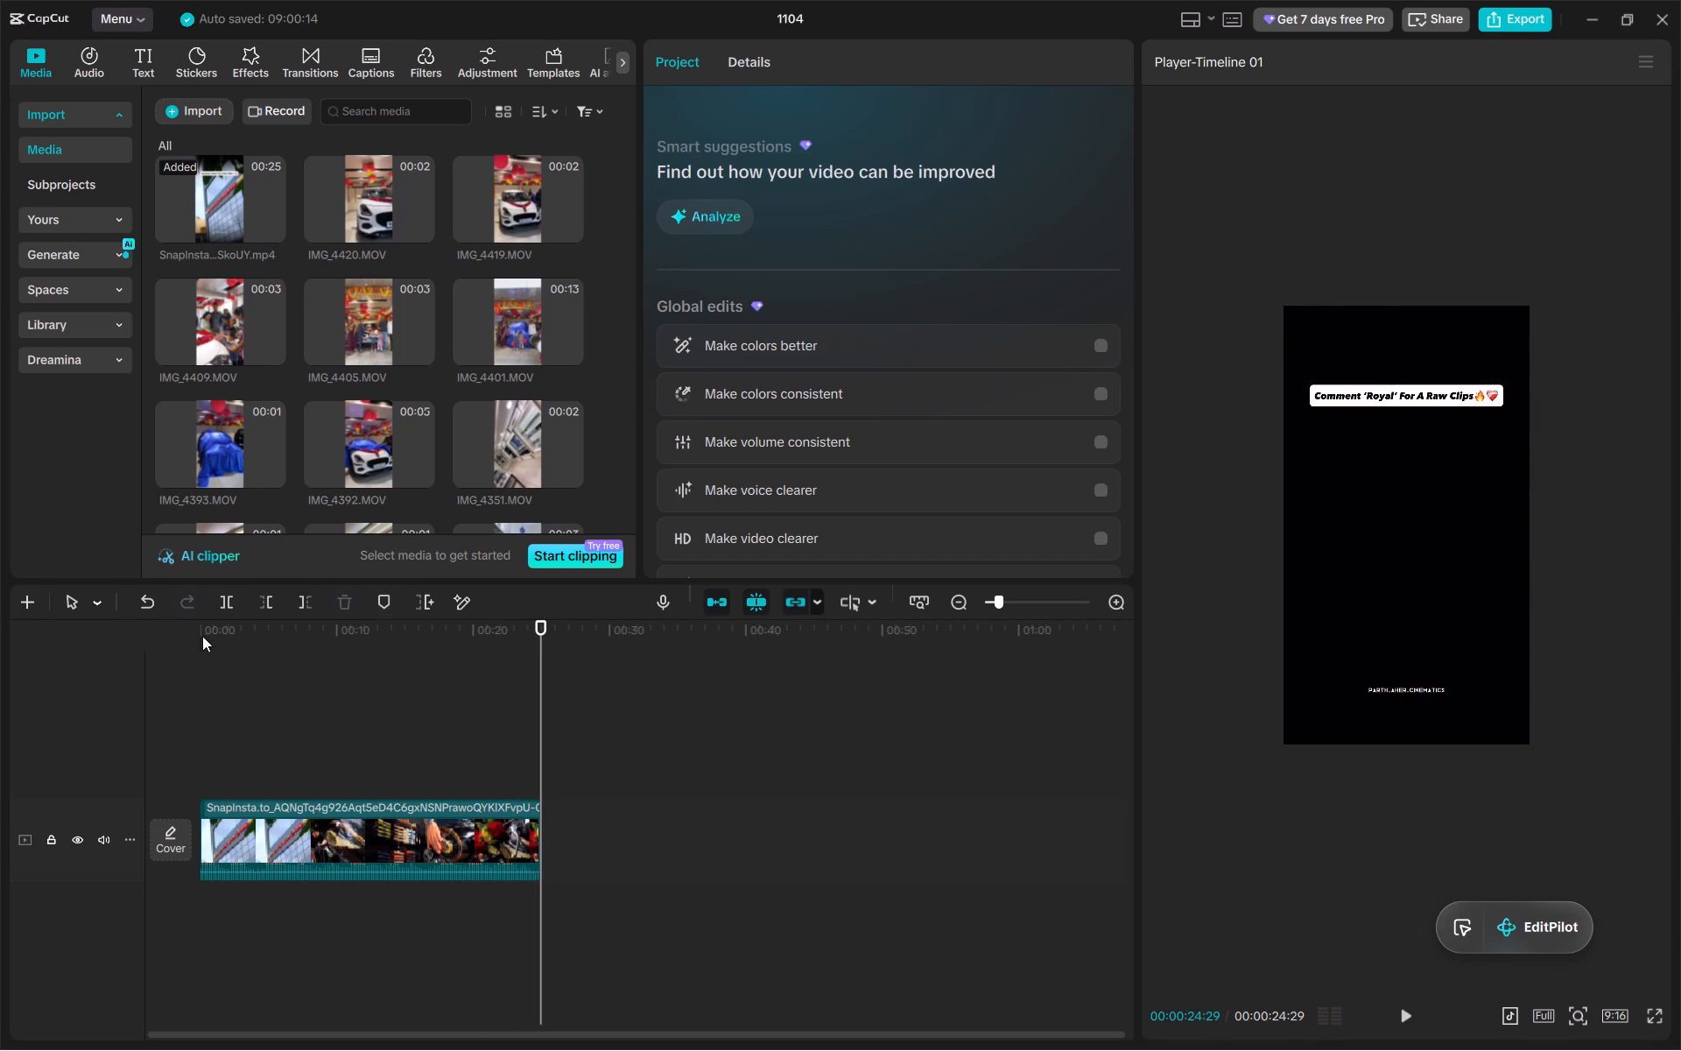
left_click(228, 641)
key("space")
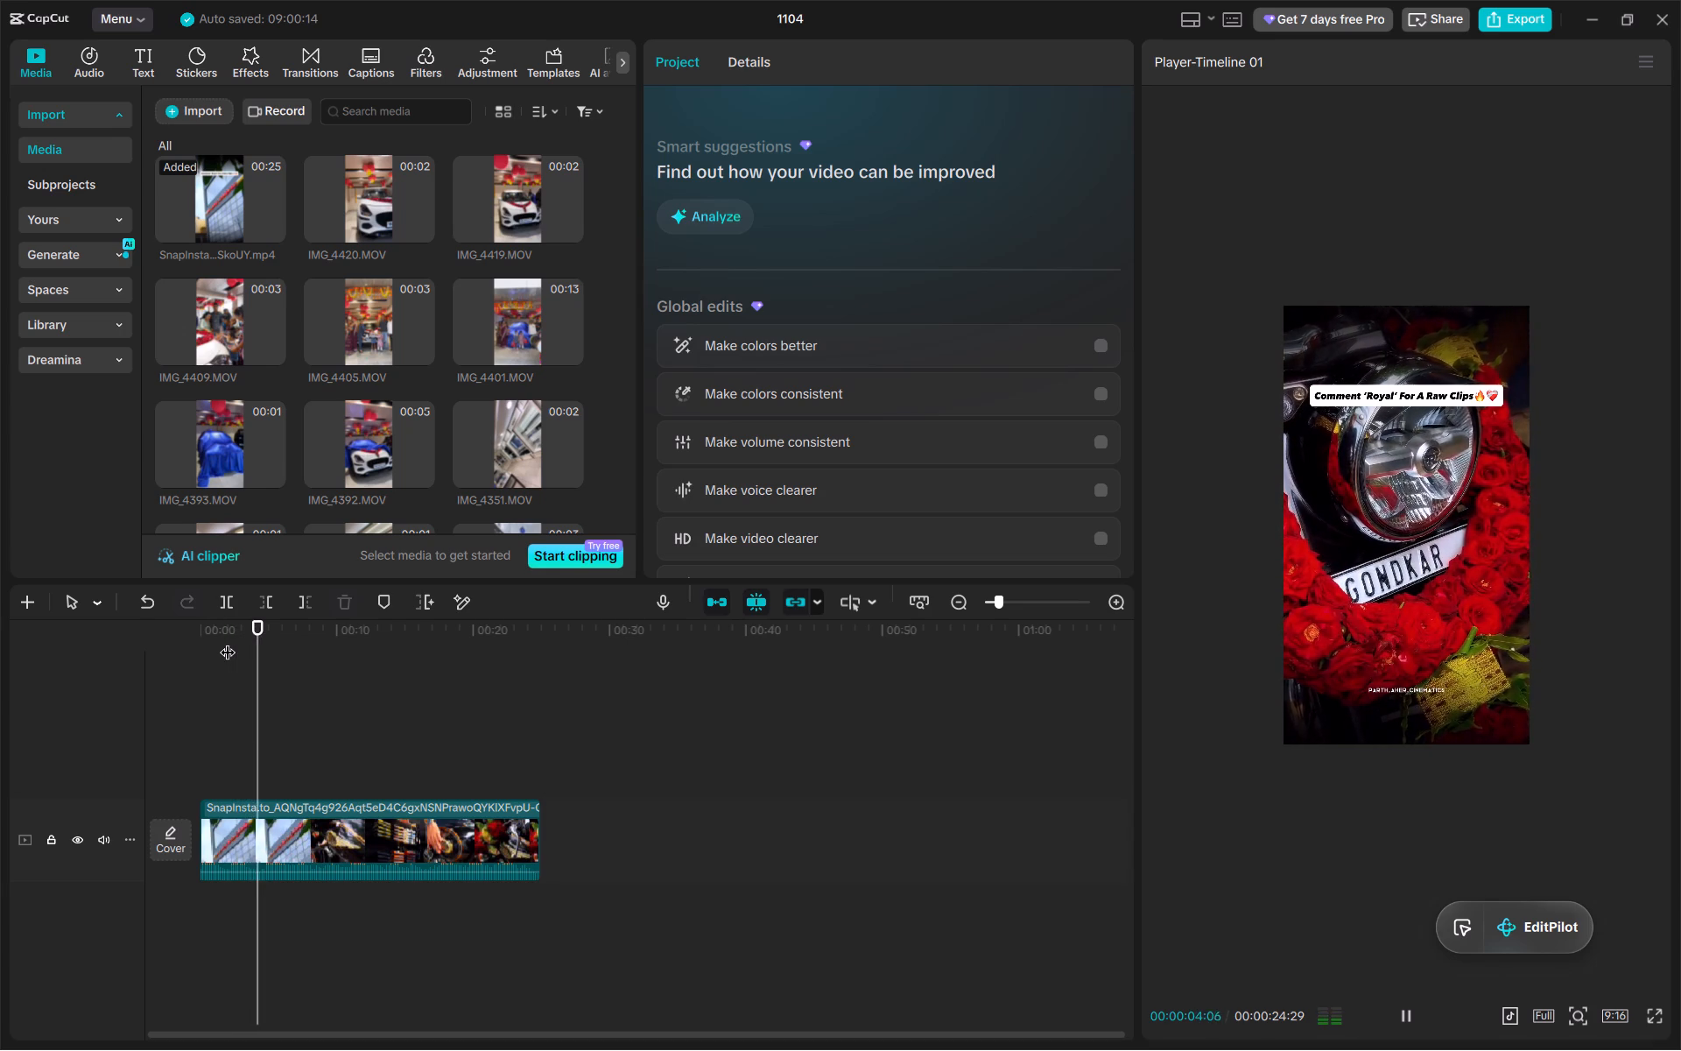
key("space")
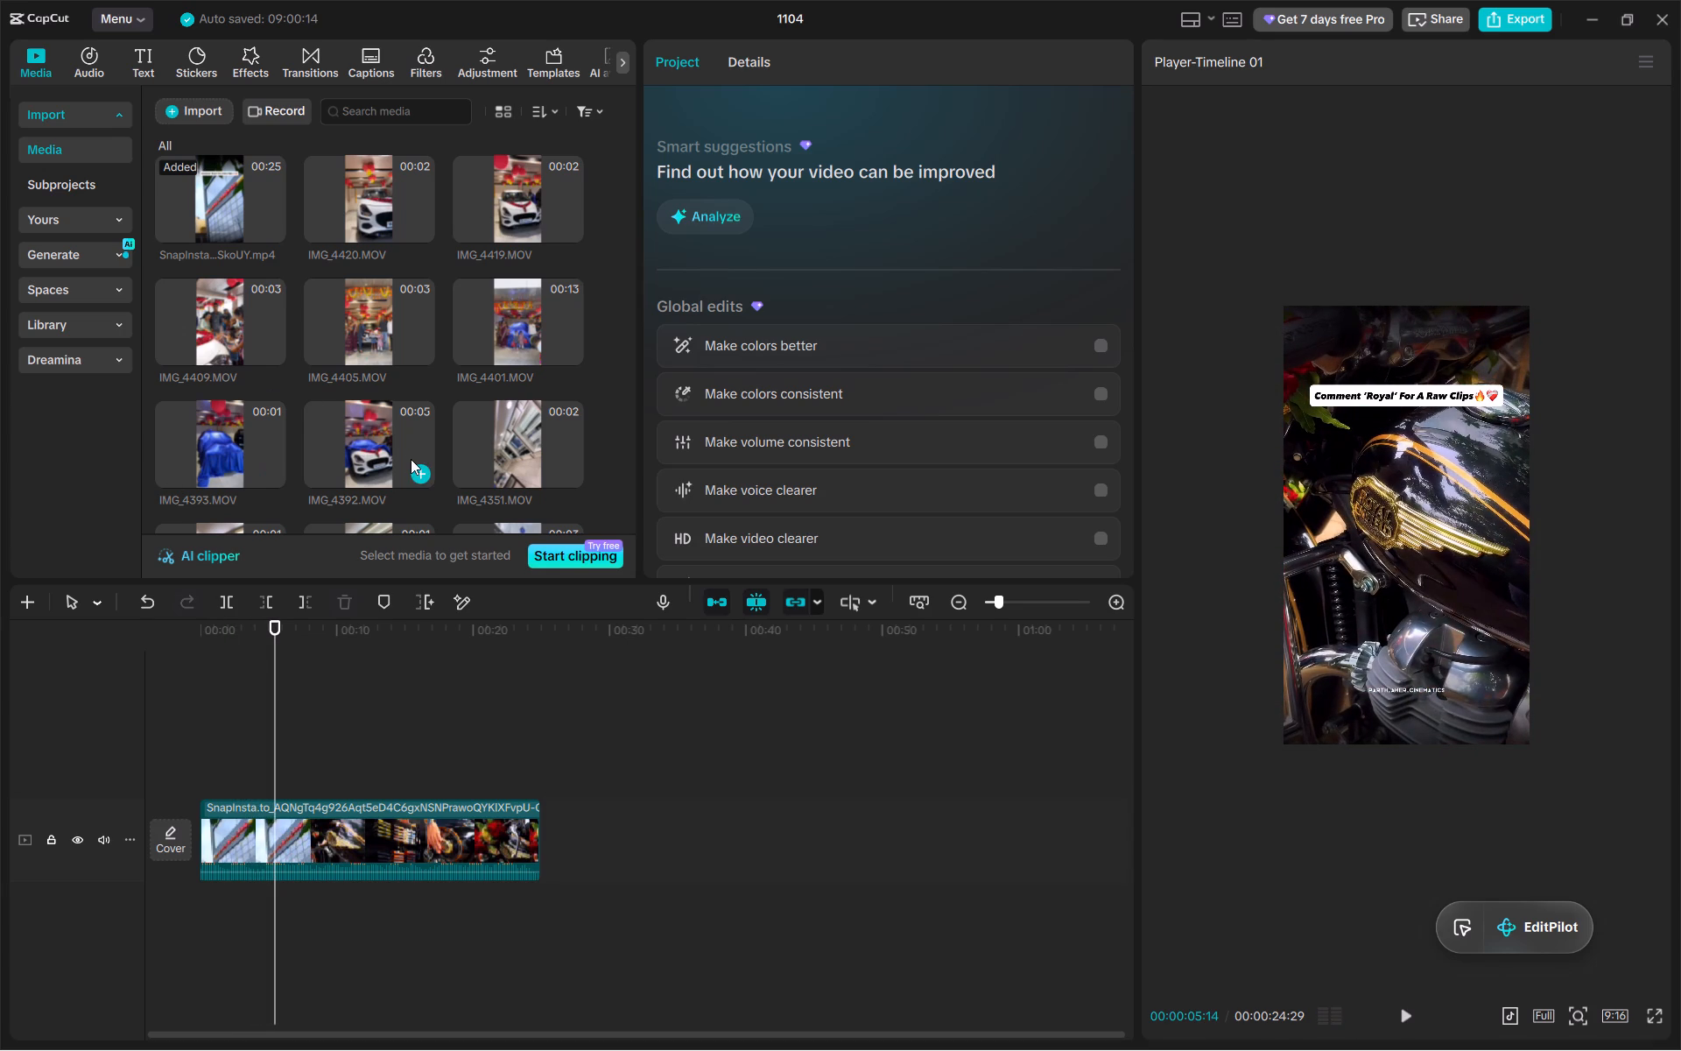
scroll(411, 459, "down", 1)
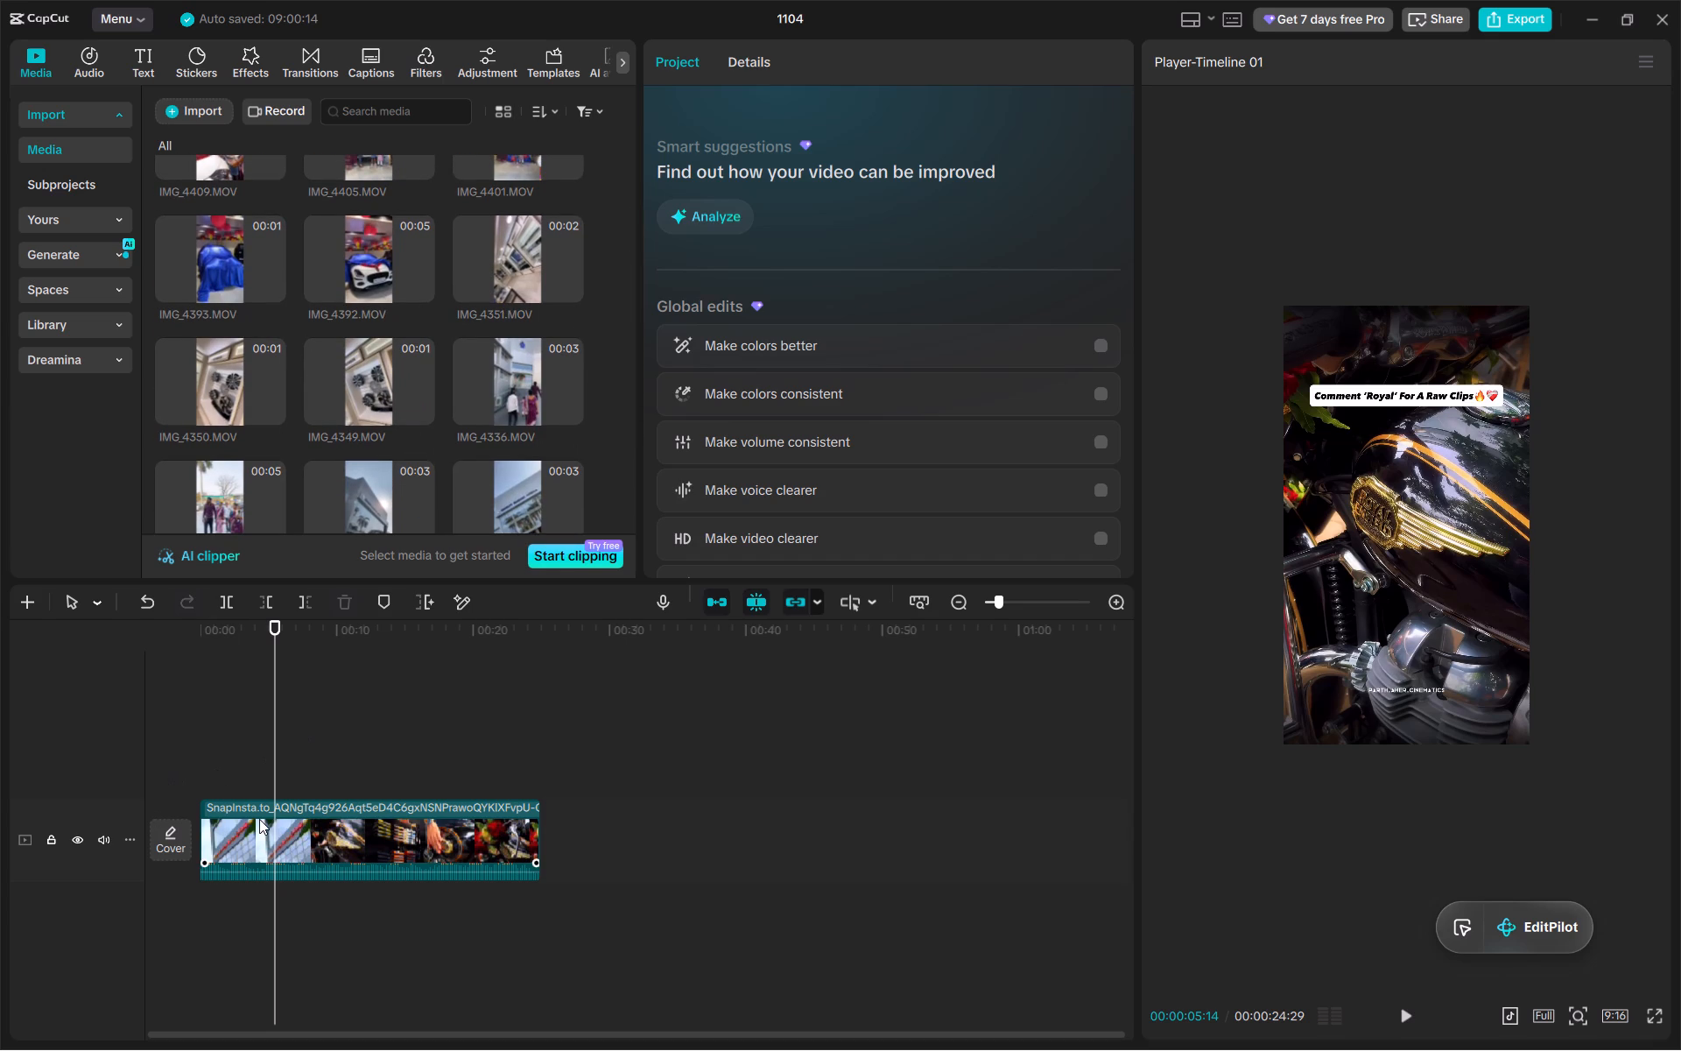
Extract the audio of the SnapInsta reference clip onto its own track below the video.
key("ctrl+shift+s")
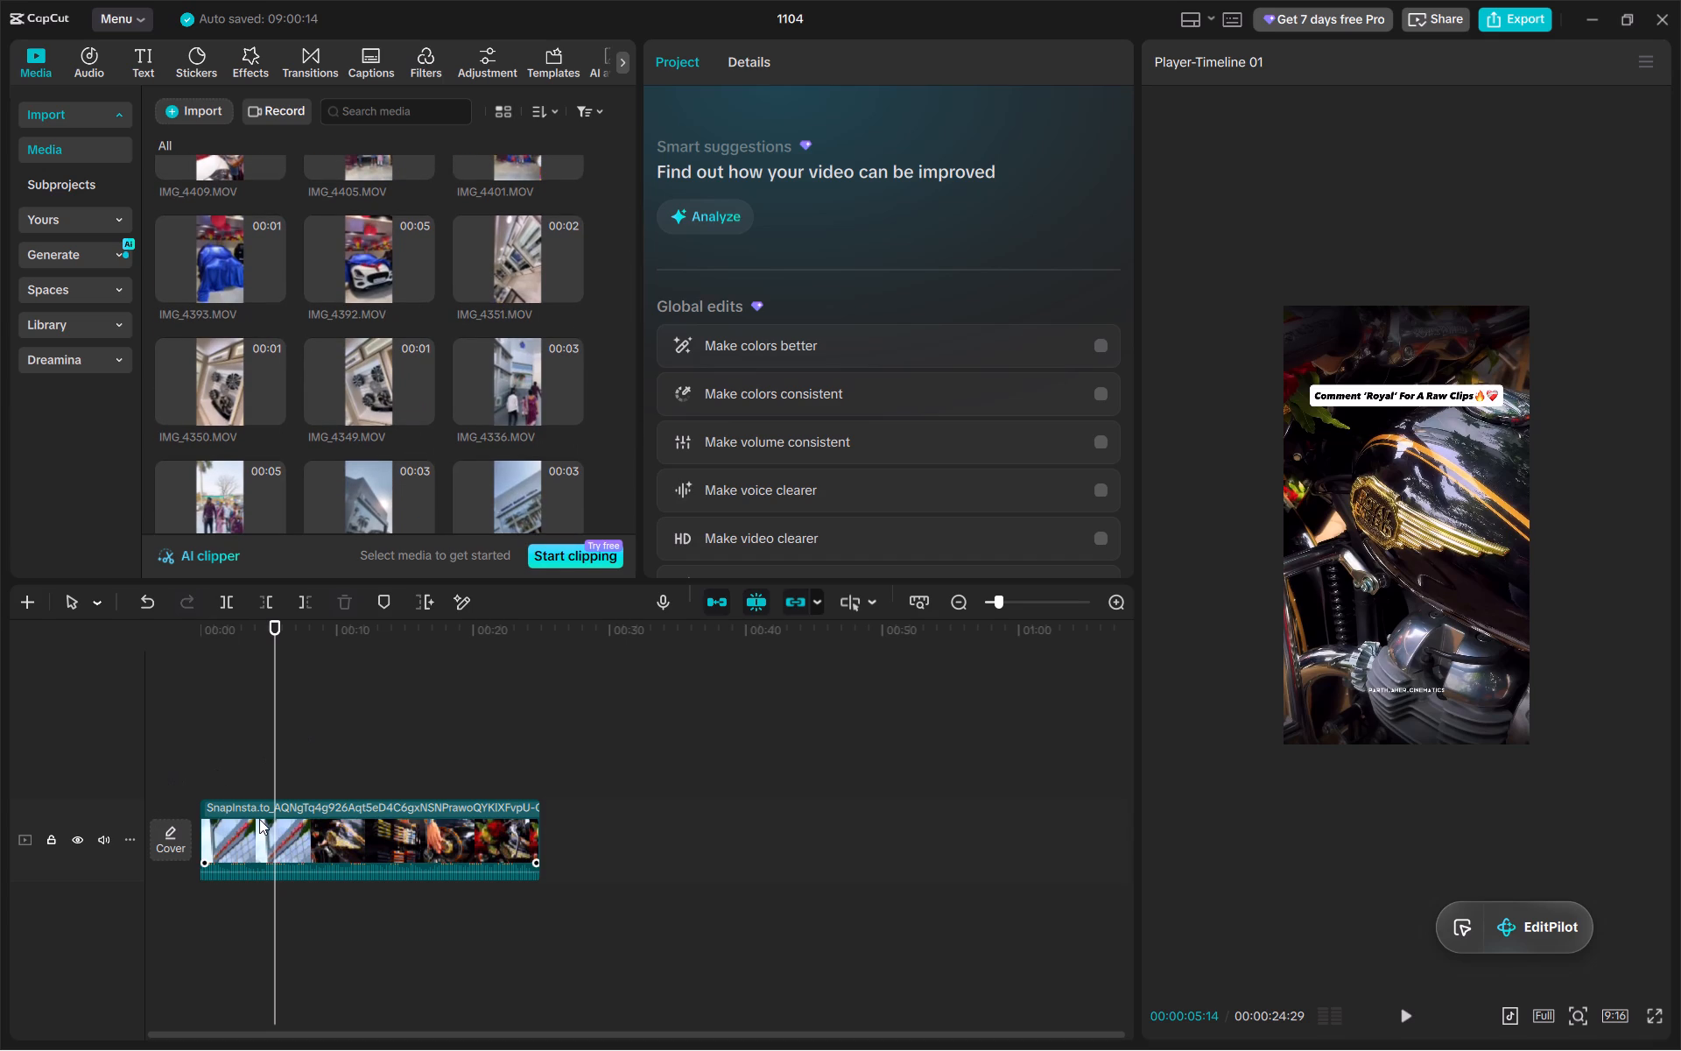
double_click(259, 819)
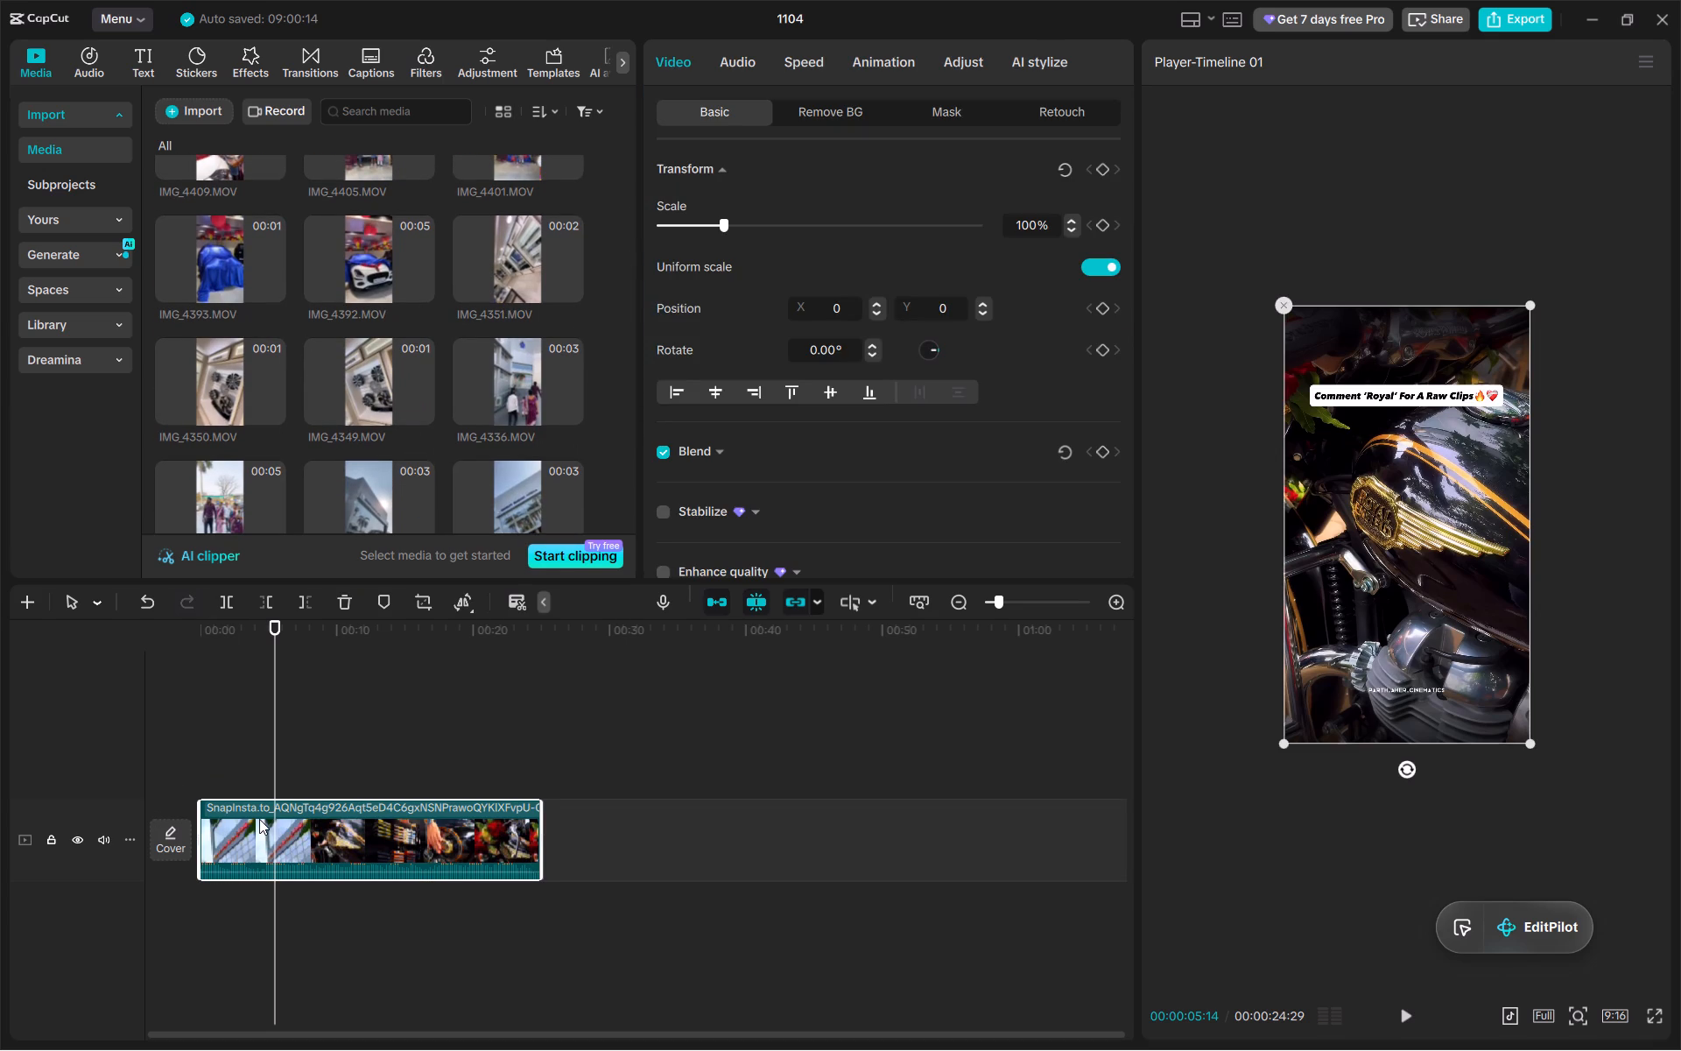
key("ctrl+shift+s")
double_click(259, 819)
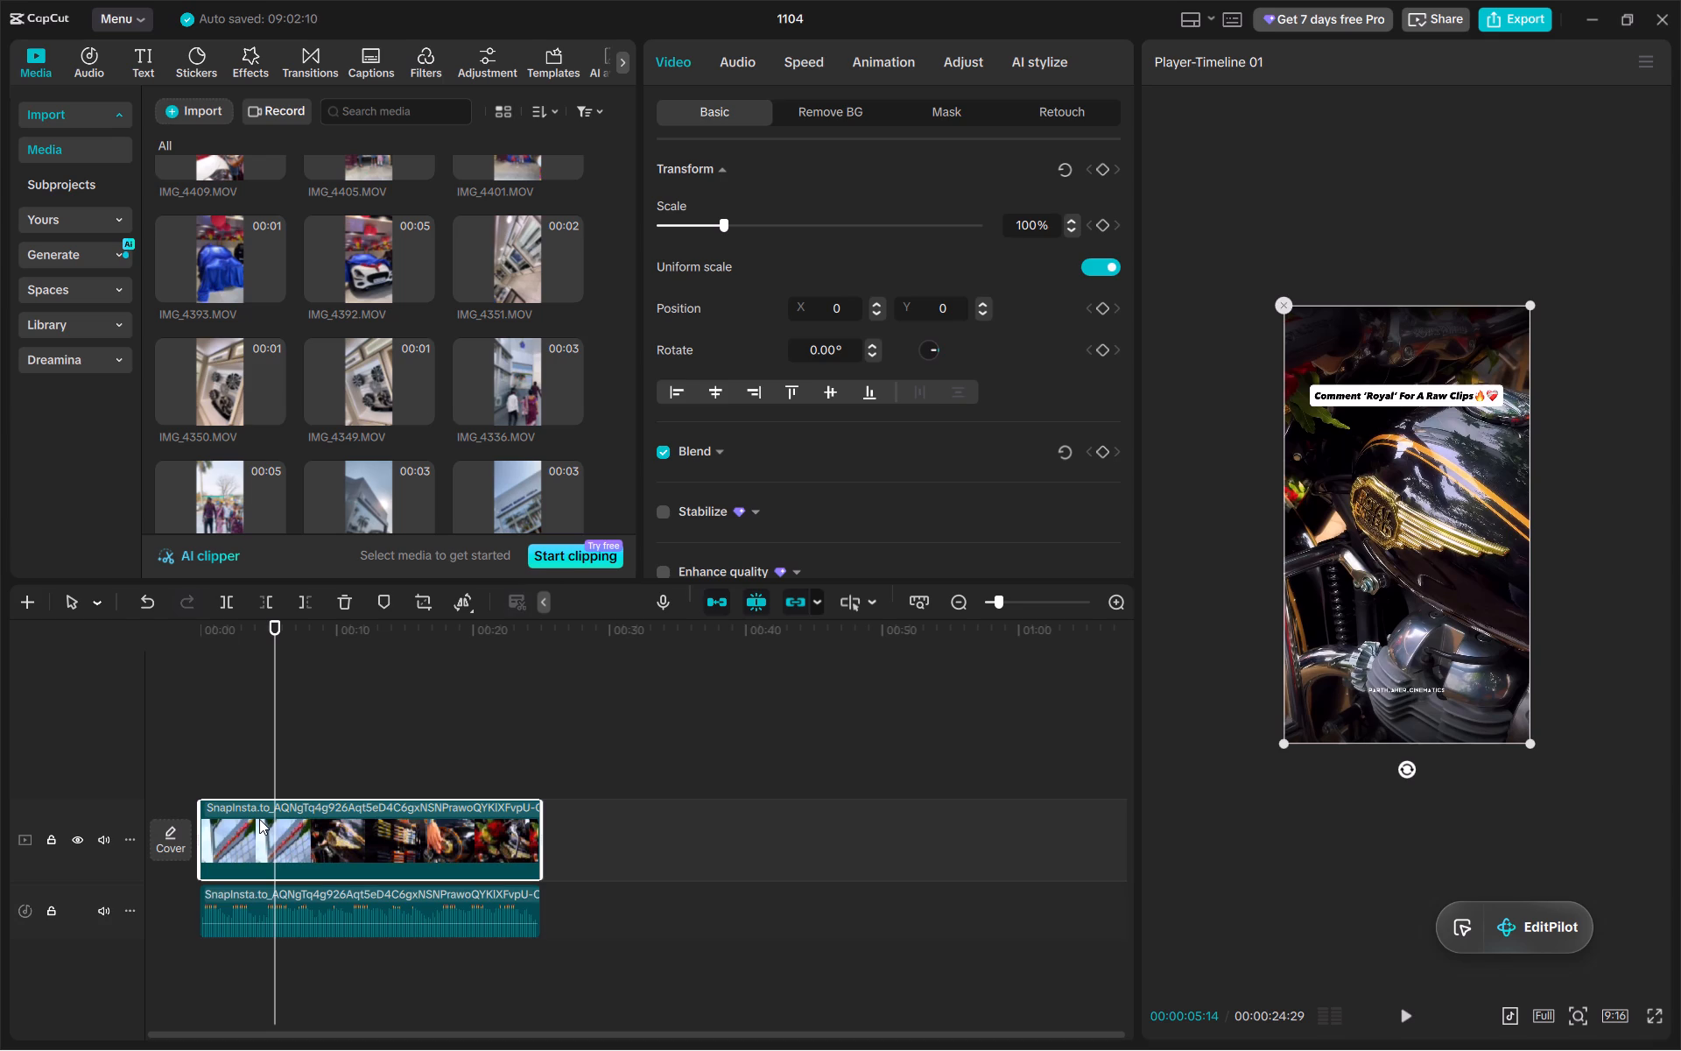
Play the first four seconds of the reference with the timeline enlarged to find where the first shot changes.
left_click_drag(274, 709, 179, 700)
key("space")
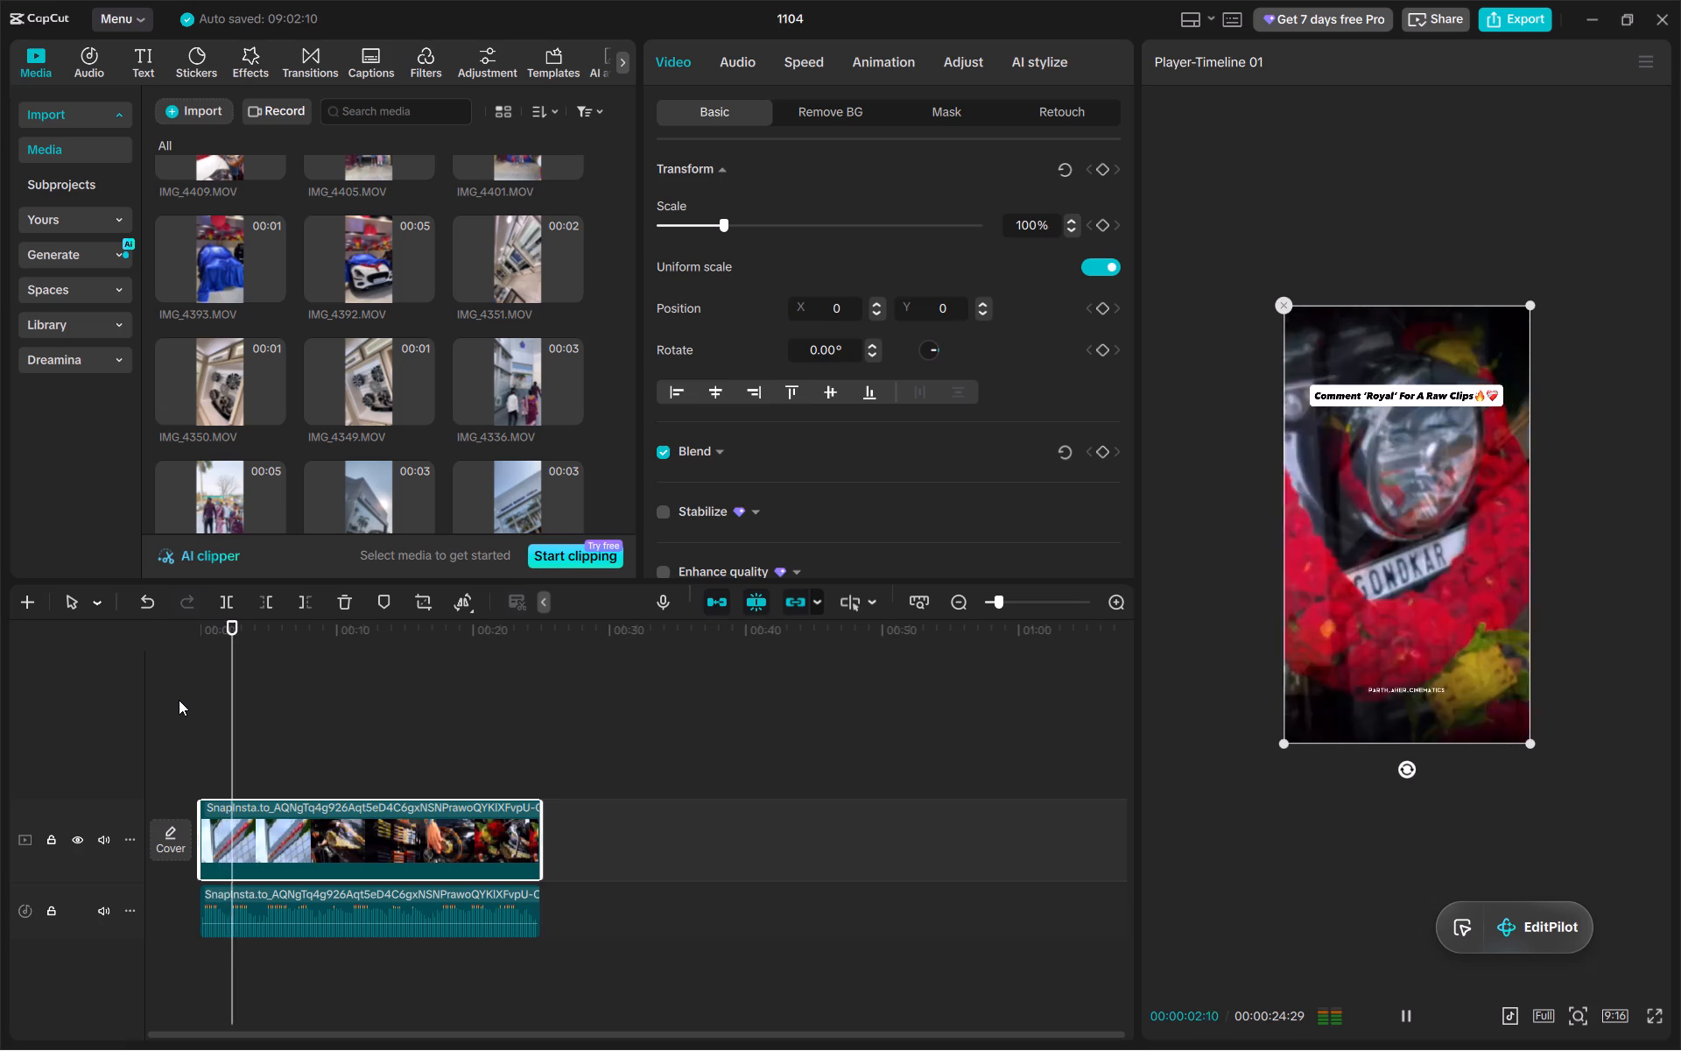
key("space")
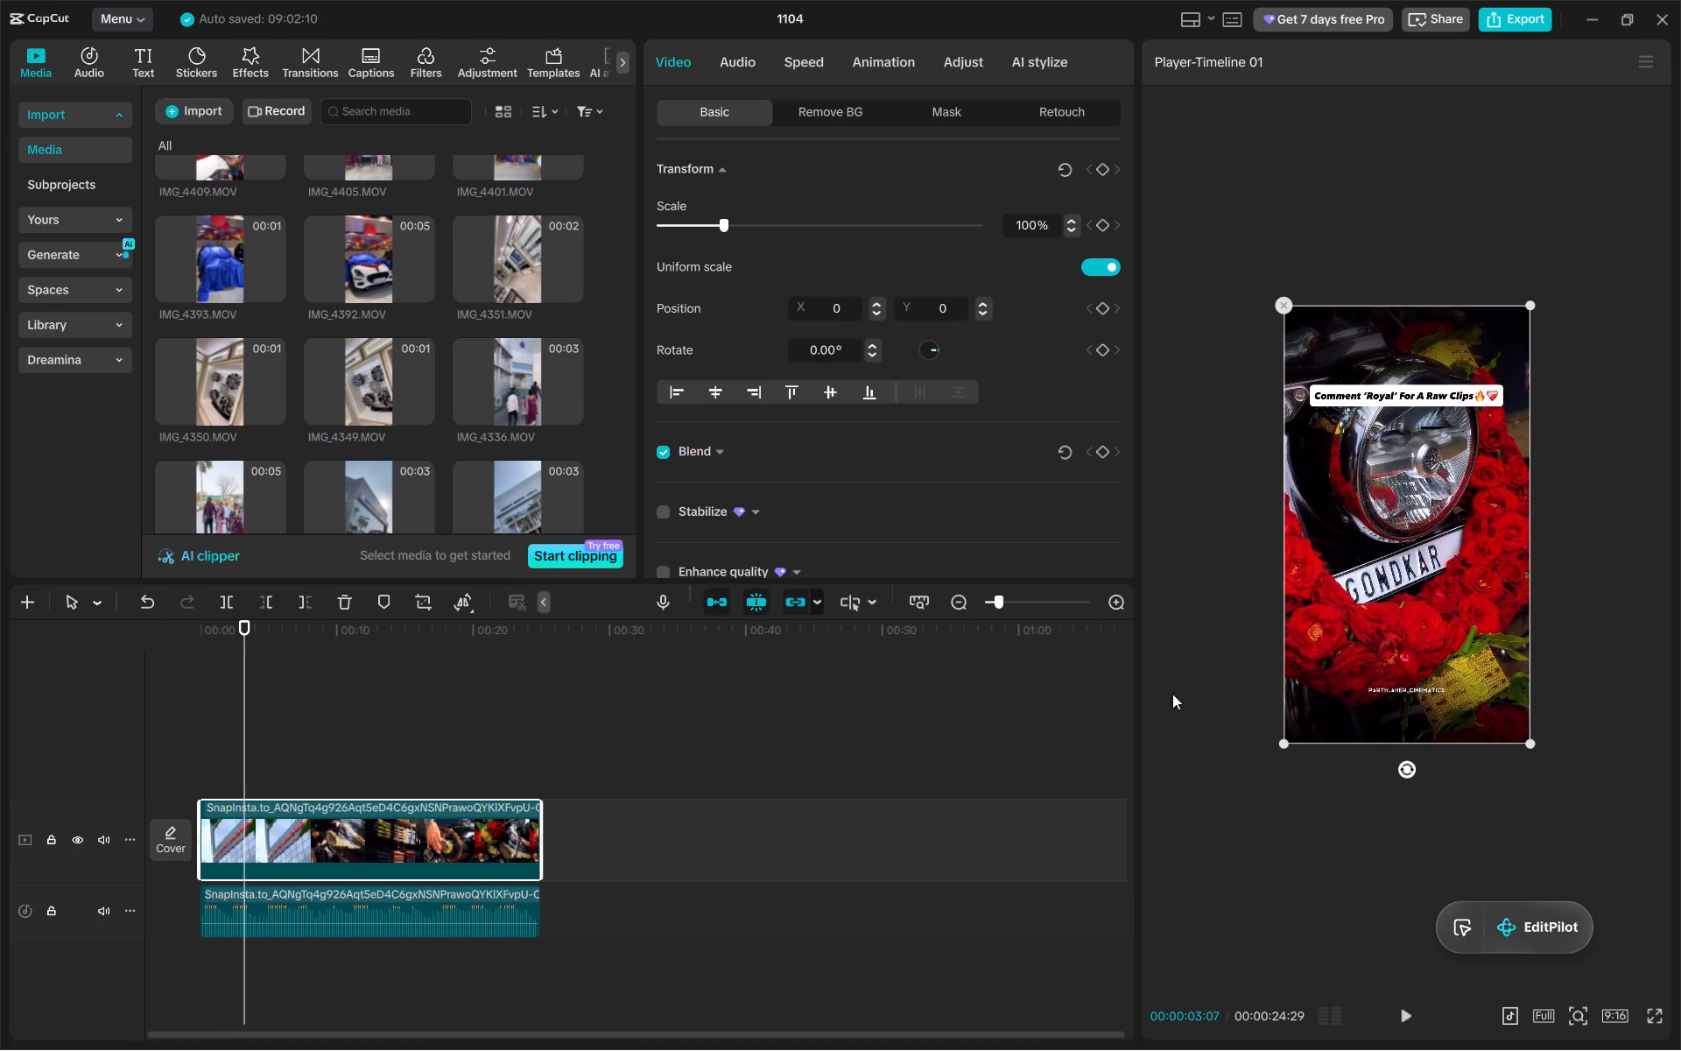
left_click(1110, 595)
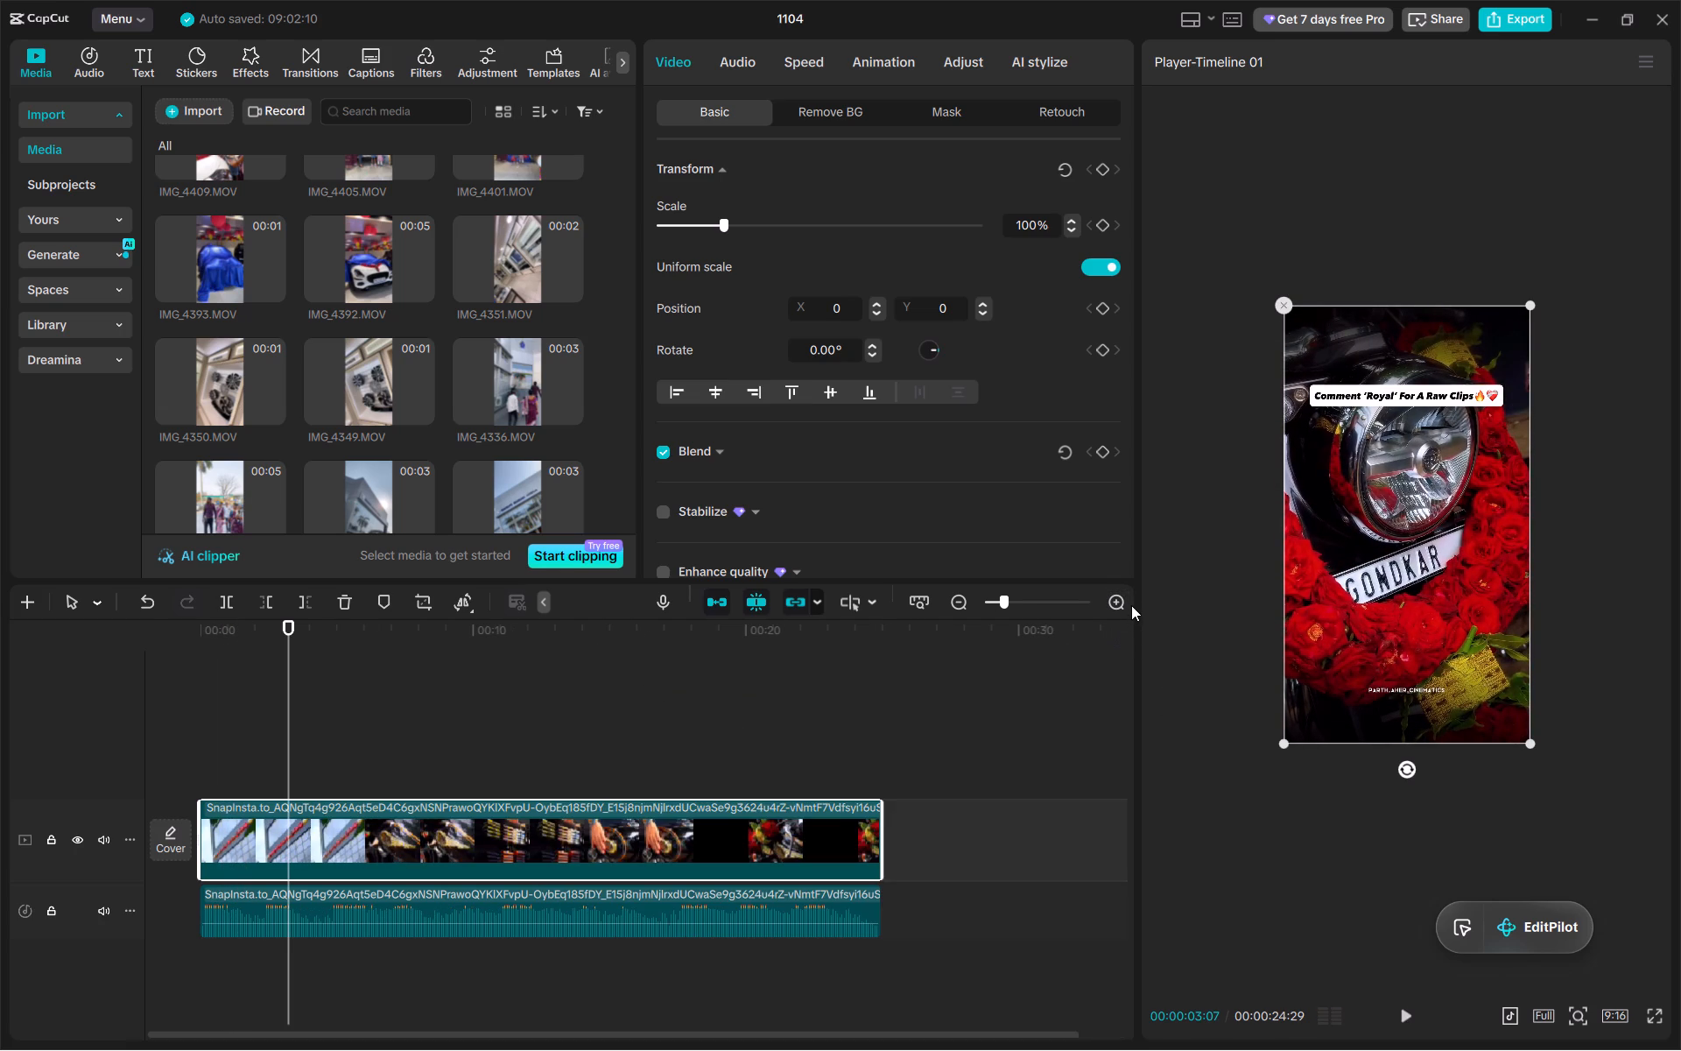
left_click(1117, 600)
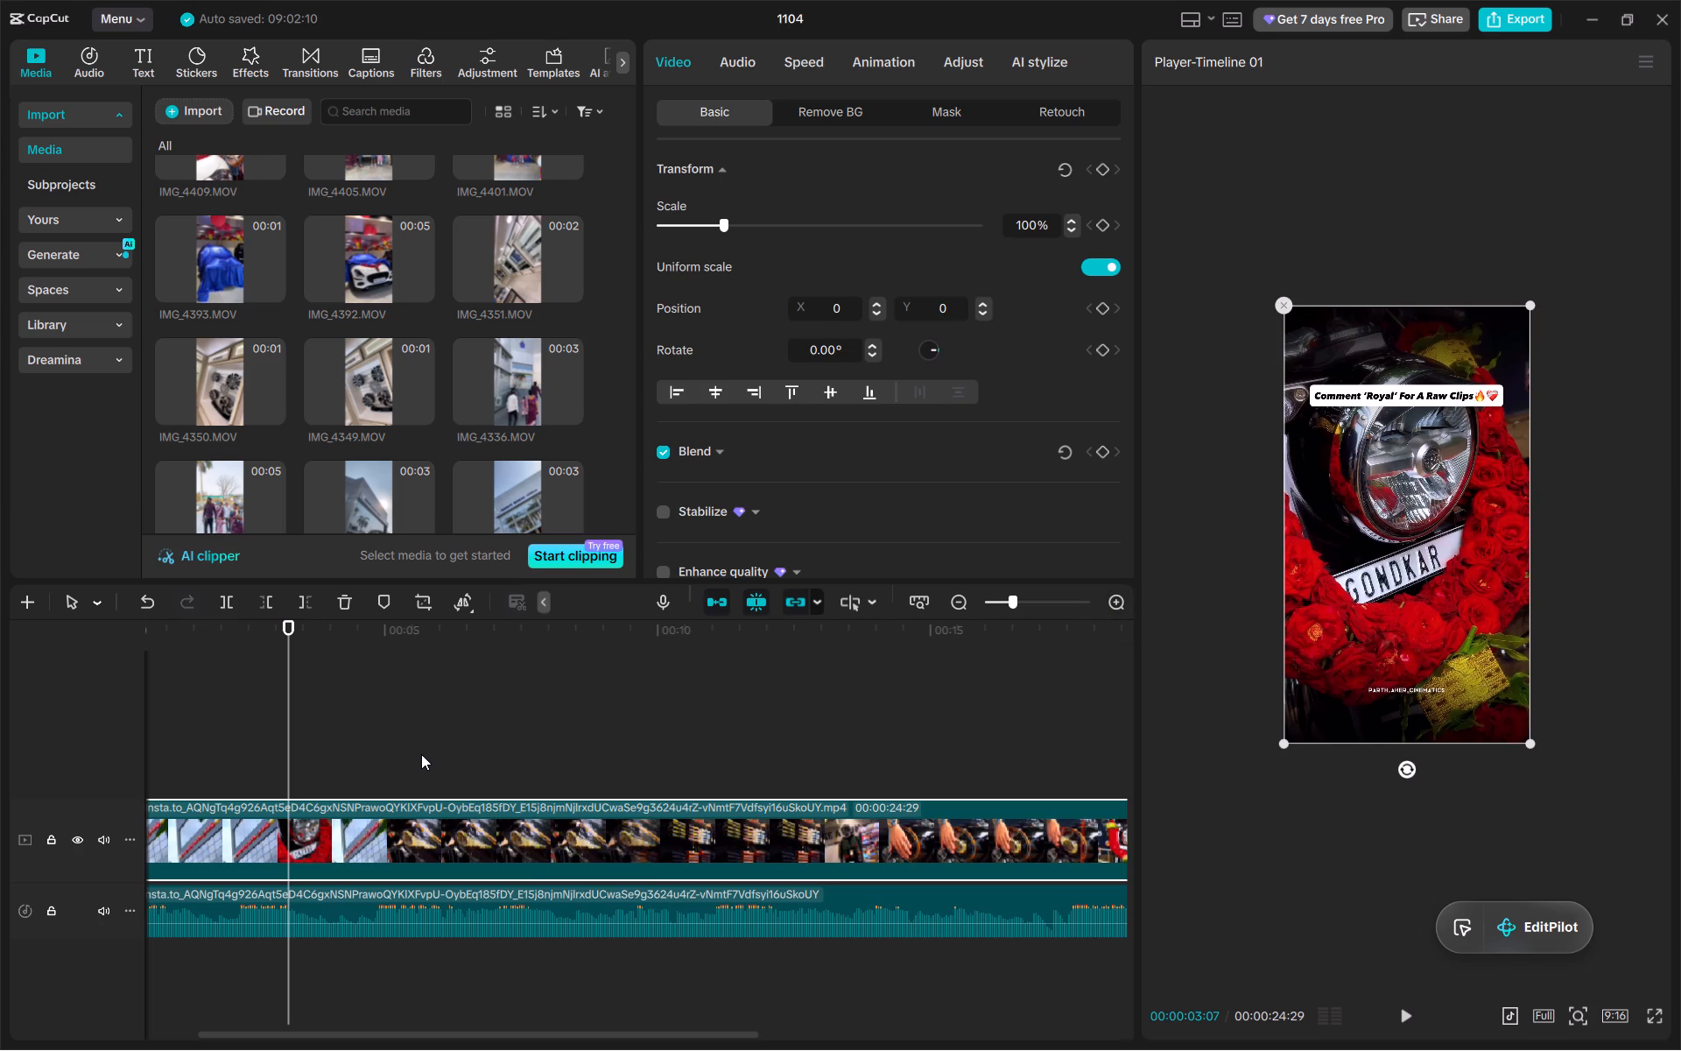
double_click(421, 754)
left_click_drag(421, 754, 47, 779)
key("space")
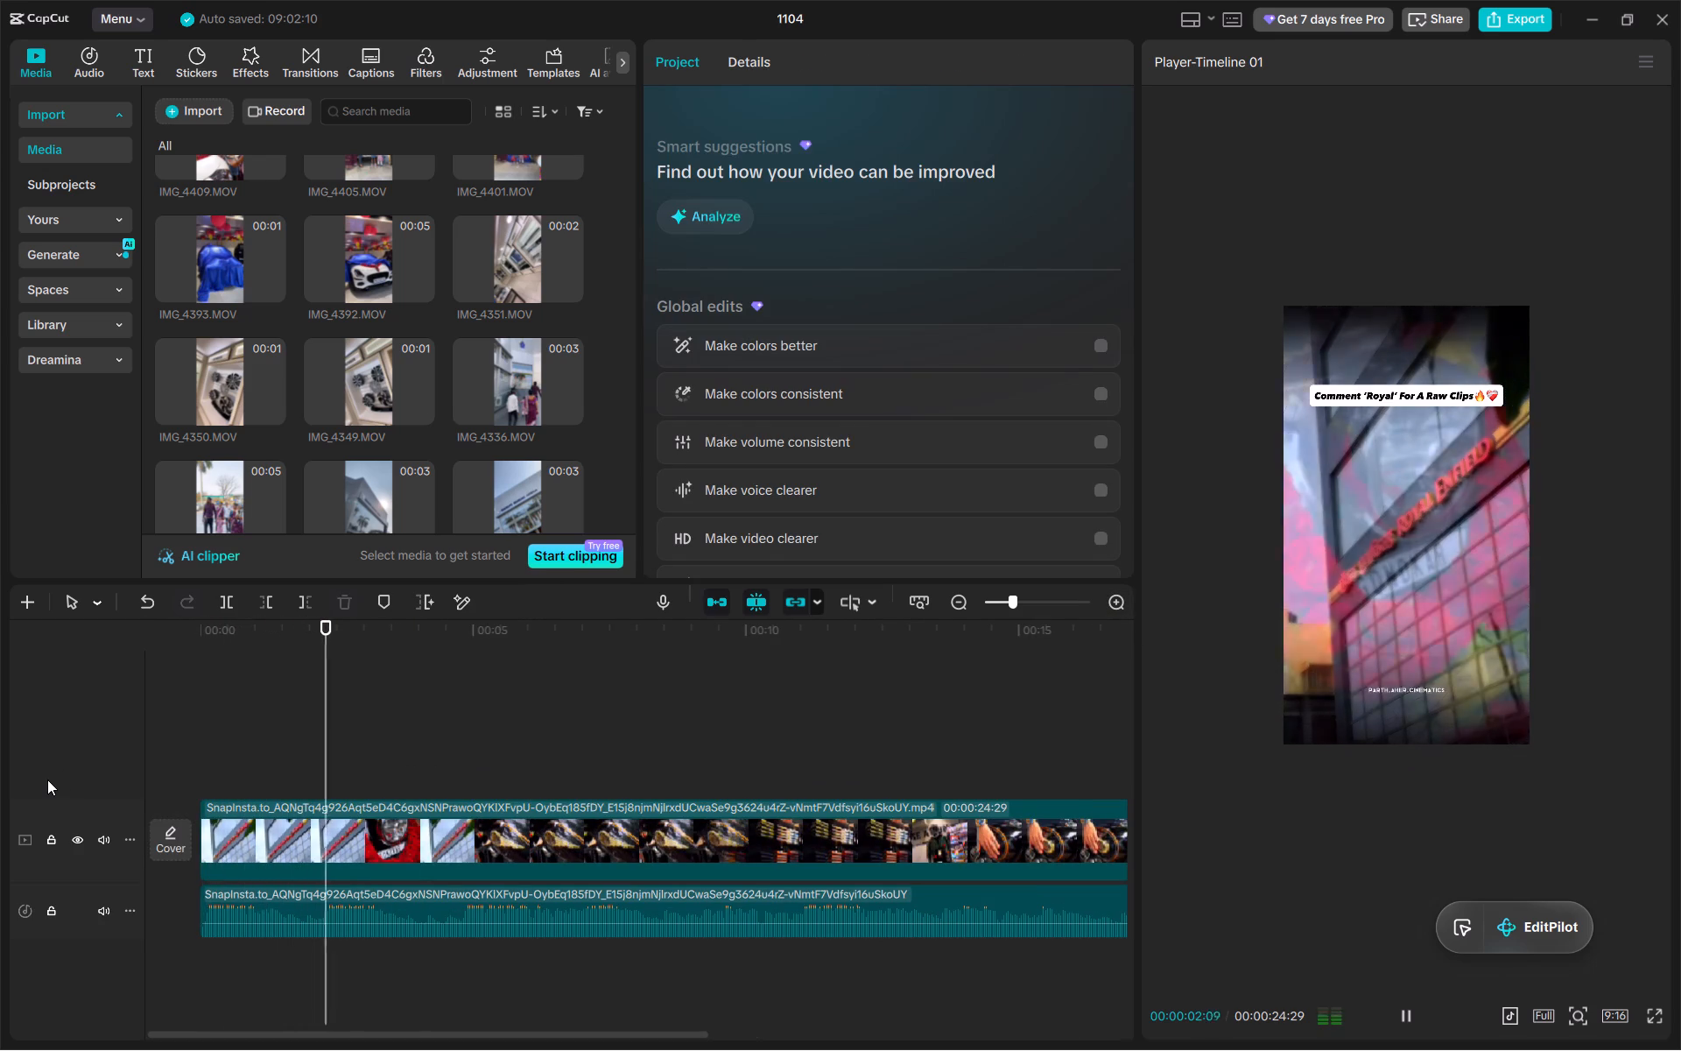
key("space")
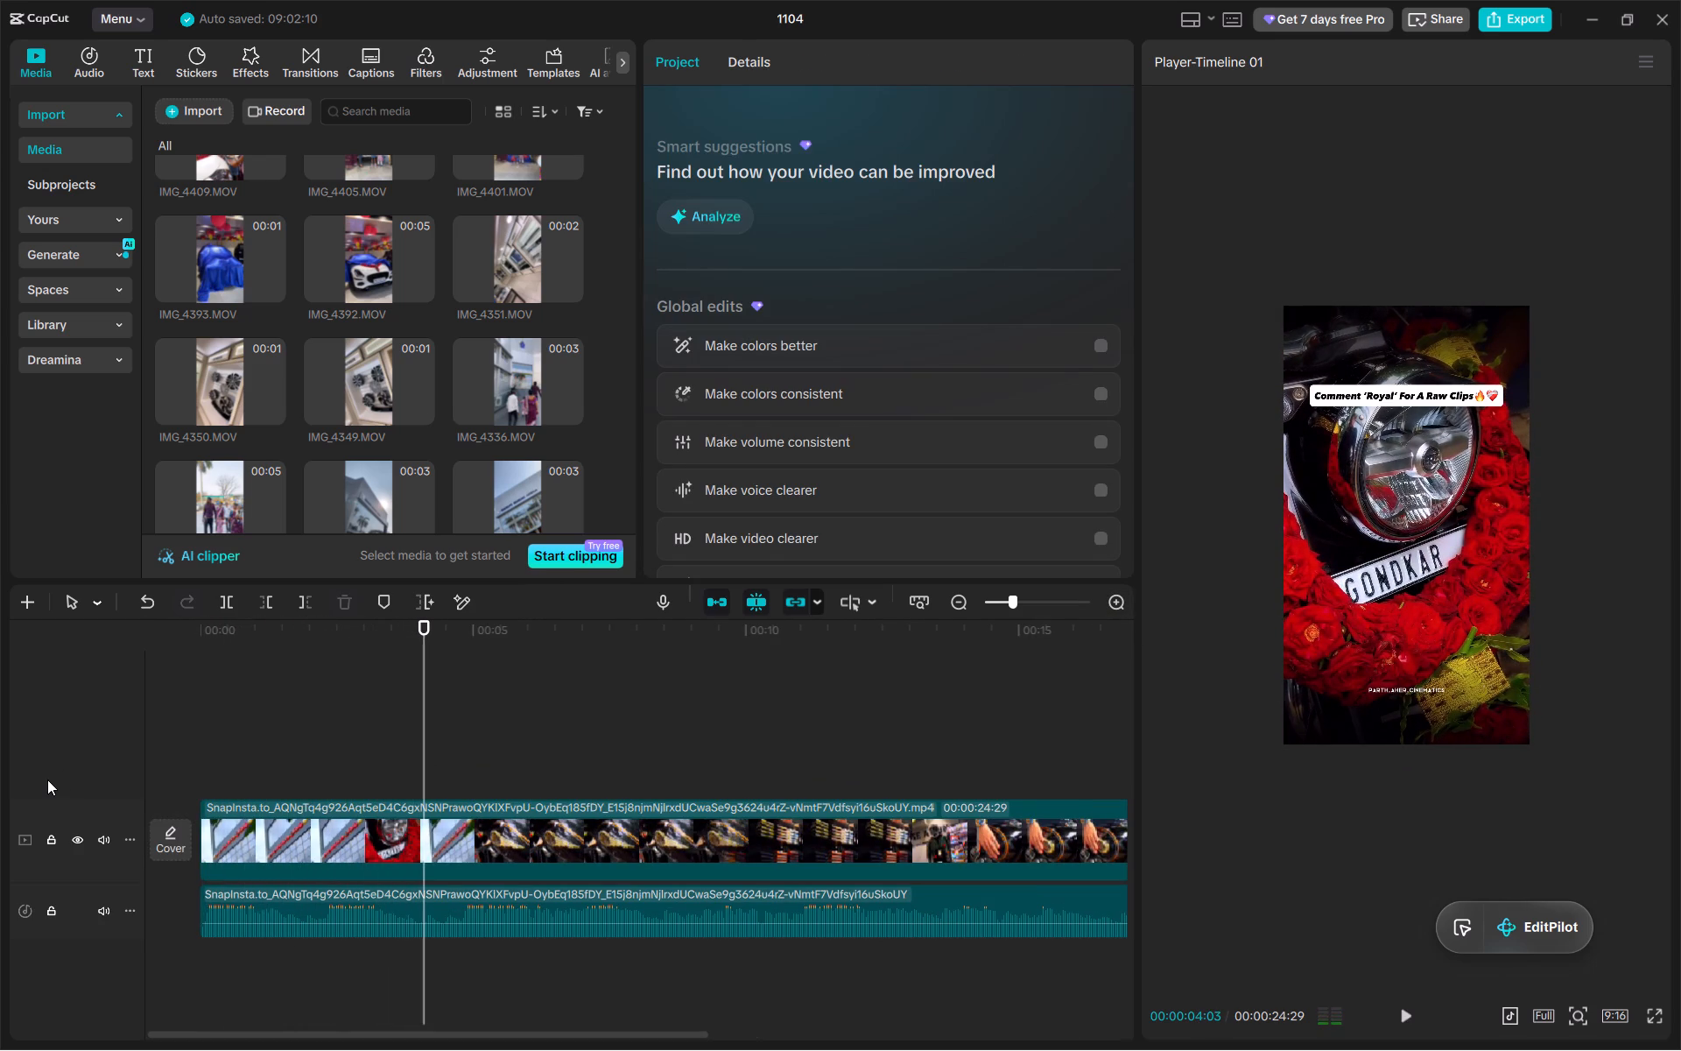
Add a marker to the extracted audio at 00:00:02:10, where the building shot changes to the garlanded headlight.
left_click_drag(426, 761, 376, 752)
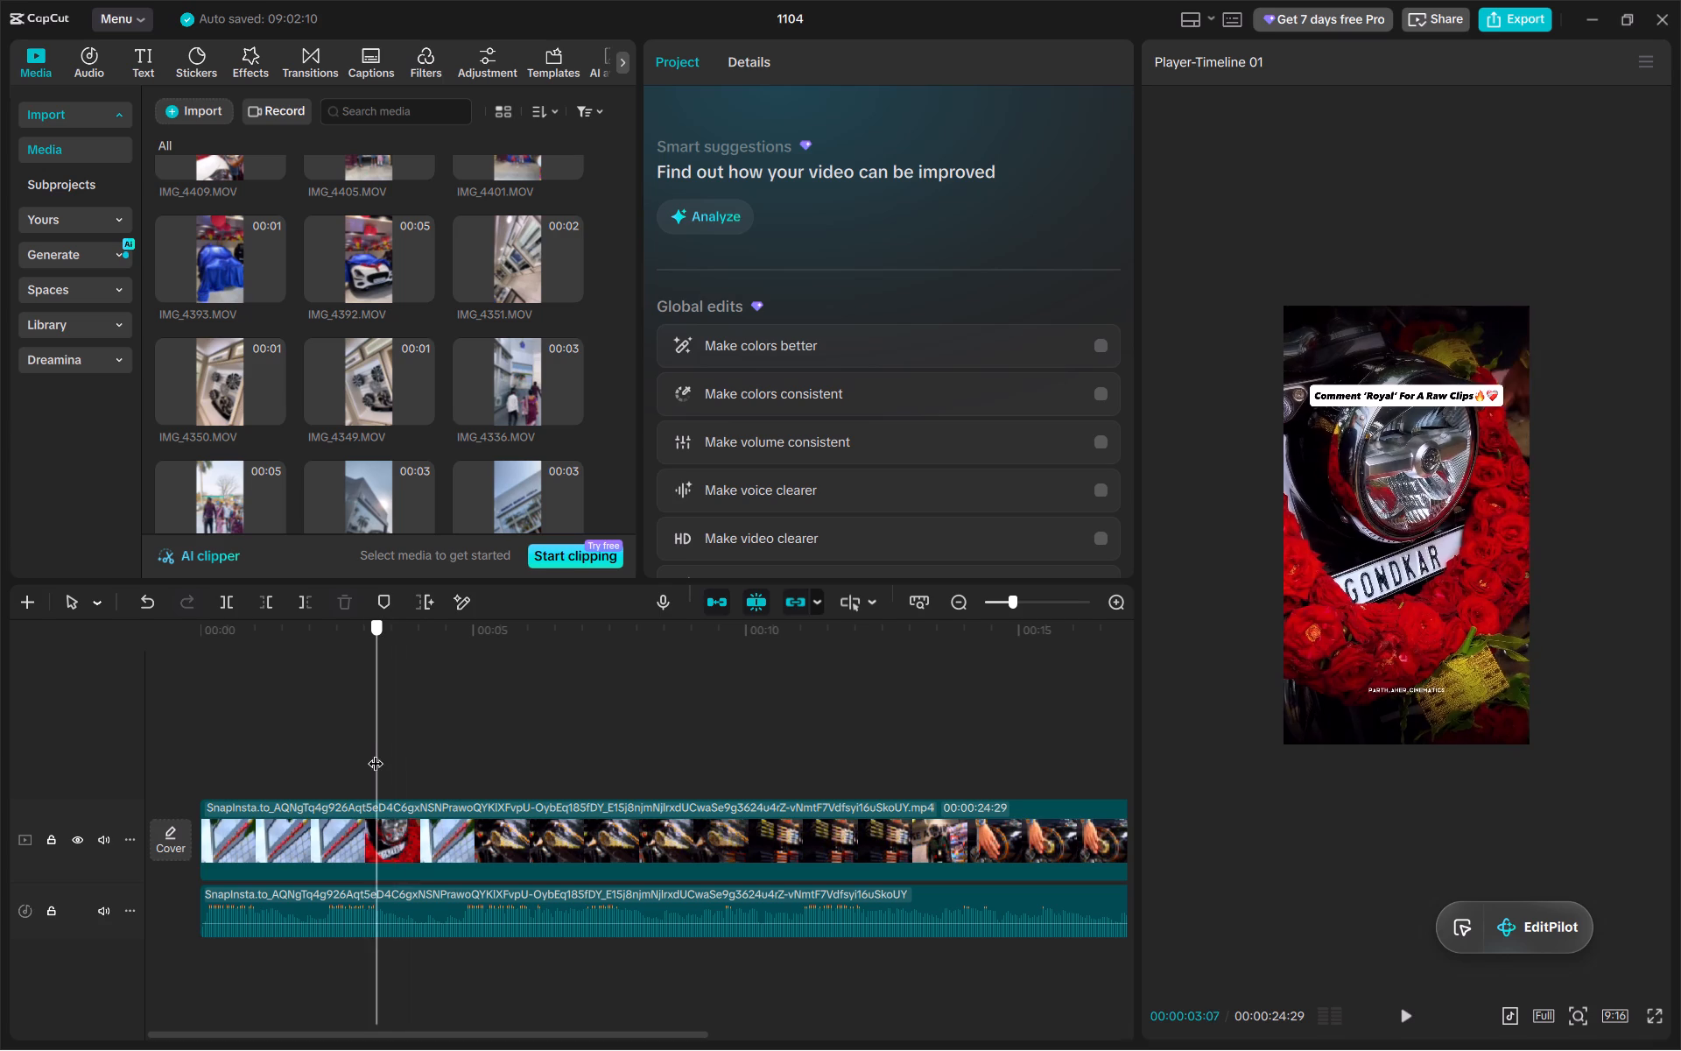
left_click_drag(376, 752, 356, 748)
key("Left")
key("Left")
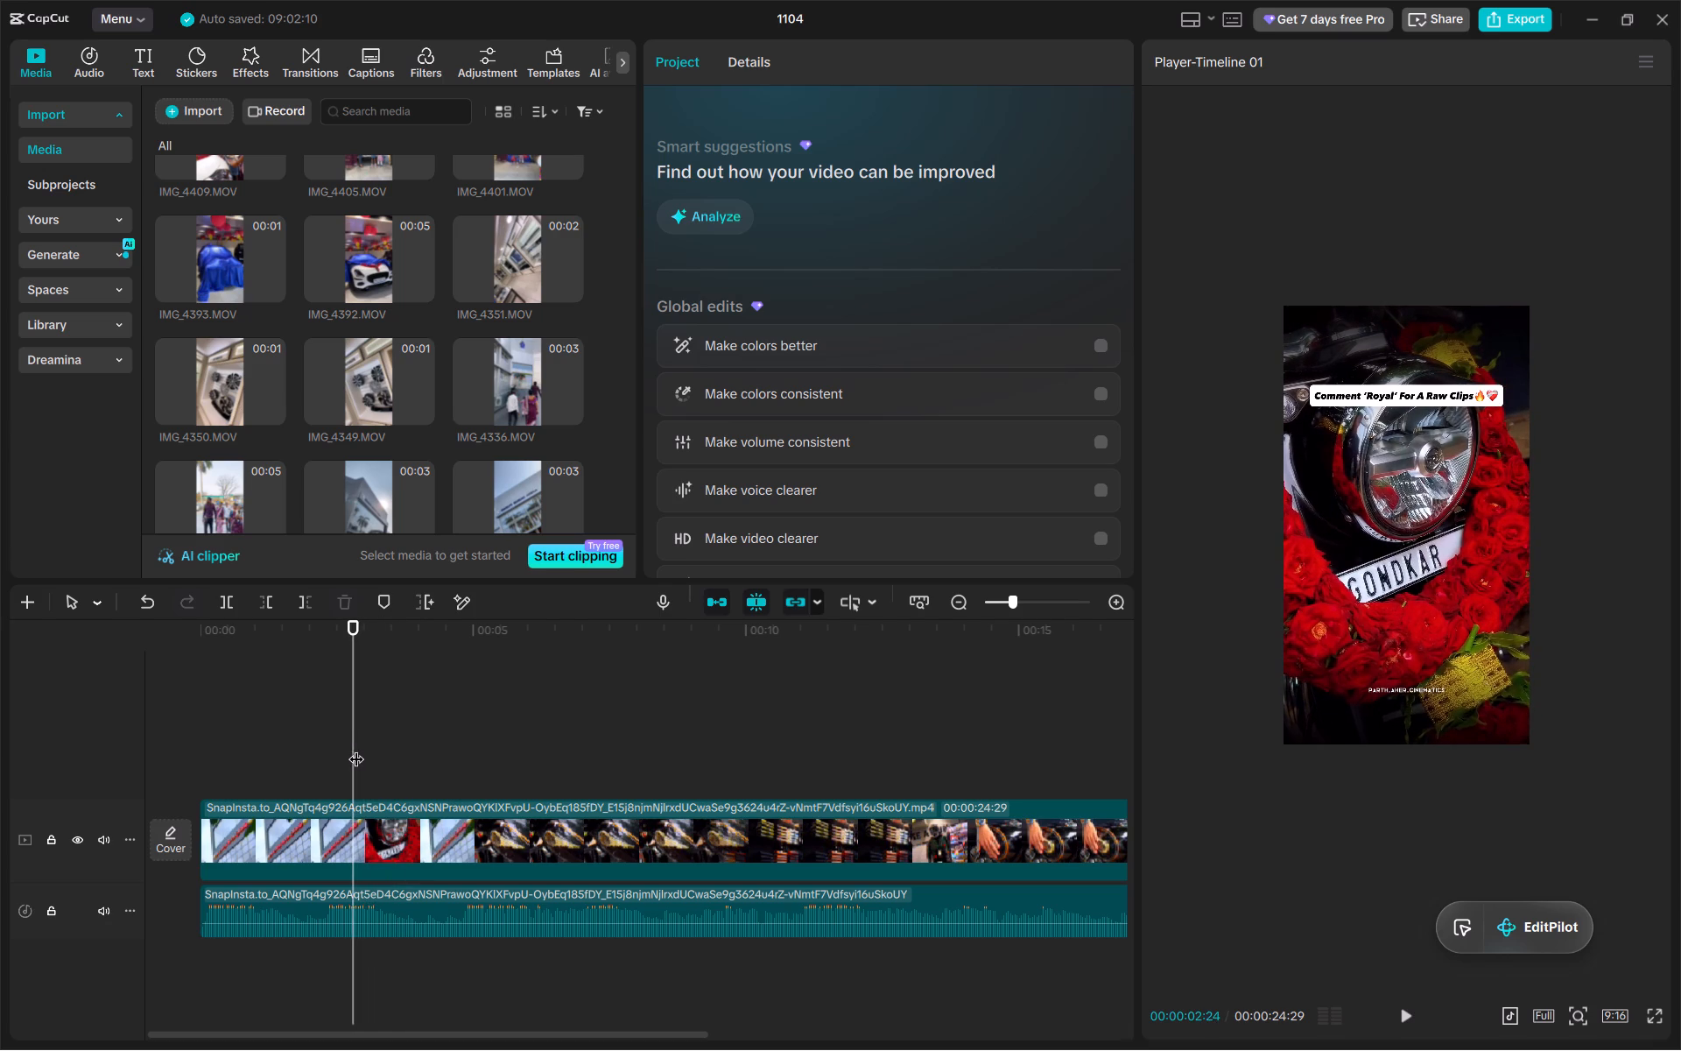
key("Left")
key("Left")
key("Left")
key("Left")
key("Left")
key("Left")
key("Left")
key("Left")
key("Left")
key("Left")
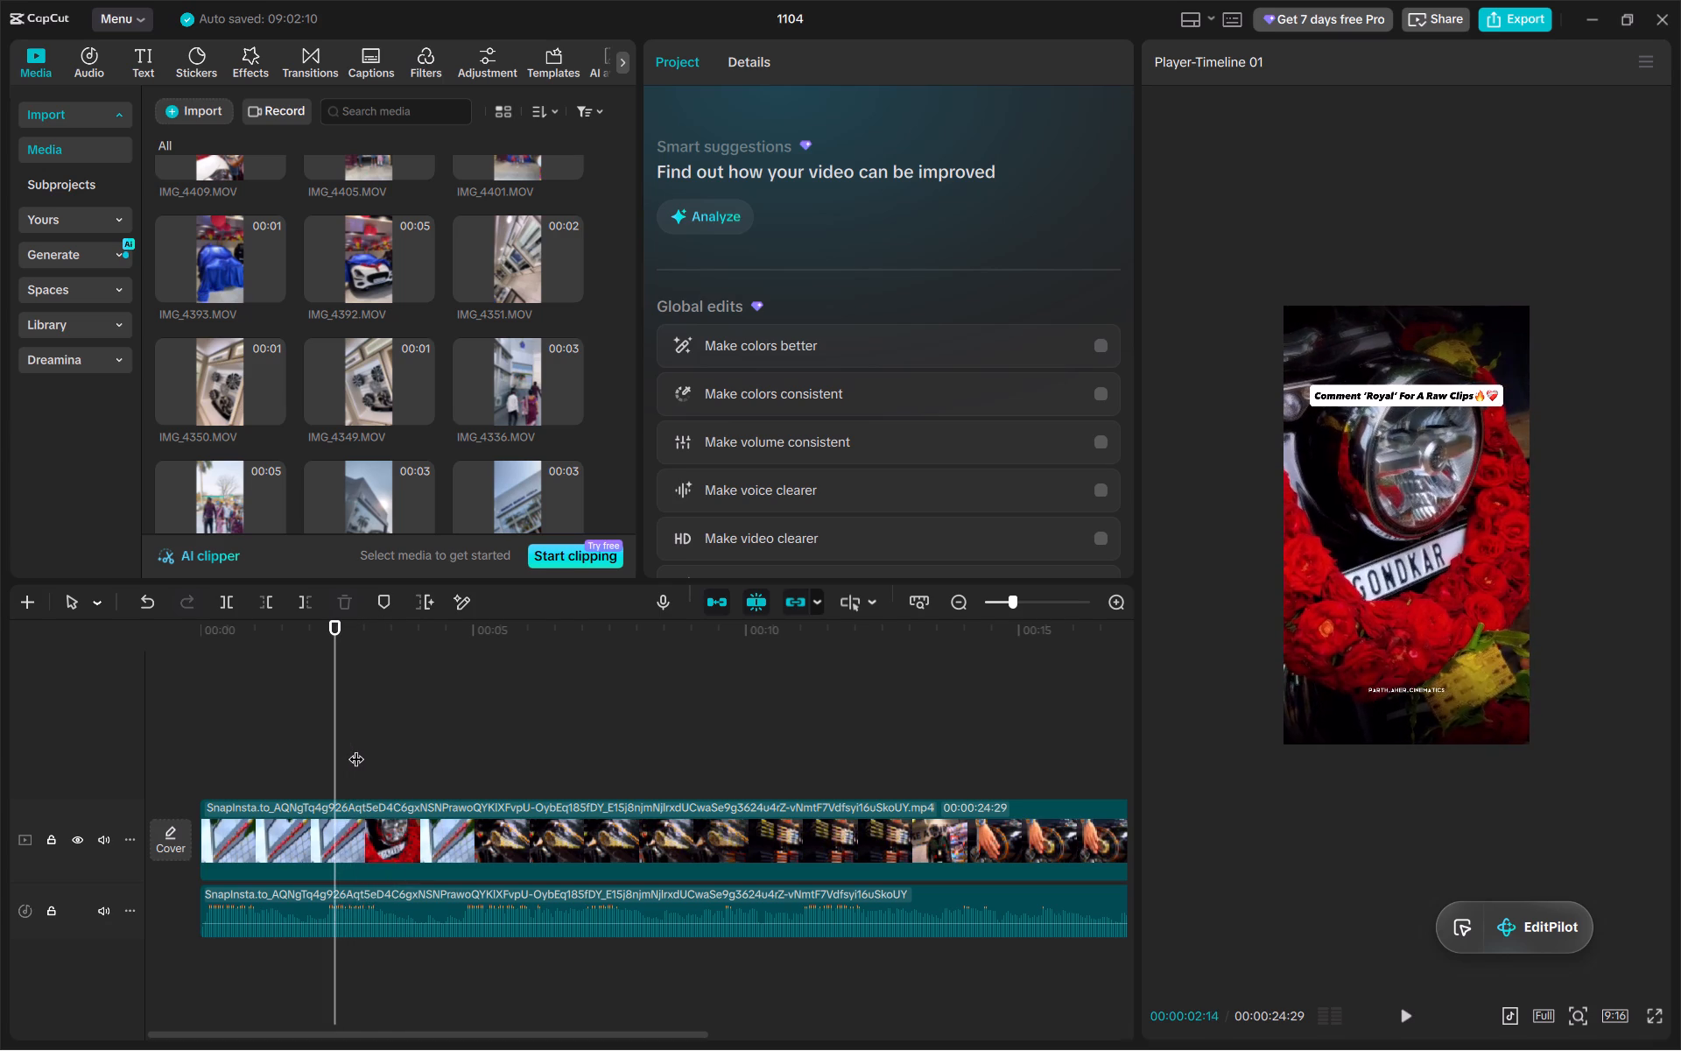
key("Left")
key("Left")
key("Left")
key("Left")
key("Left")
key("Left")
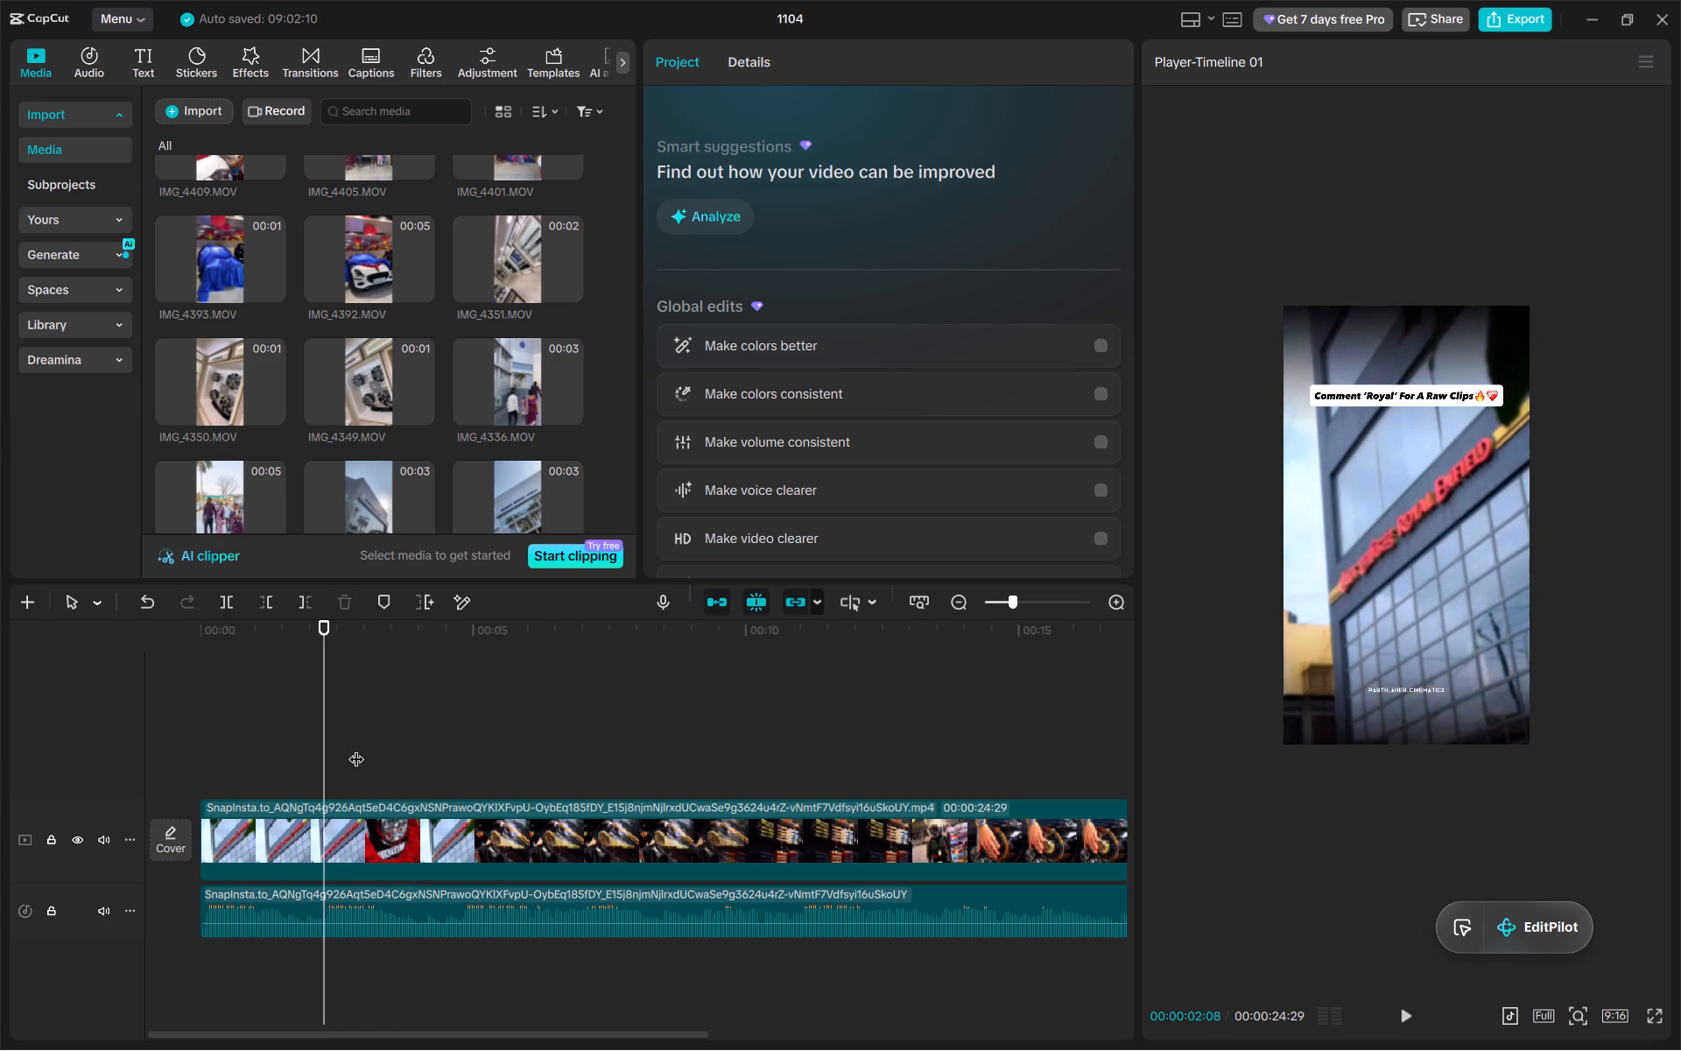
key("Left")
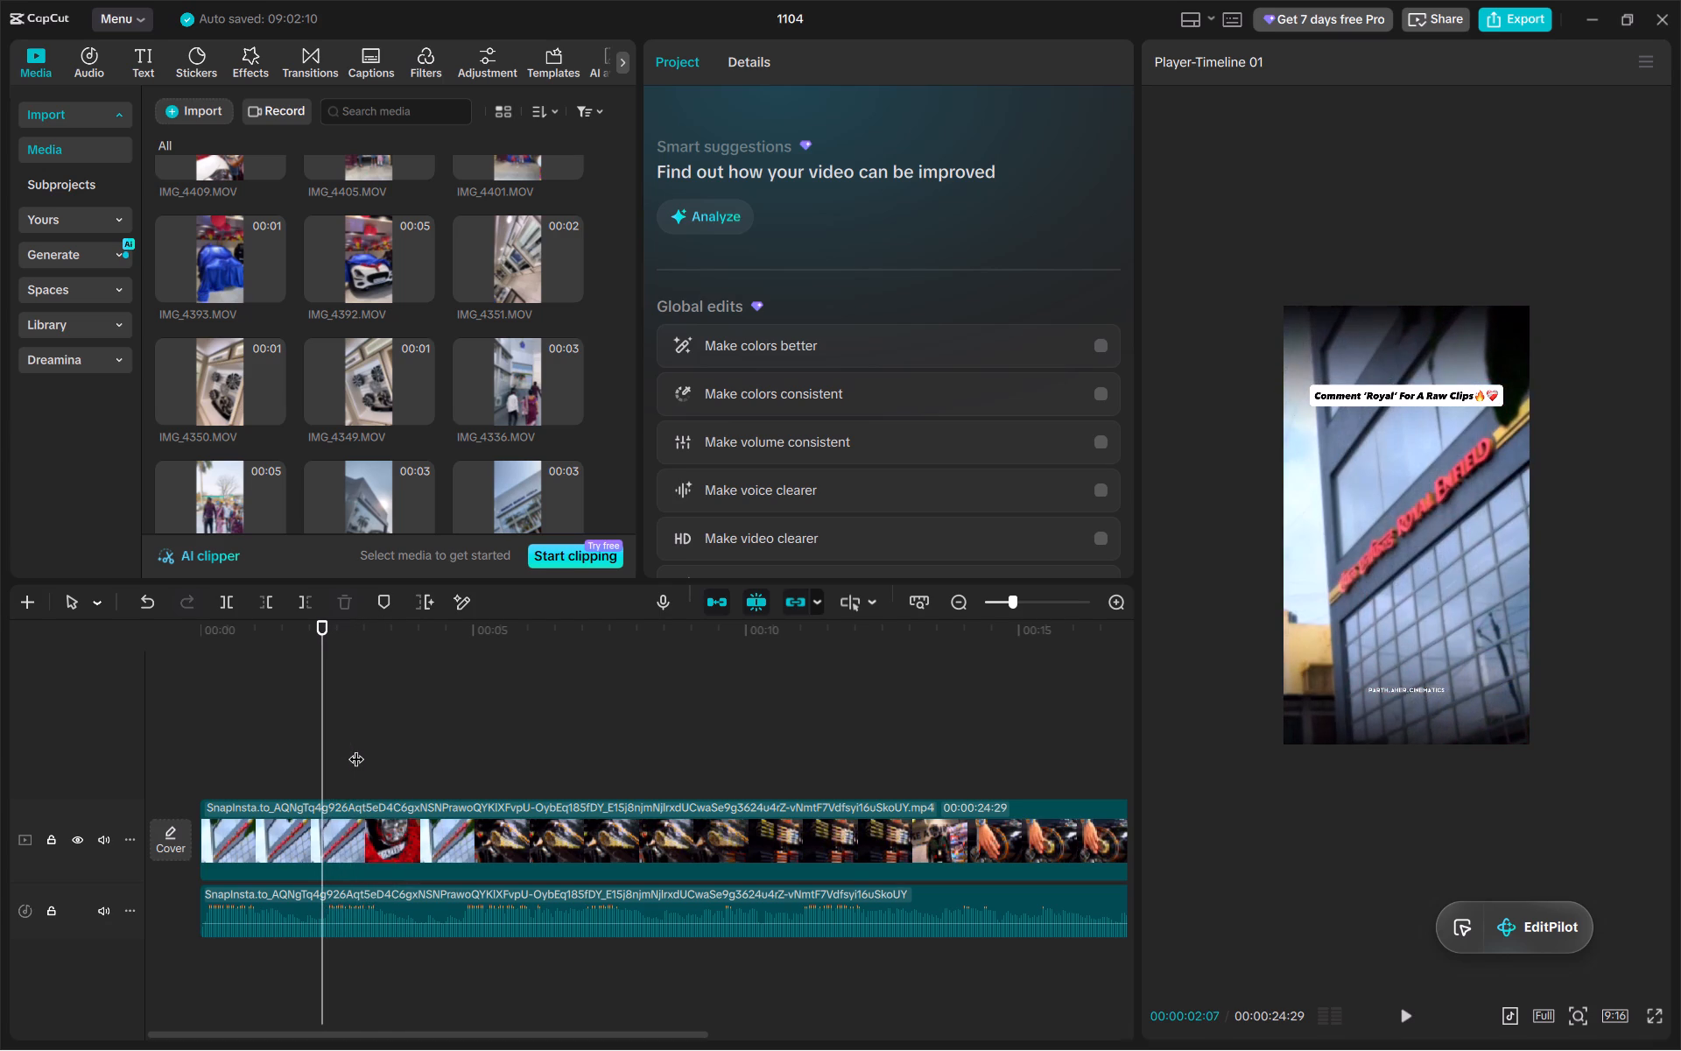
left_click(335, 889)
key("Right")
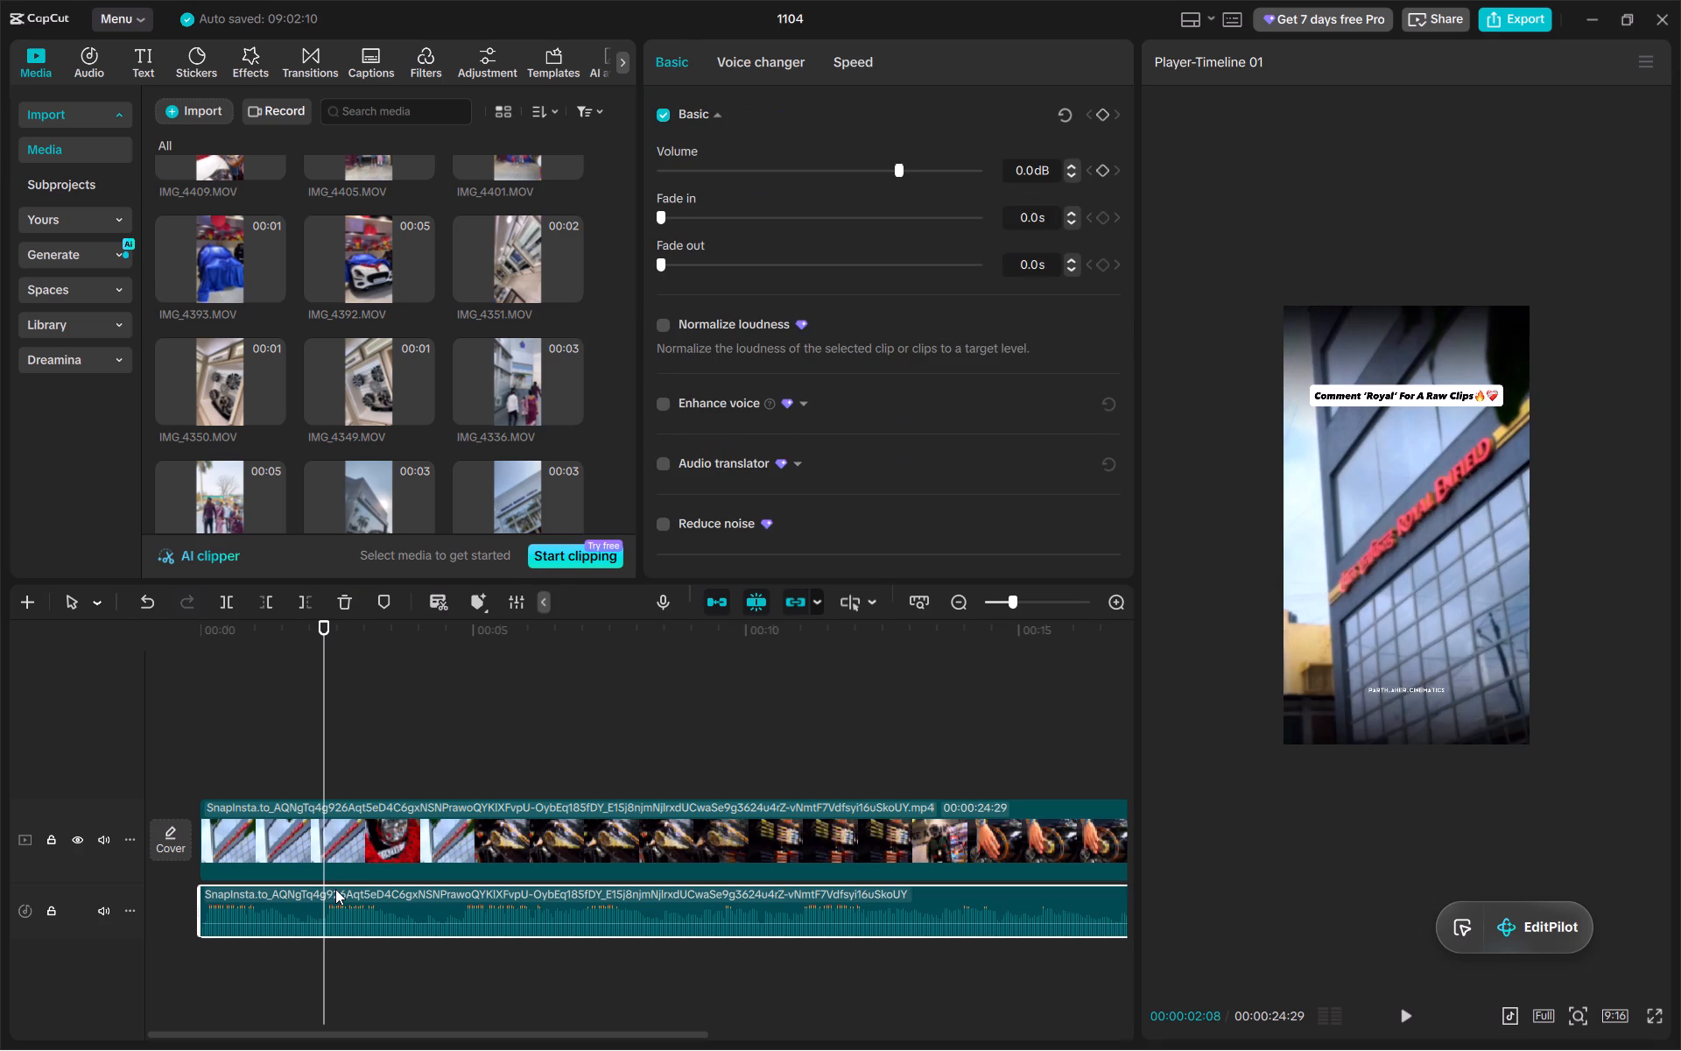
key("Right")
key("Right")
key("m")
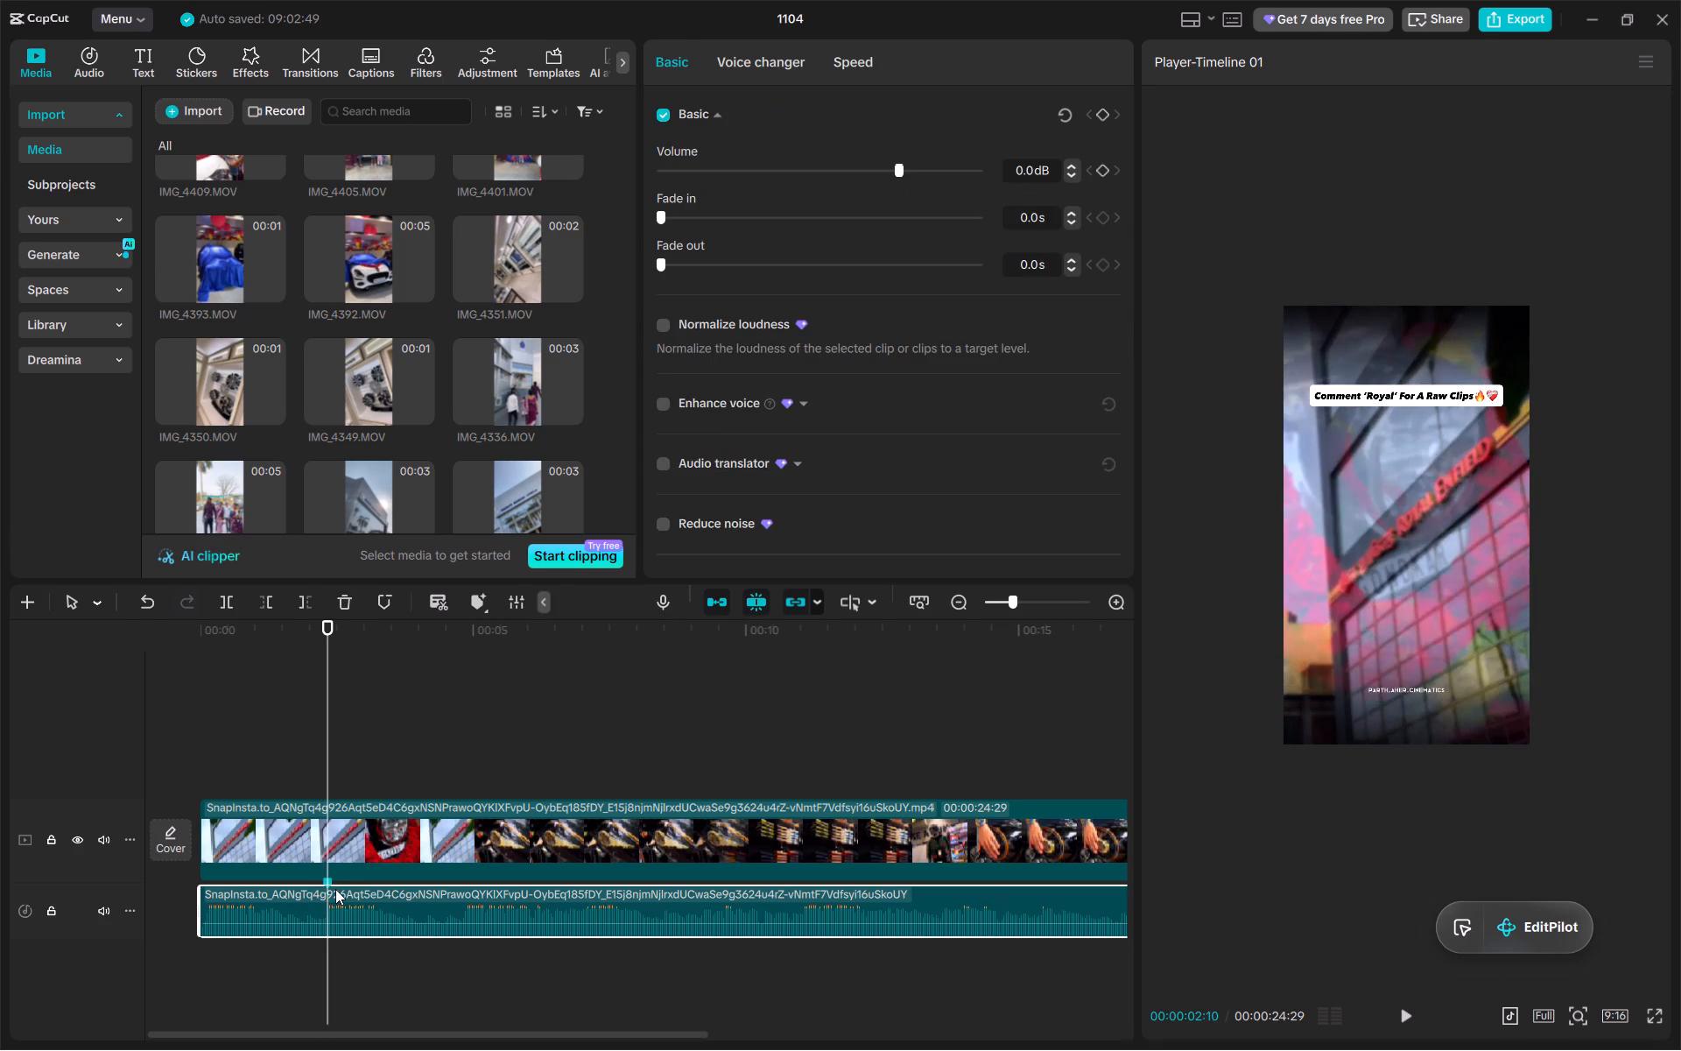
Add a marker to the extracted audio at 00:00:04:25, where the headlight shot changes to the fuel tank.
left_click_drag(326, 702, 459, 708)
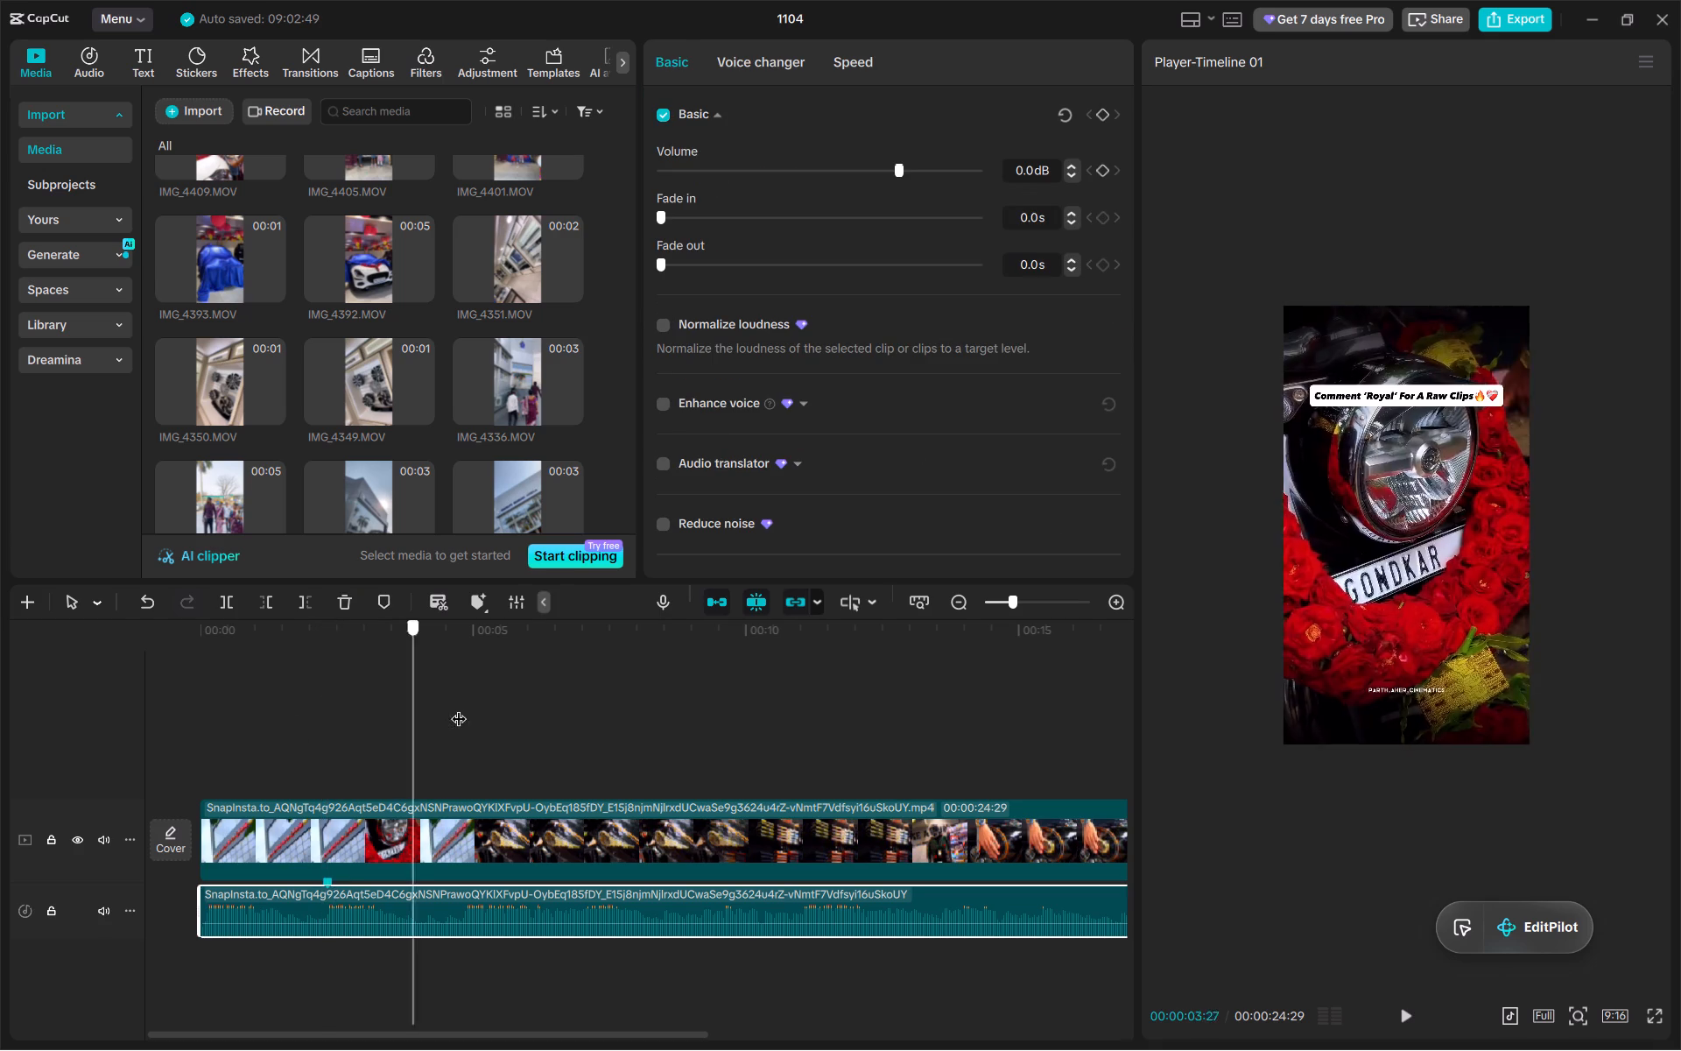
left_click_drag(459, 708, 468, 709)
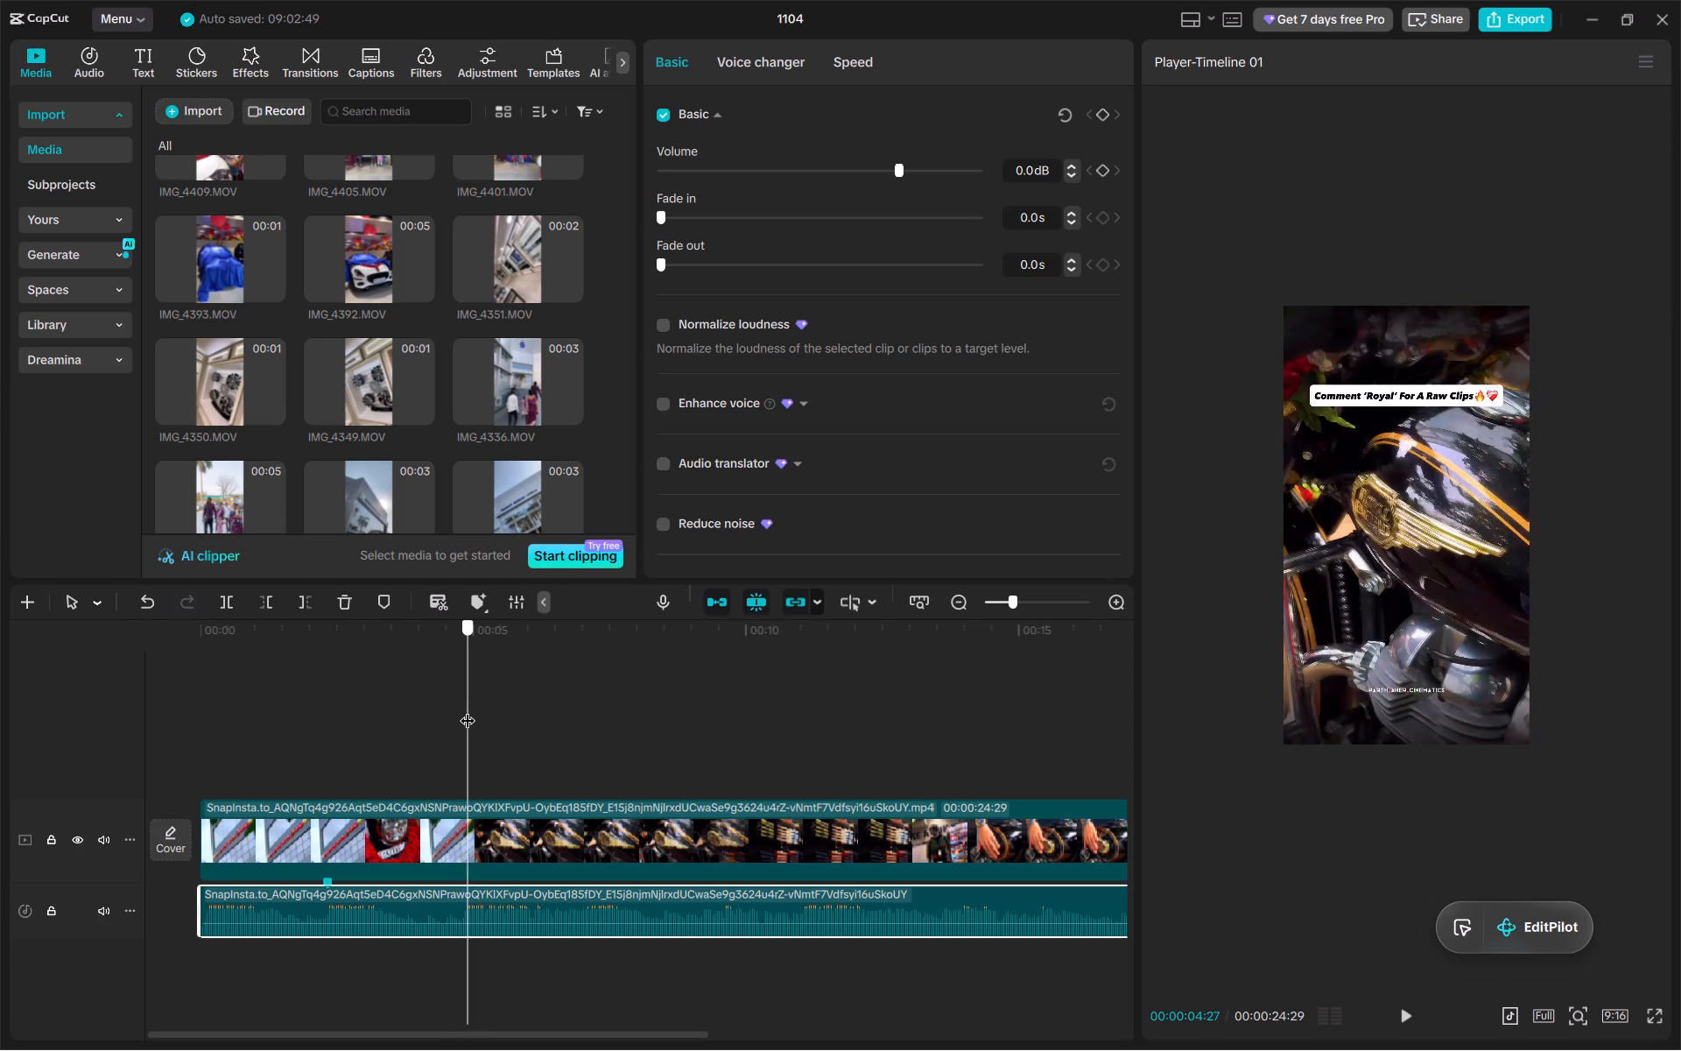
left_click_drag(468, 709, 463, 709)
key("m")
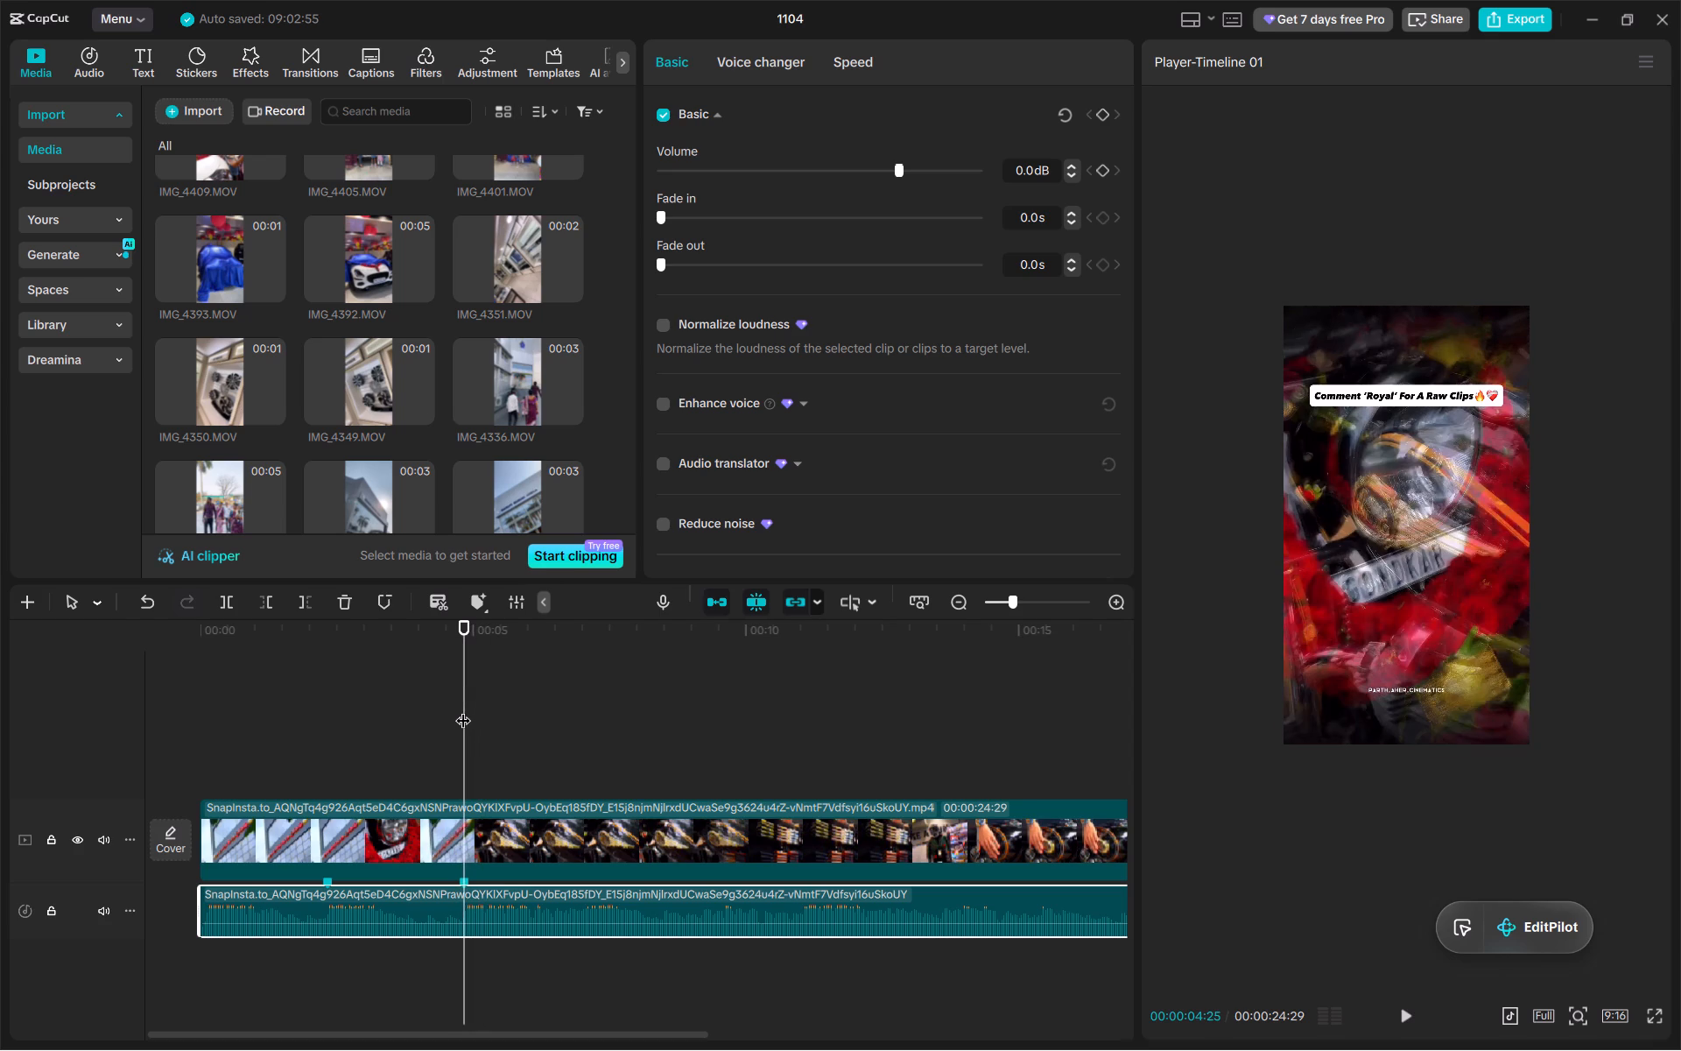
Play on to the next cut and add an audio marker at 00:00:09:04, where the fuel tank changes to the clothing shelf.
key("space")
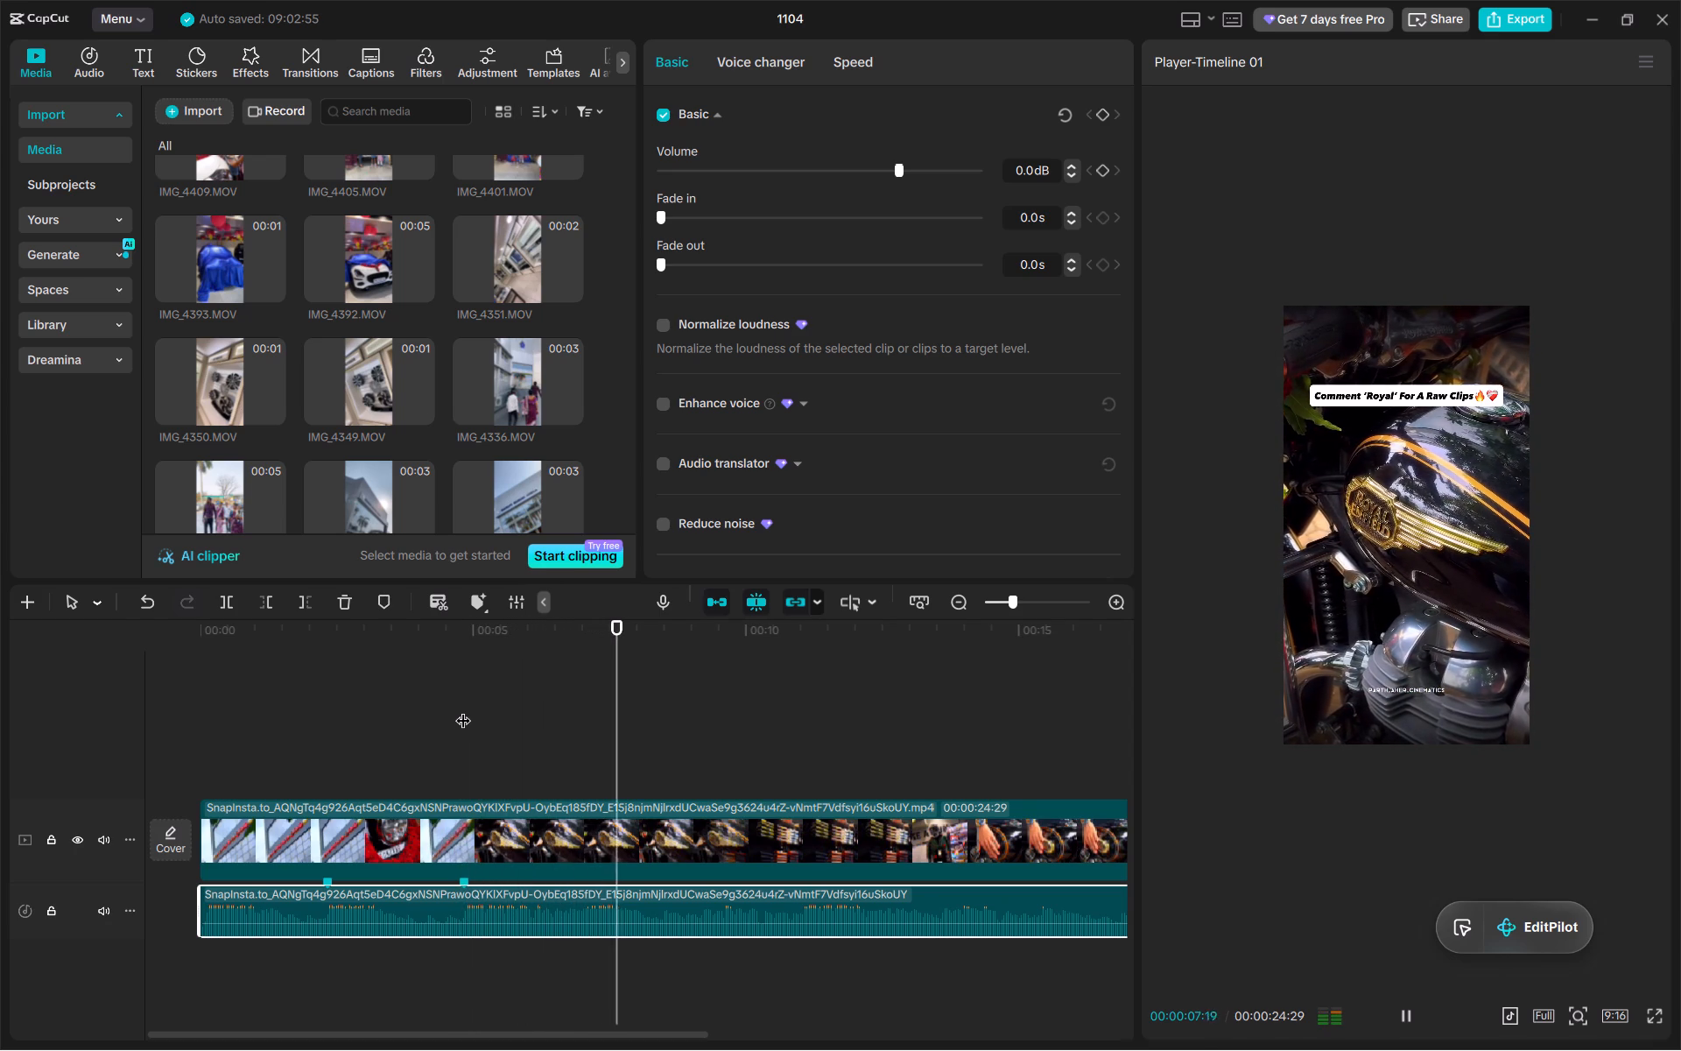
key("space")
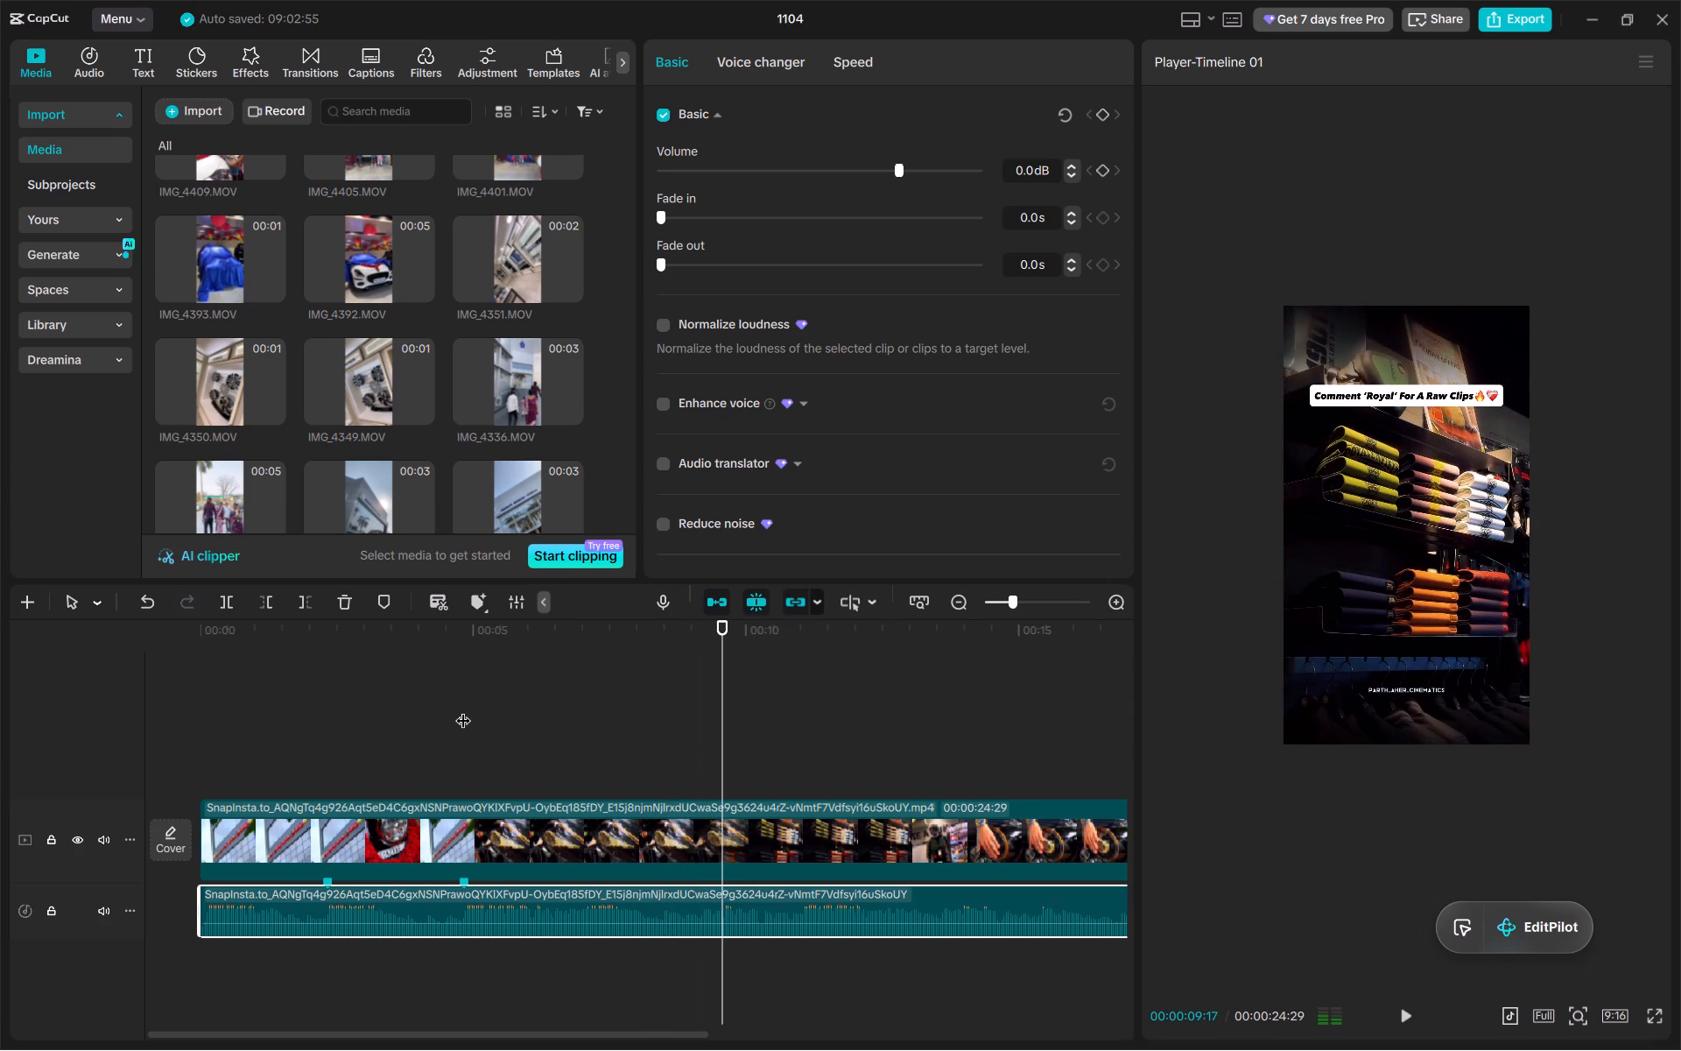
left_click_drag(715, 706, 697, 708)
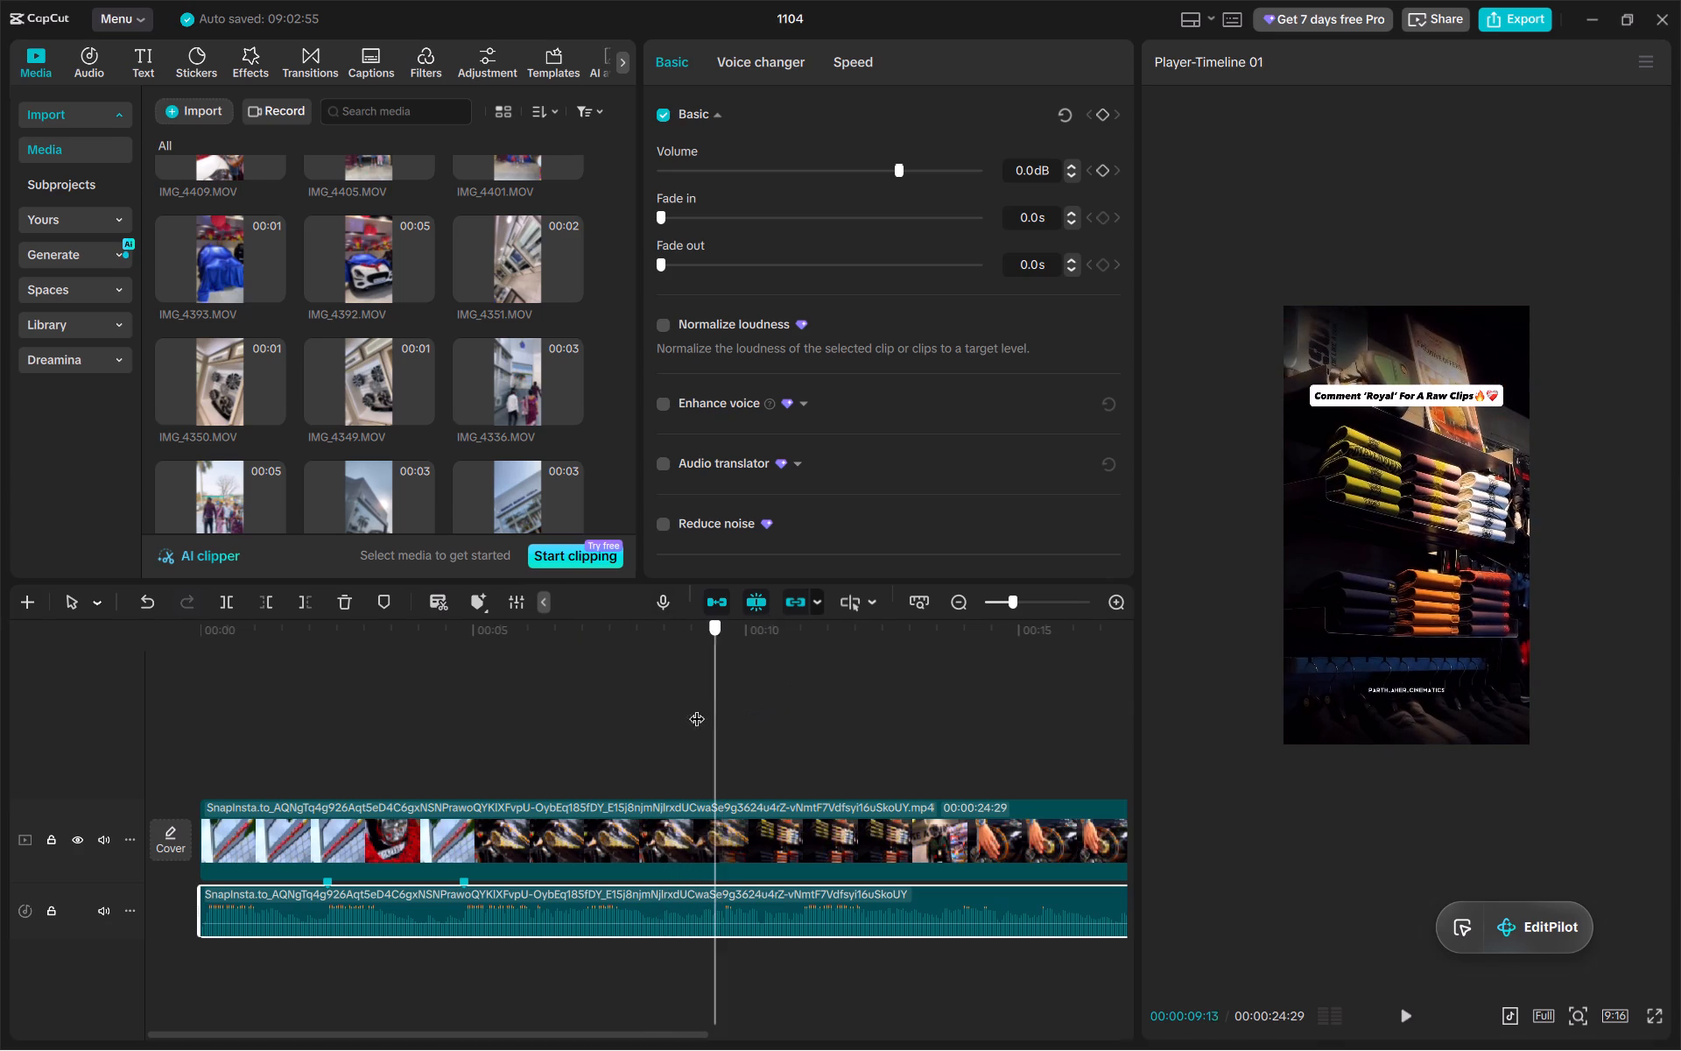
left_click_drag(697, 708, 672, 711)
key("space")
key("space")
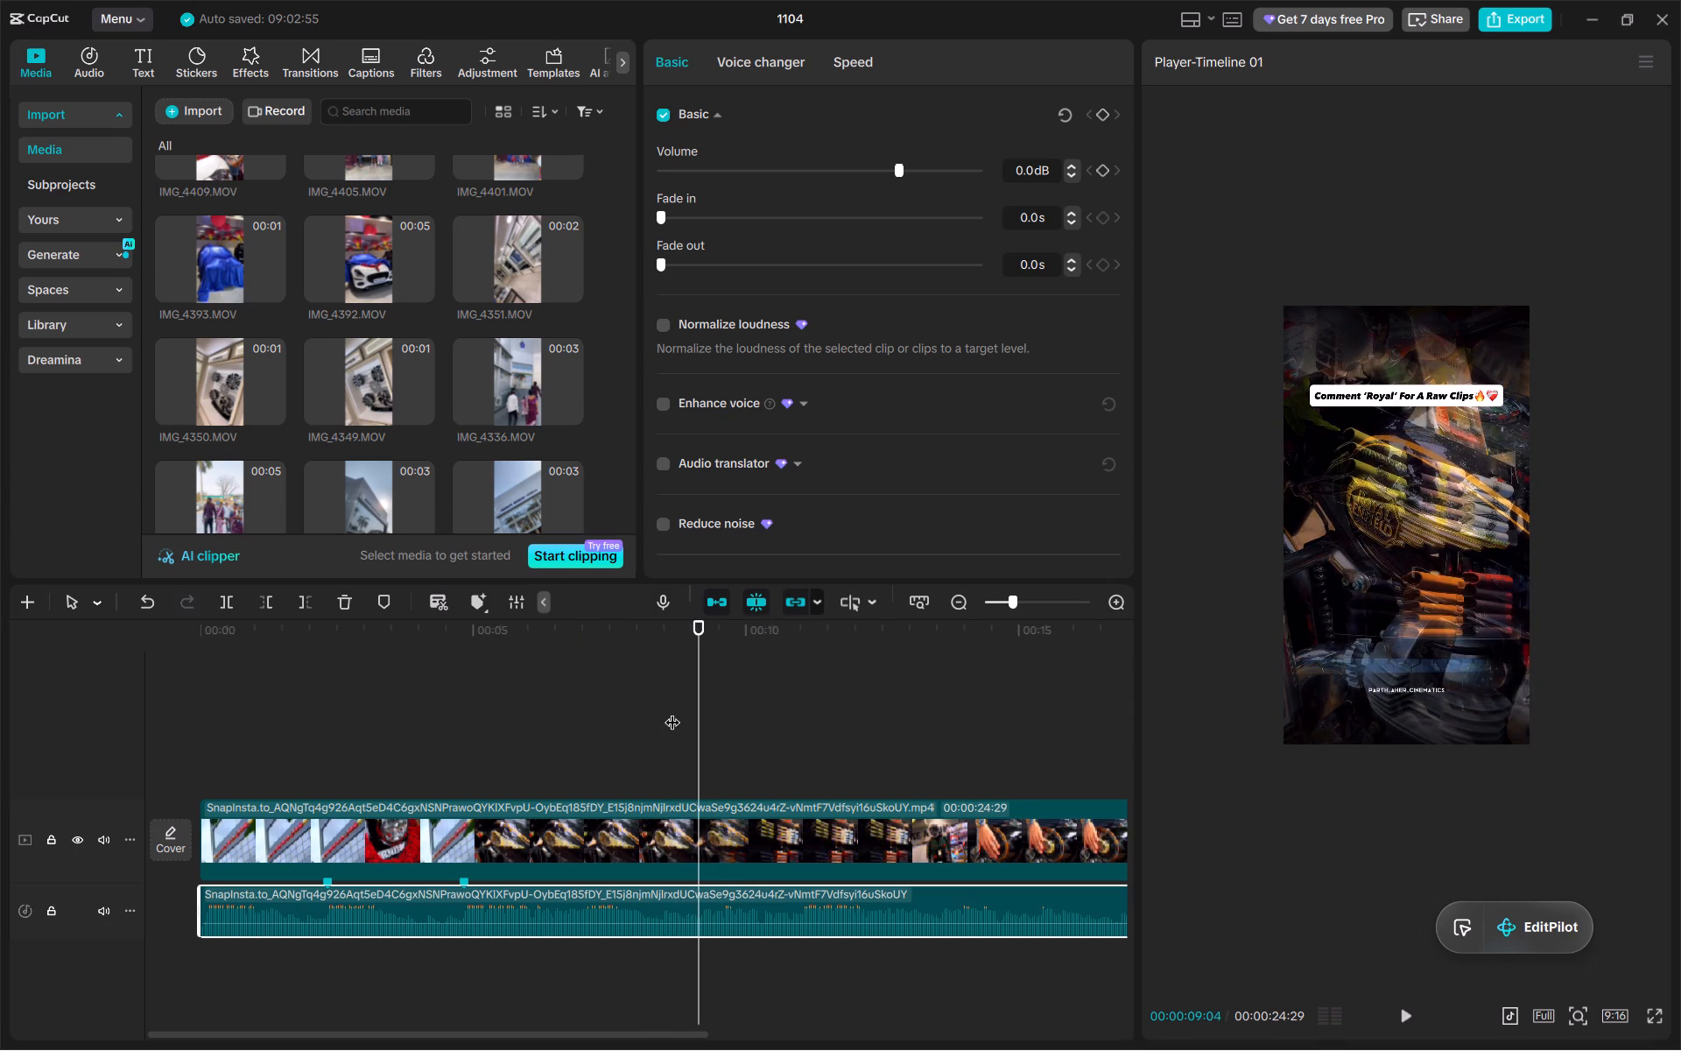
type("m")
Play past the clothing shelf shot to check its end and add a timeline marker at 00:00:10:12.
key("space")
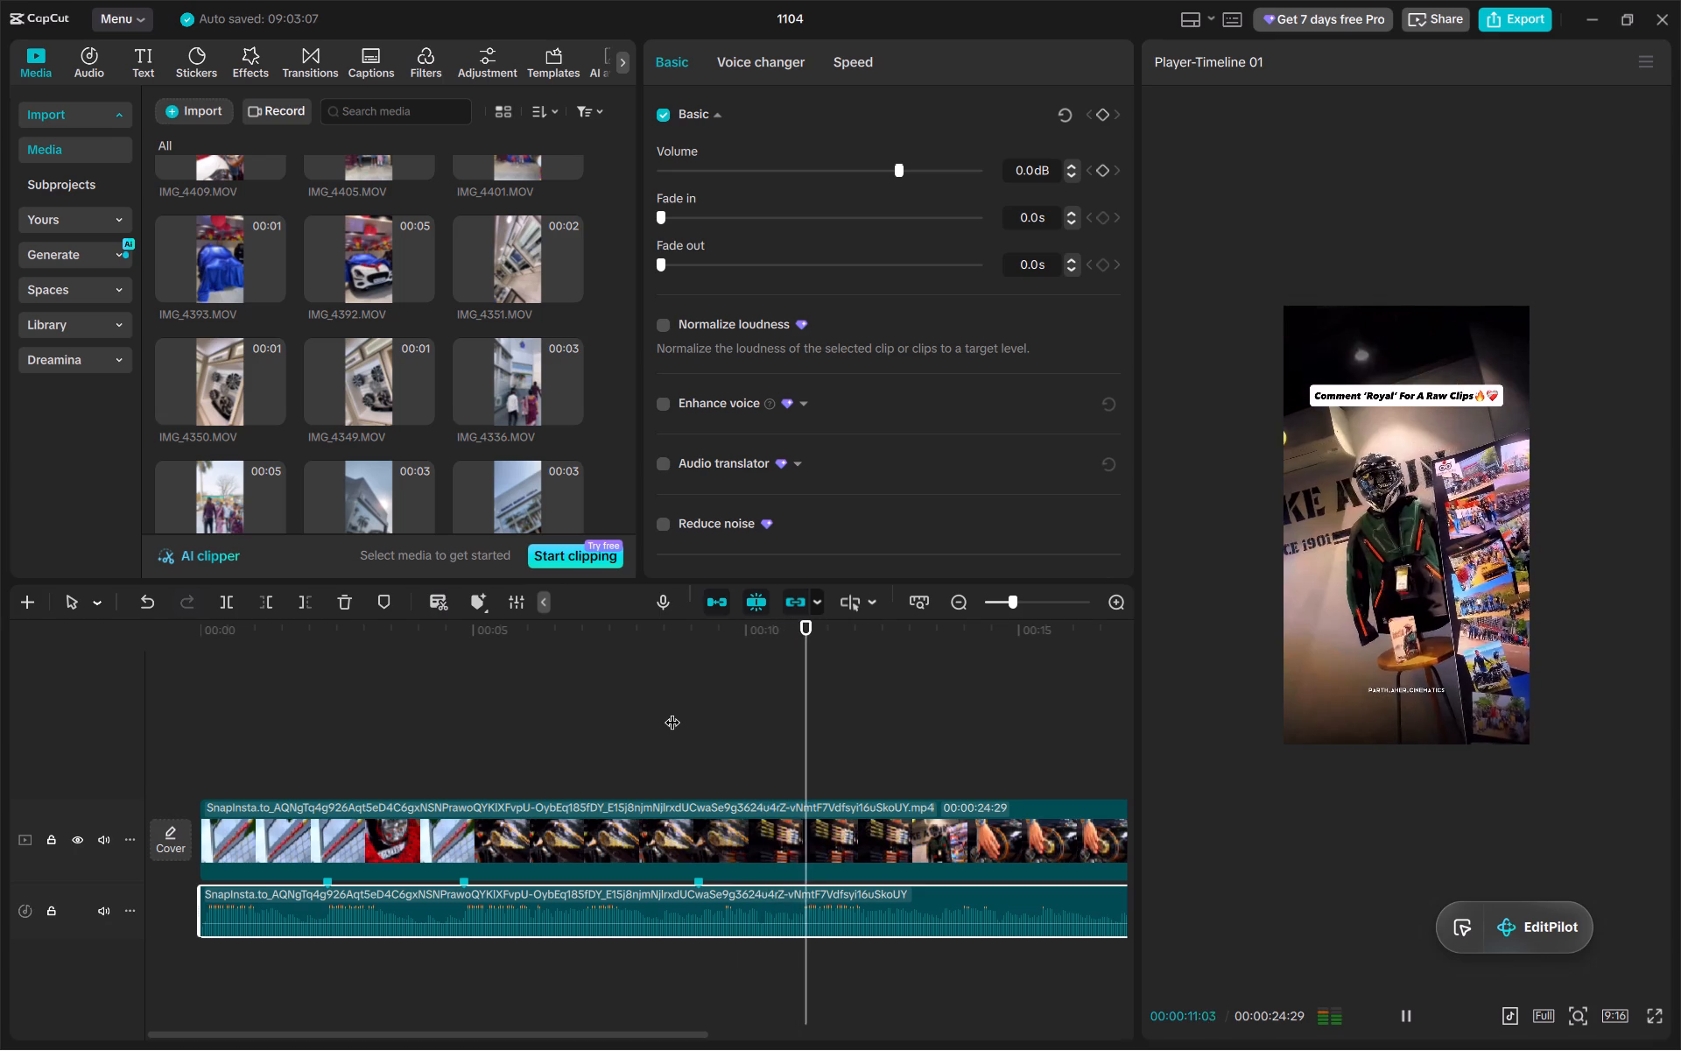
key("space")
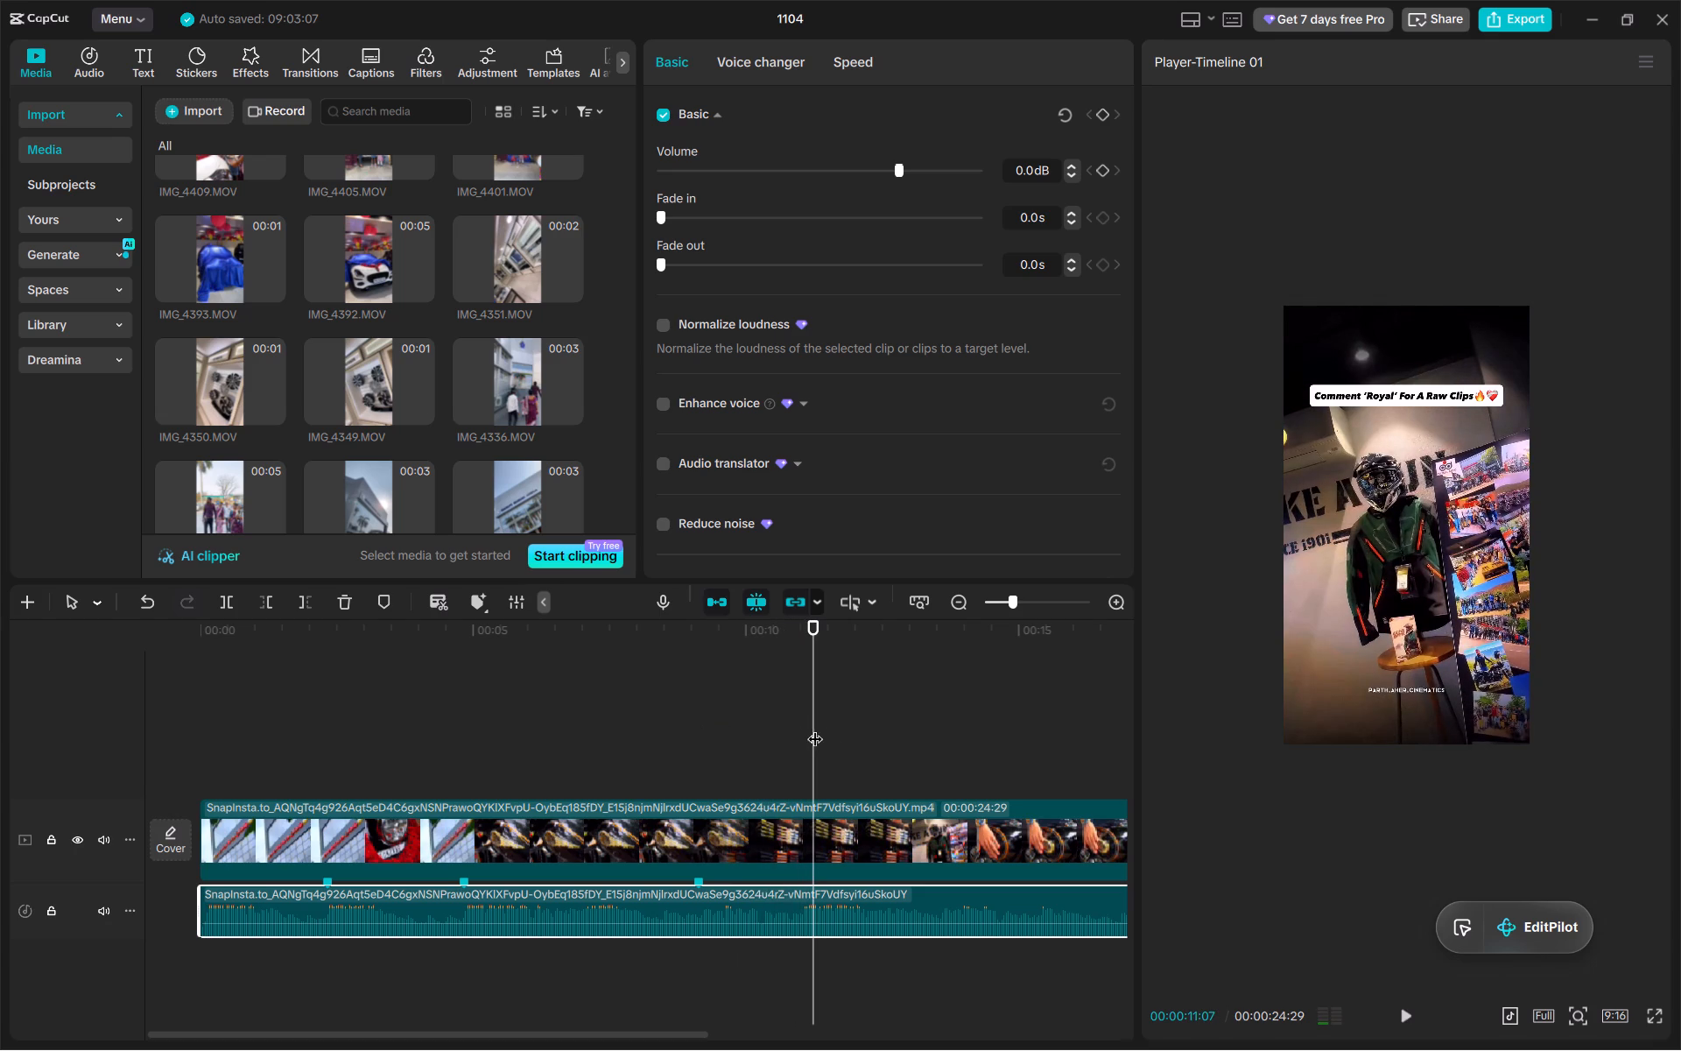
left_click_drag(829, 729, 817, 727)
left_click(817, 727)
left_click_drag(817, 727, 798, 725)
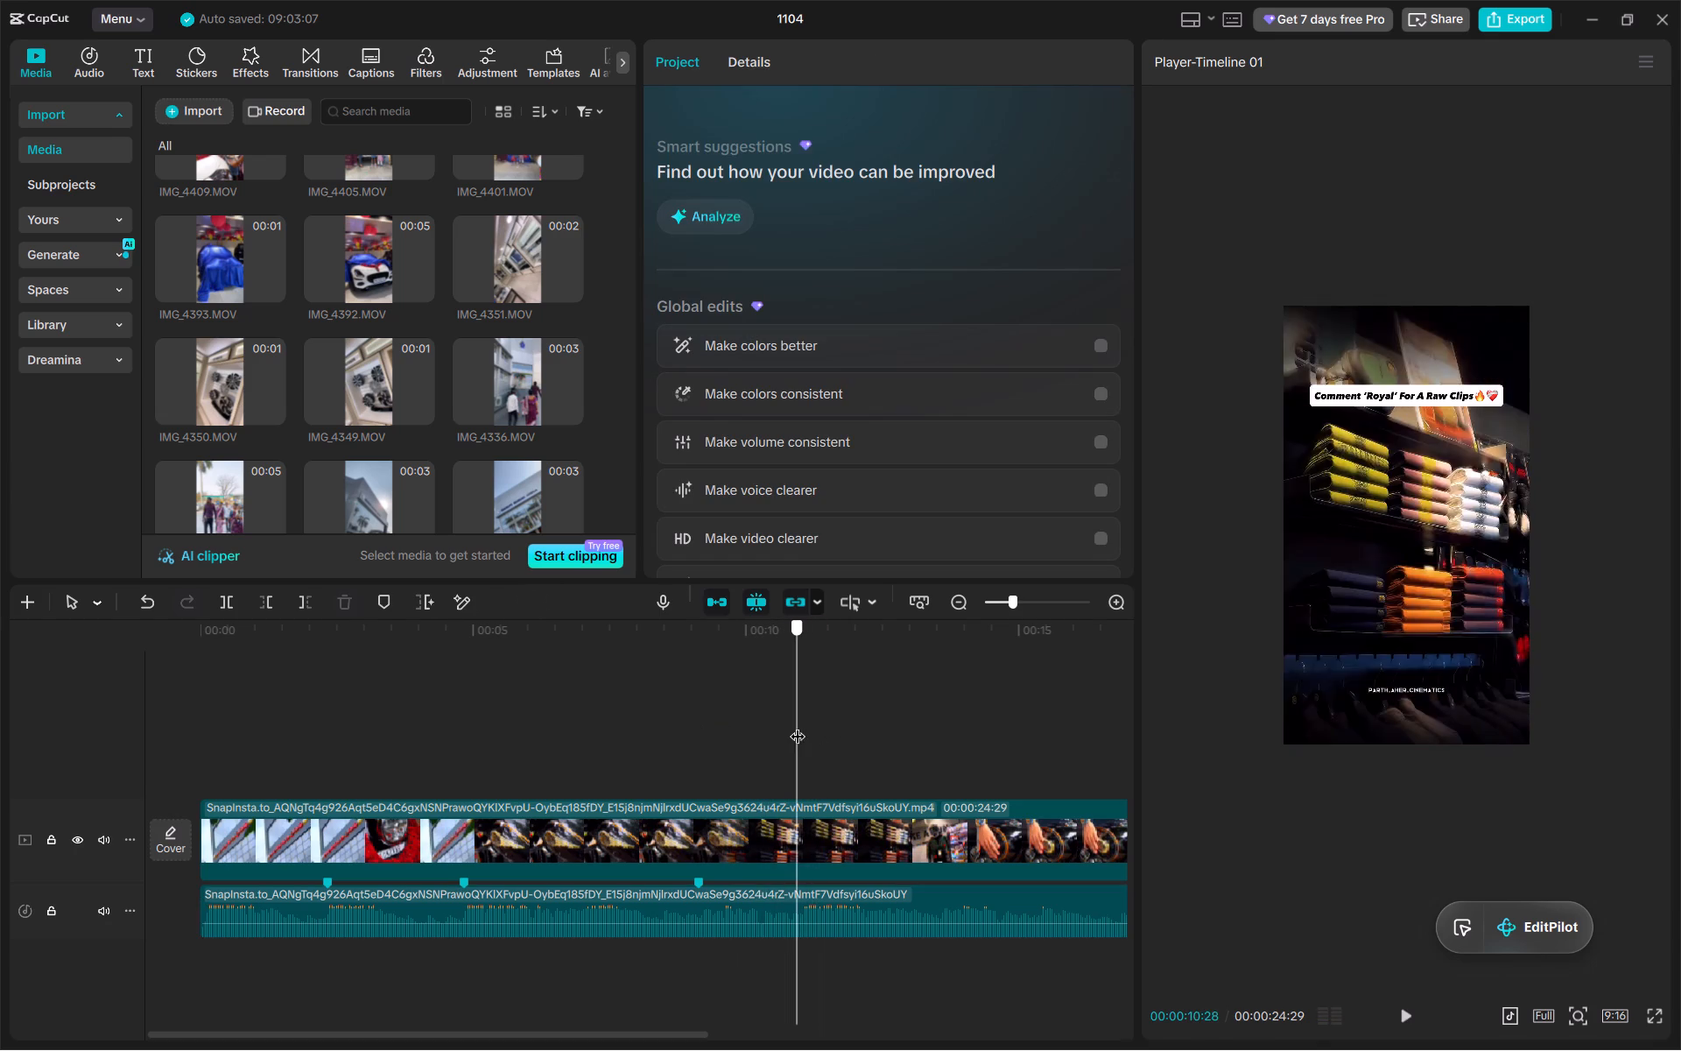
left_click_drag(798, 725, 805, 725)
left_click(768, 882)
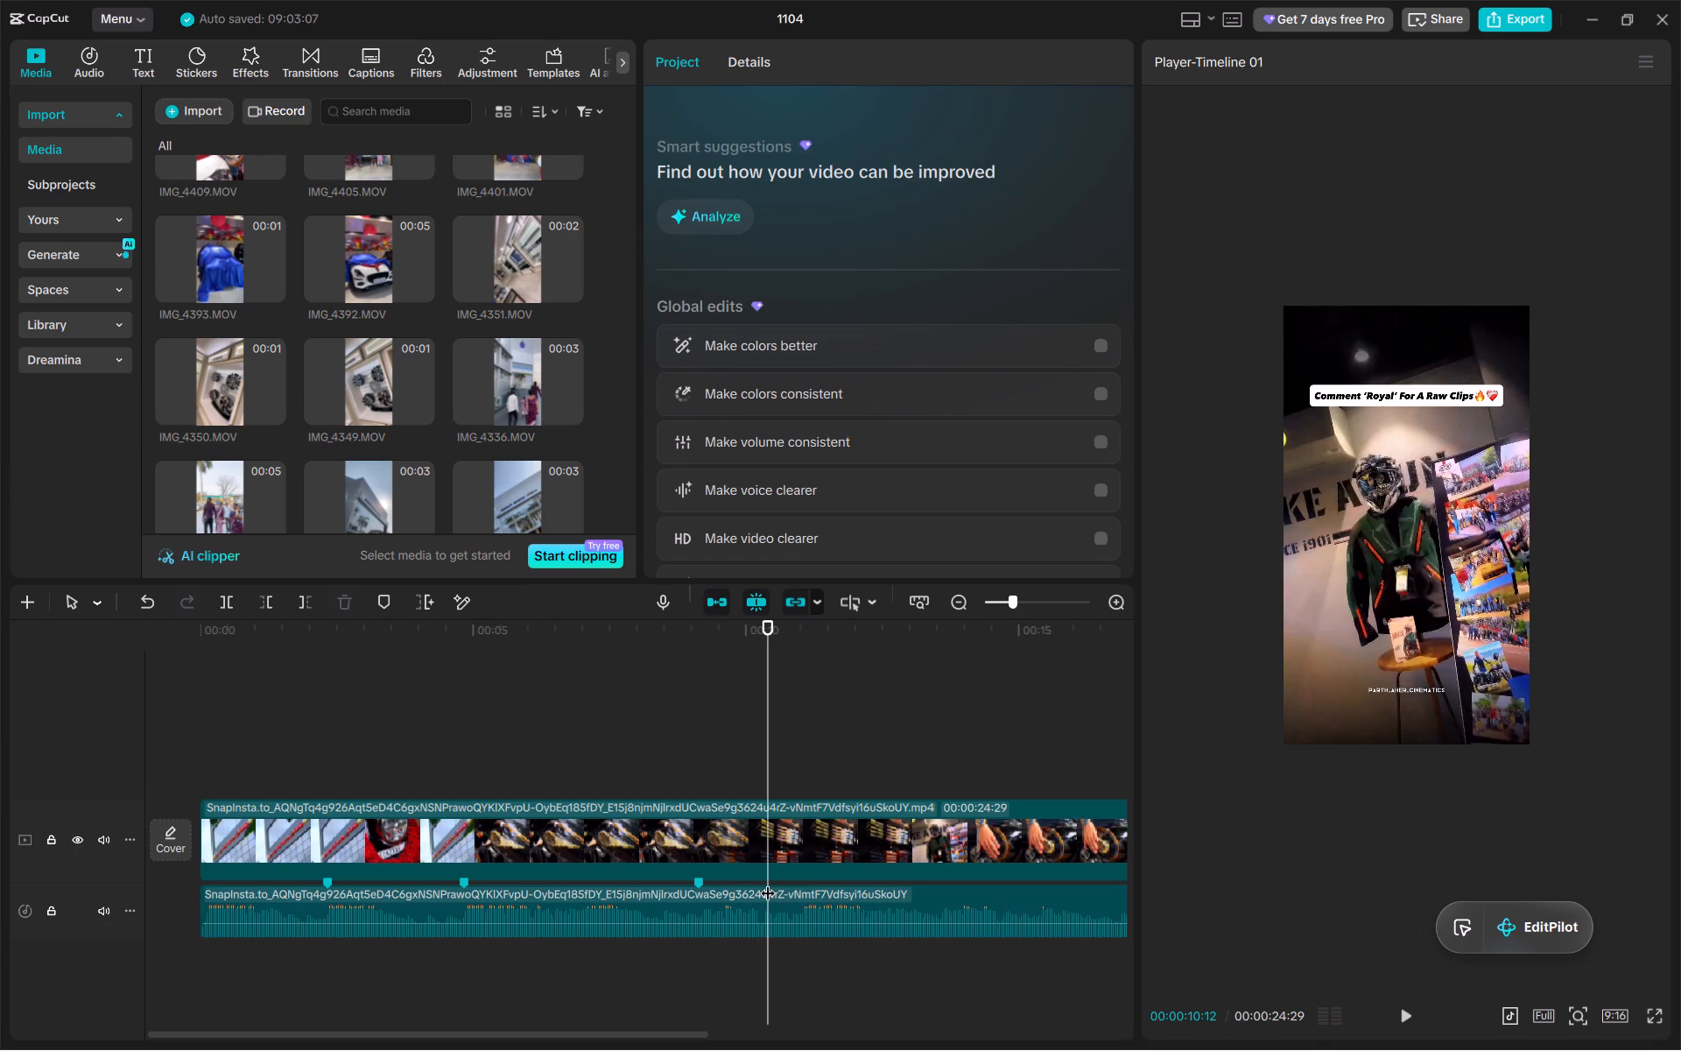
key("m")
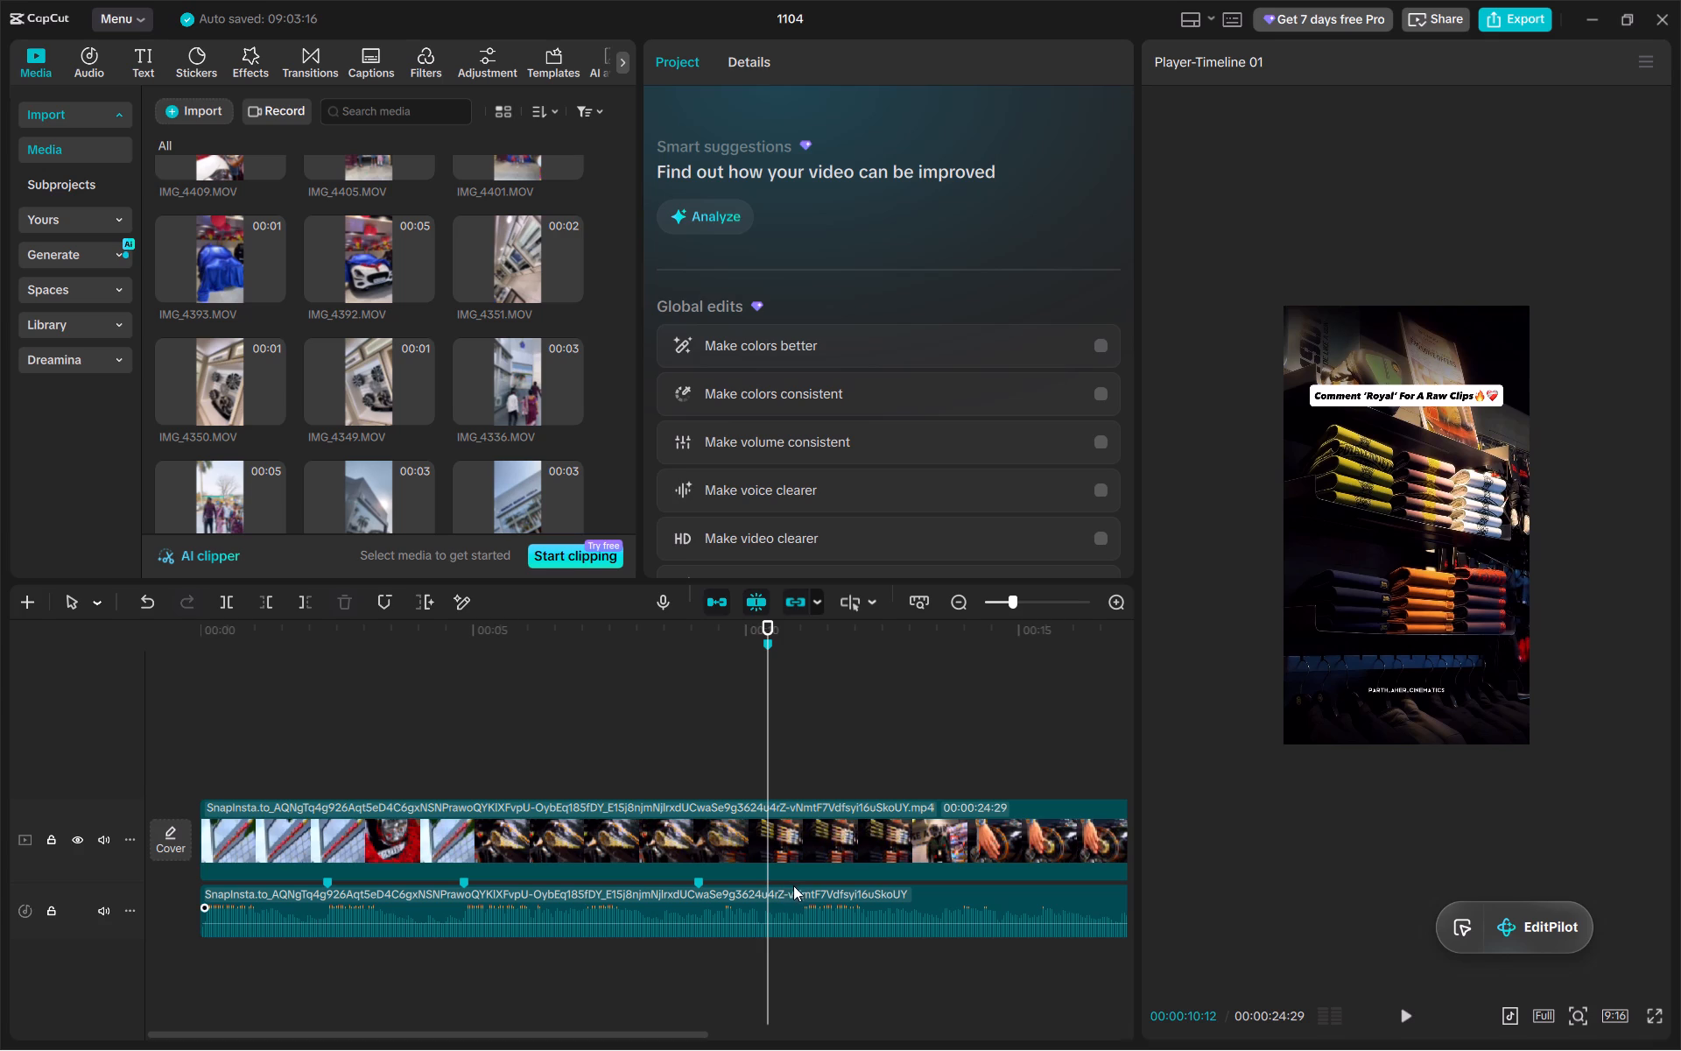
Add a marker to the extracted audio at 00:00:11:00, where the clothing shelf changes to the jacket and helmet shot.
left_click(797, 888)
key("Right")
key("Right")
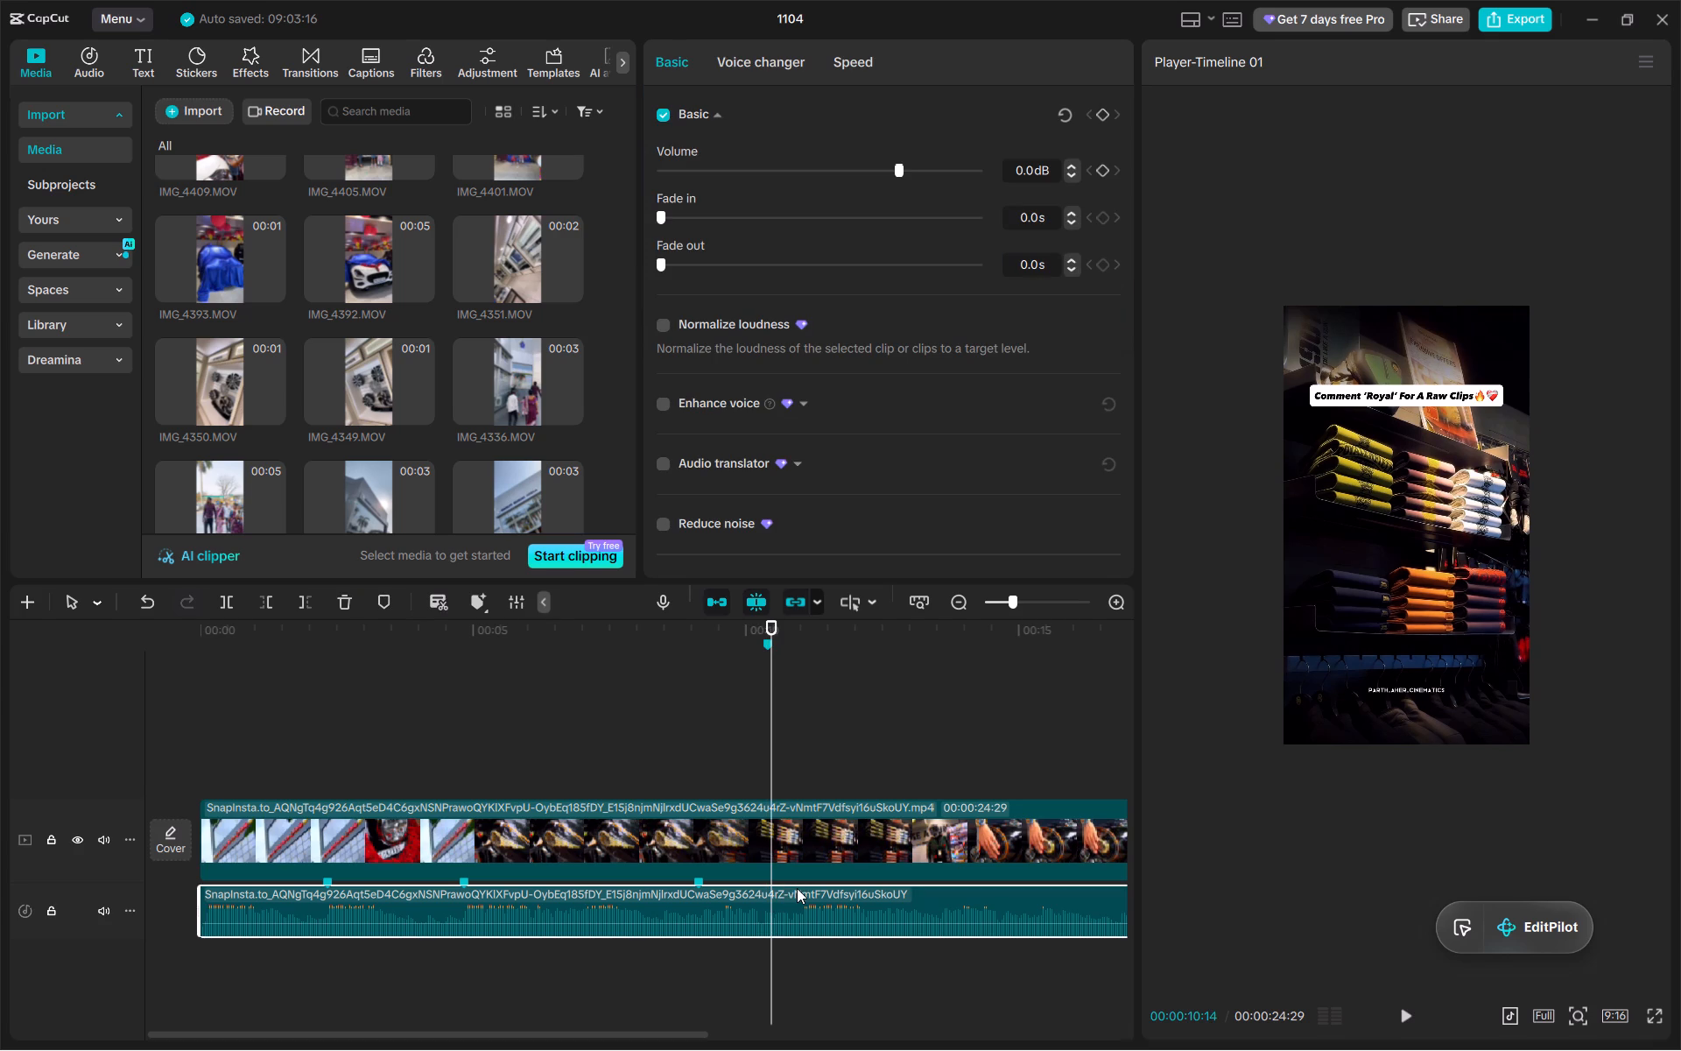
key("Right")
key("Right")
key("Right")
key("Right")
key("Right")
key("Right")
key("Right")
key("Right")
key("Right")
key("Right")
key("Right")
key("Right")
key("Right")
key("Right")
key("Right")
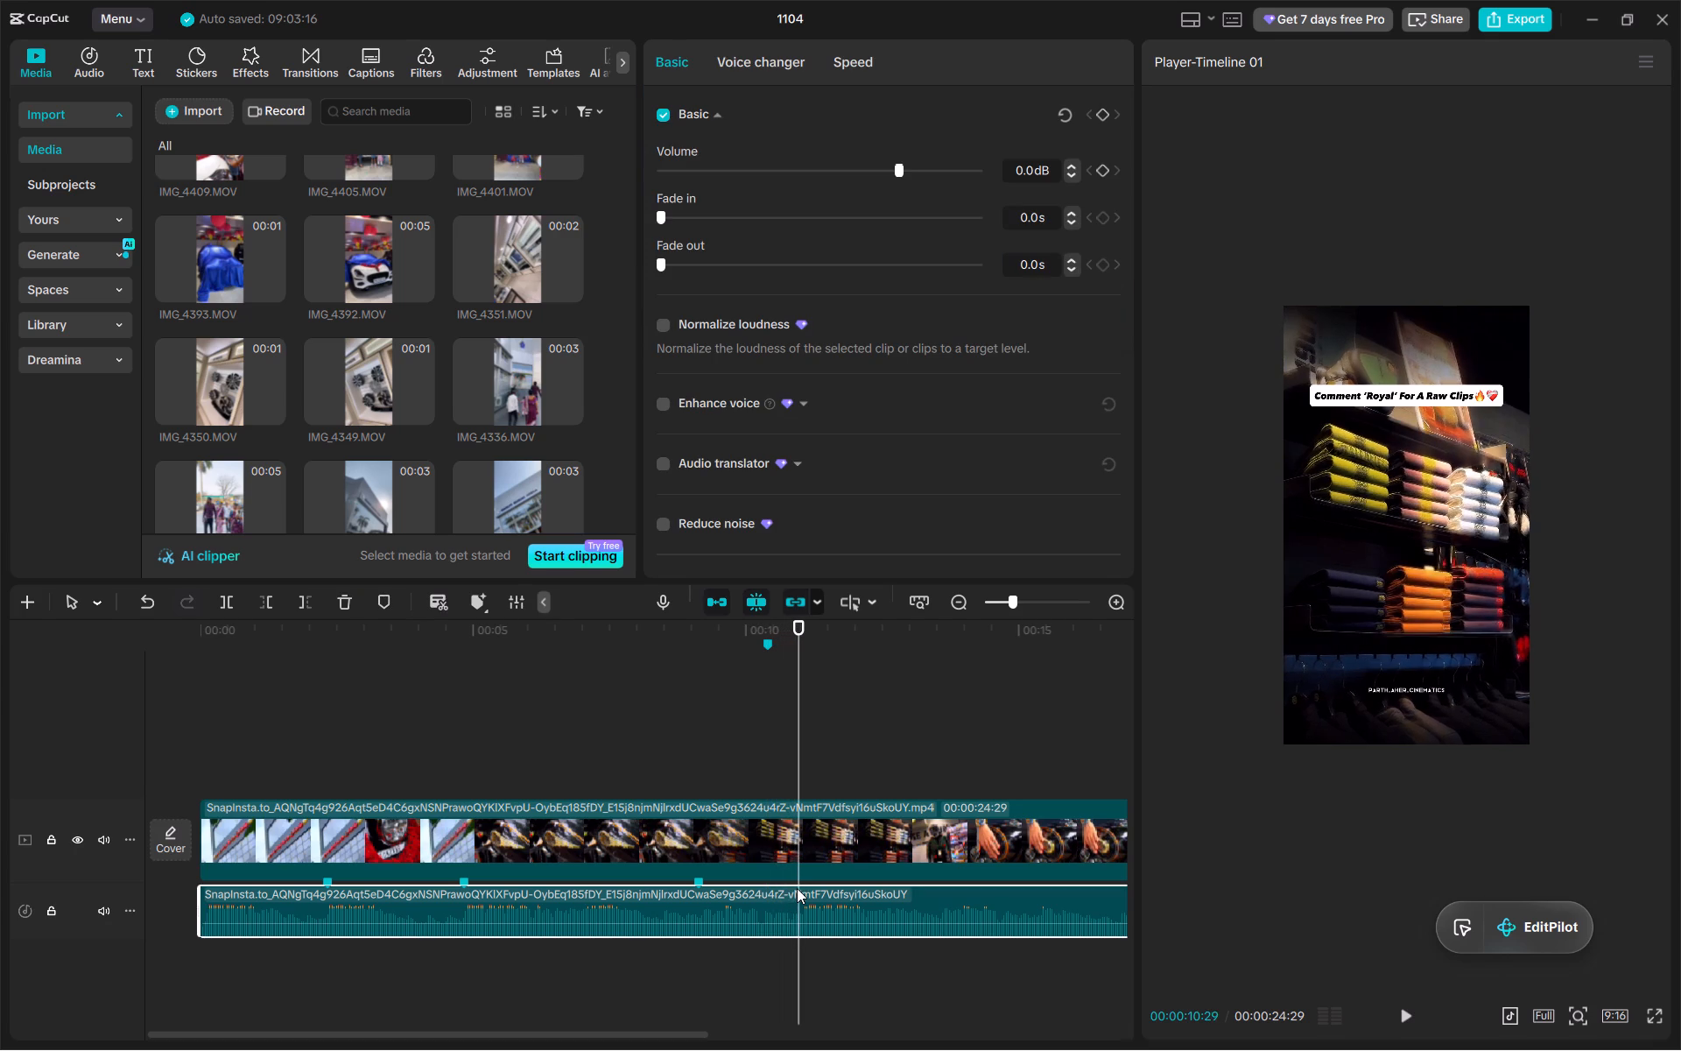
key("Right")
key("m")
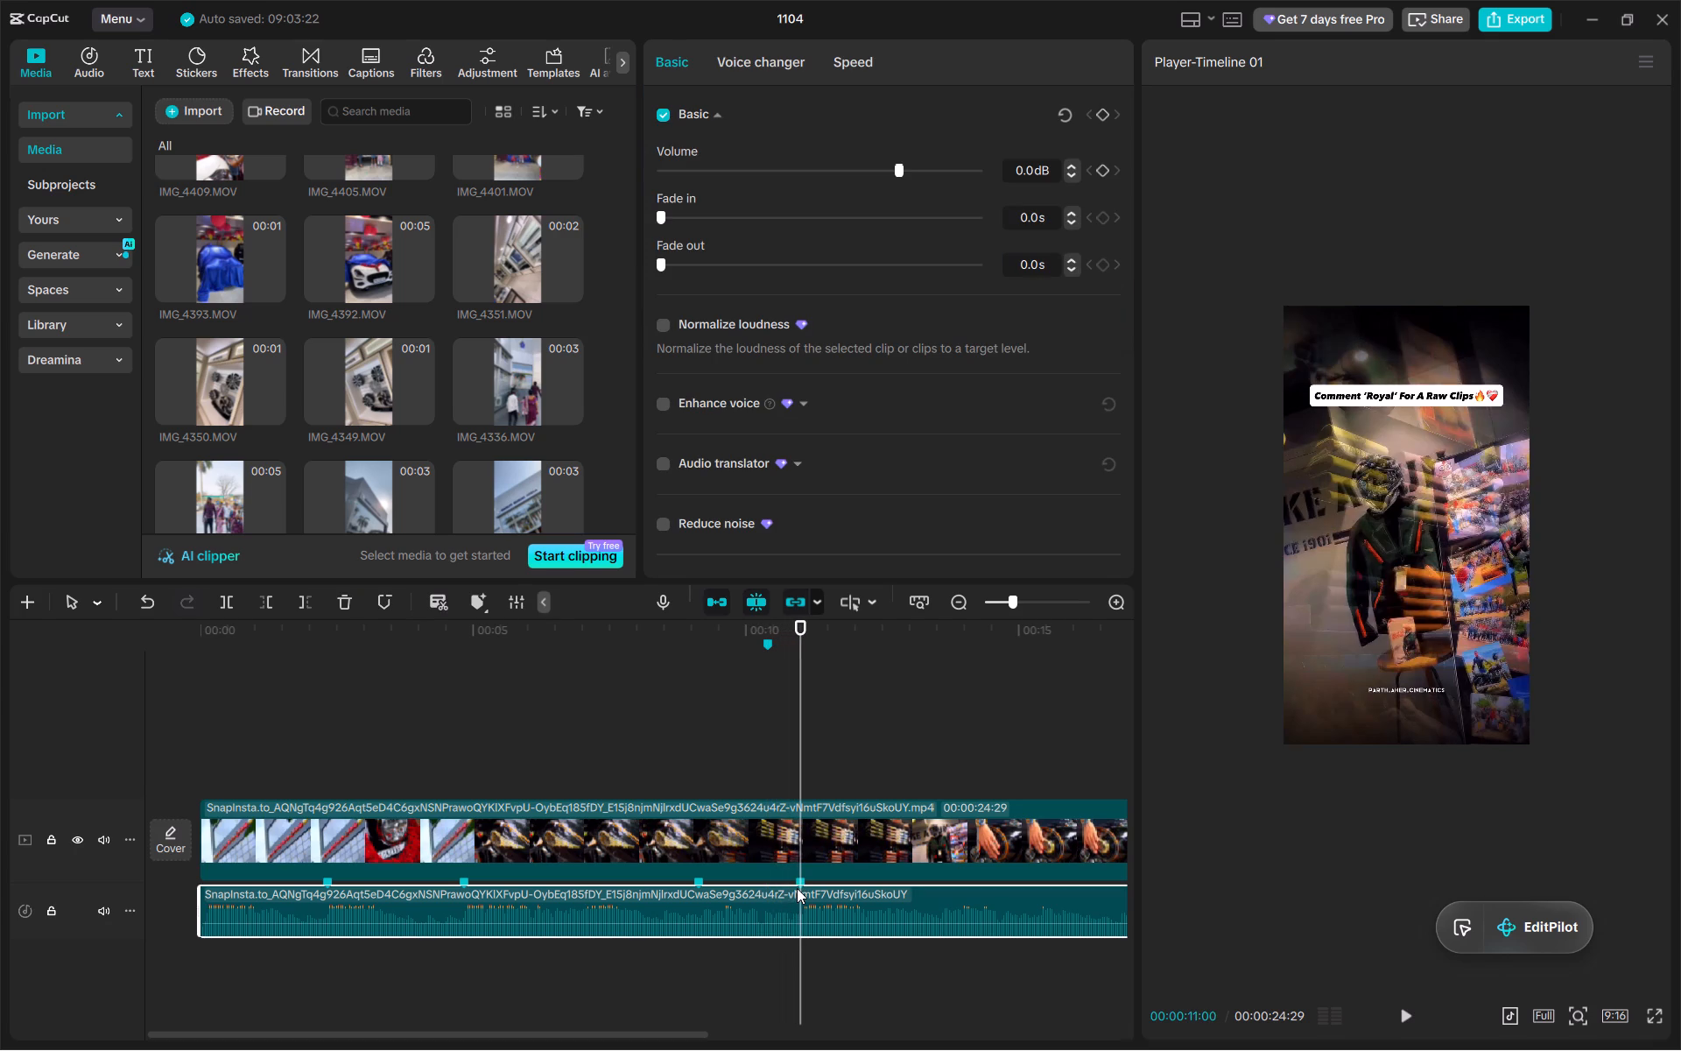
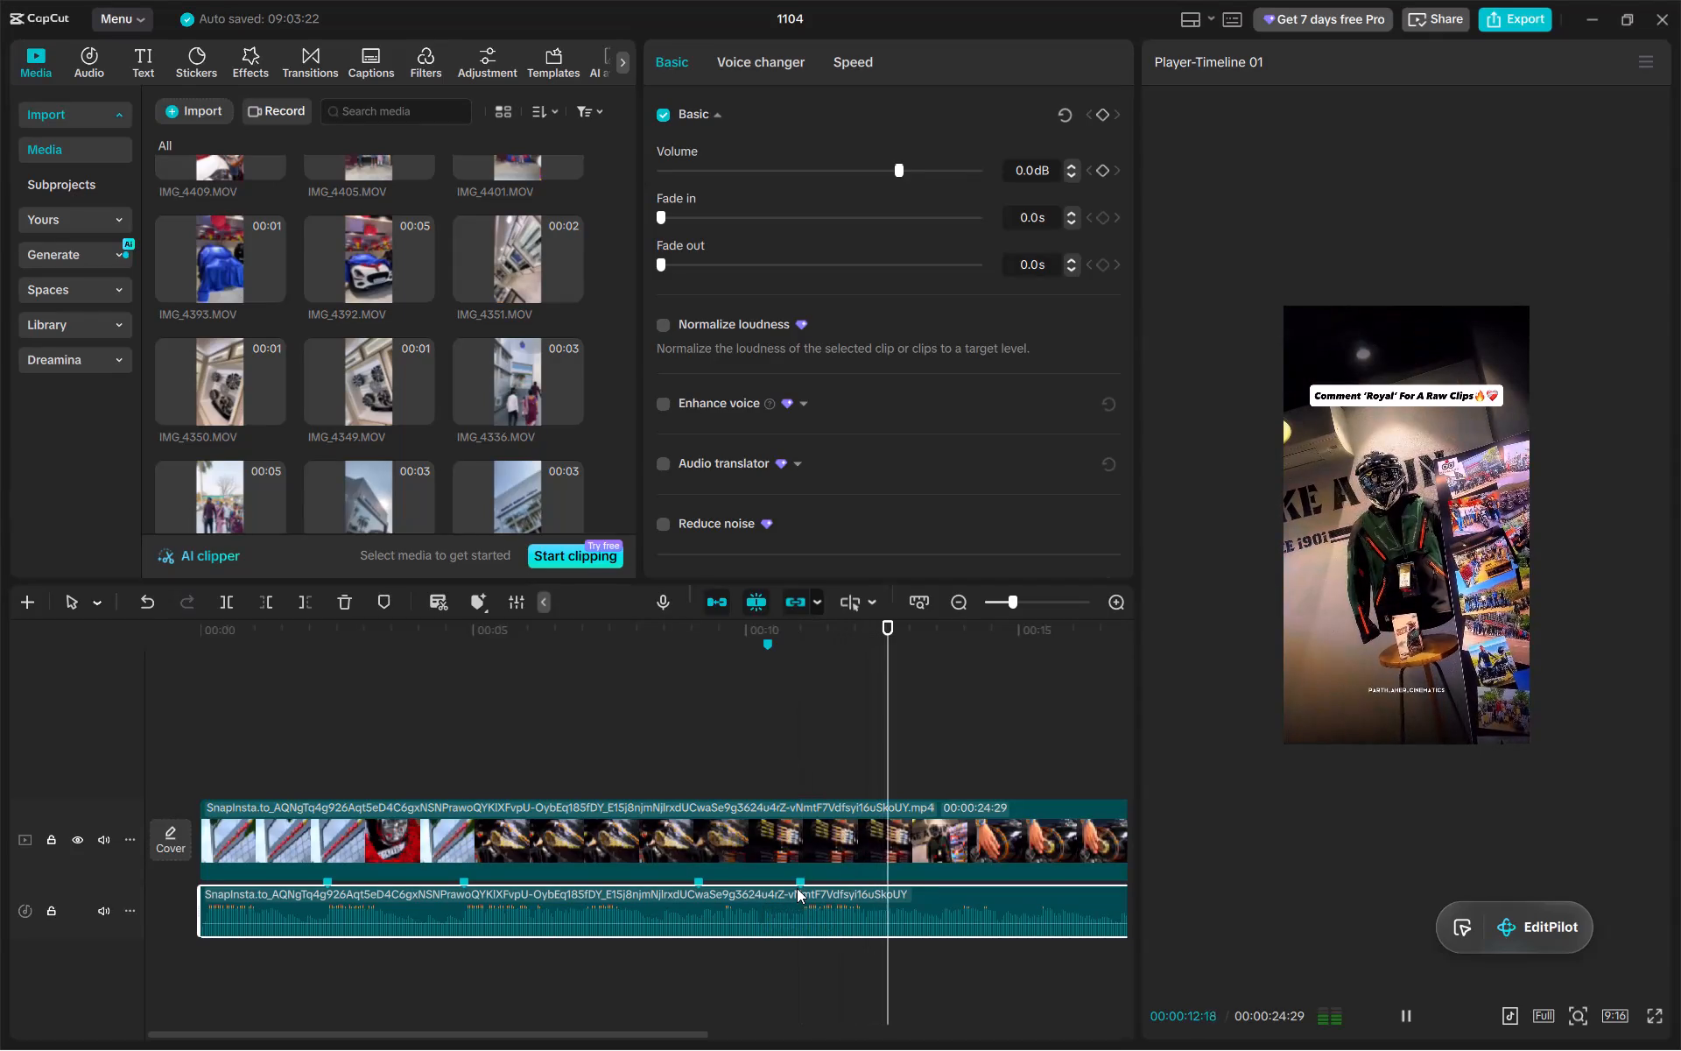
Add a marker to the extracted audio at 00:00:13:20, where the jacket and helmet shot changes to the hand on the fuel tank.
key("space")
key("space")
key("space")
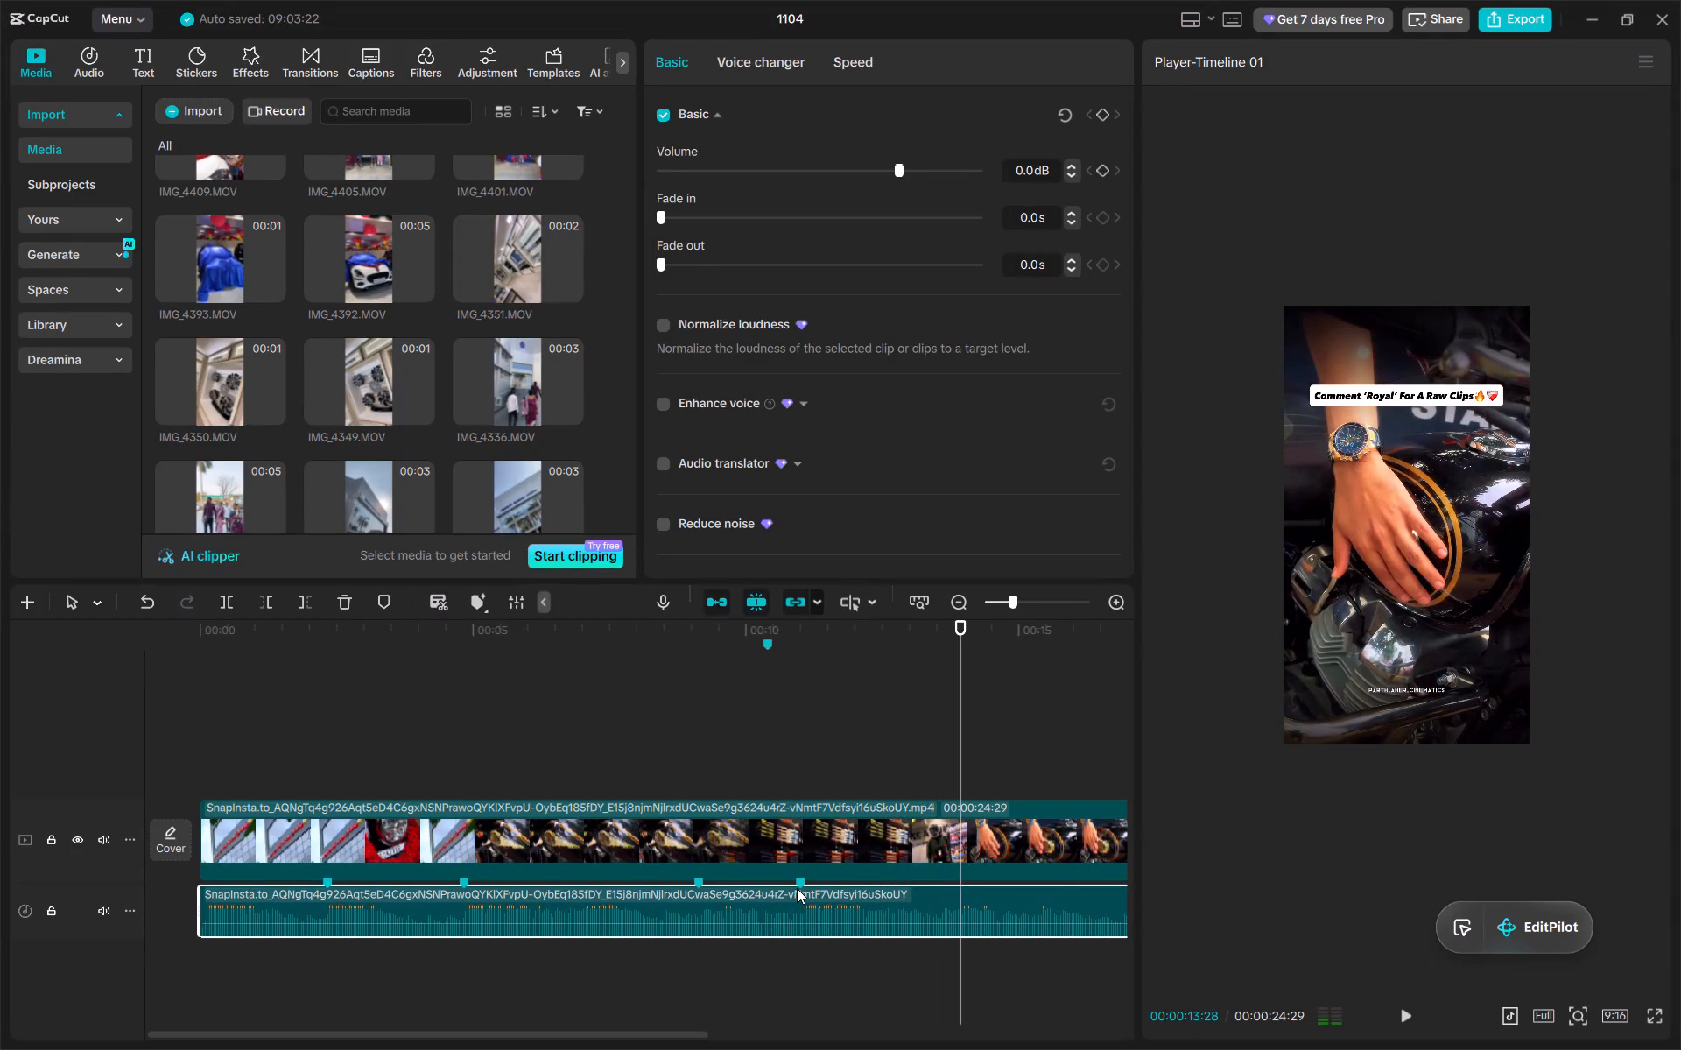
key("Left")
key("Left")
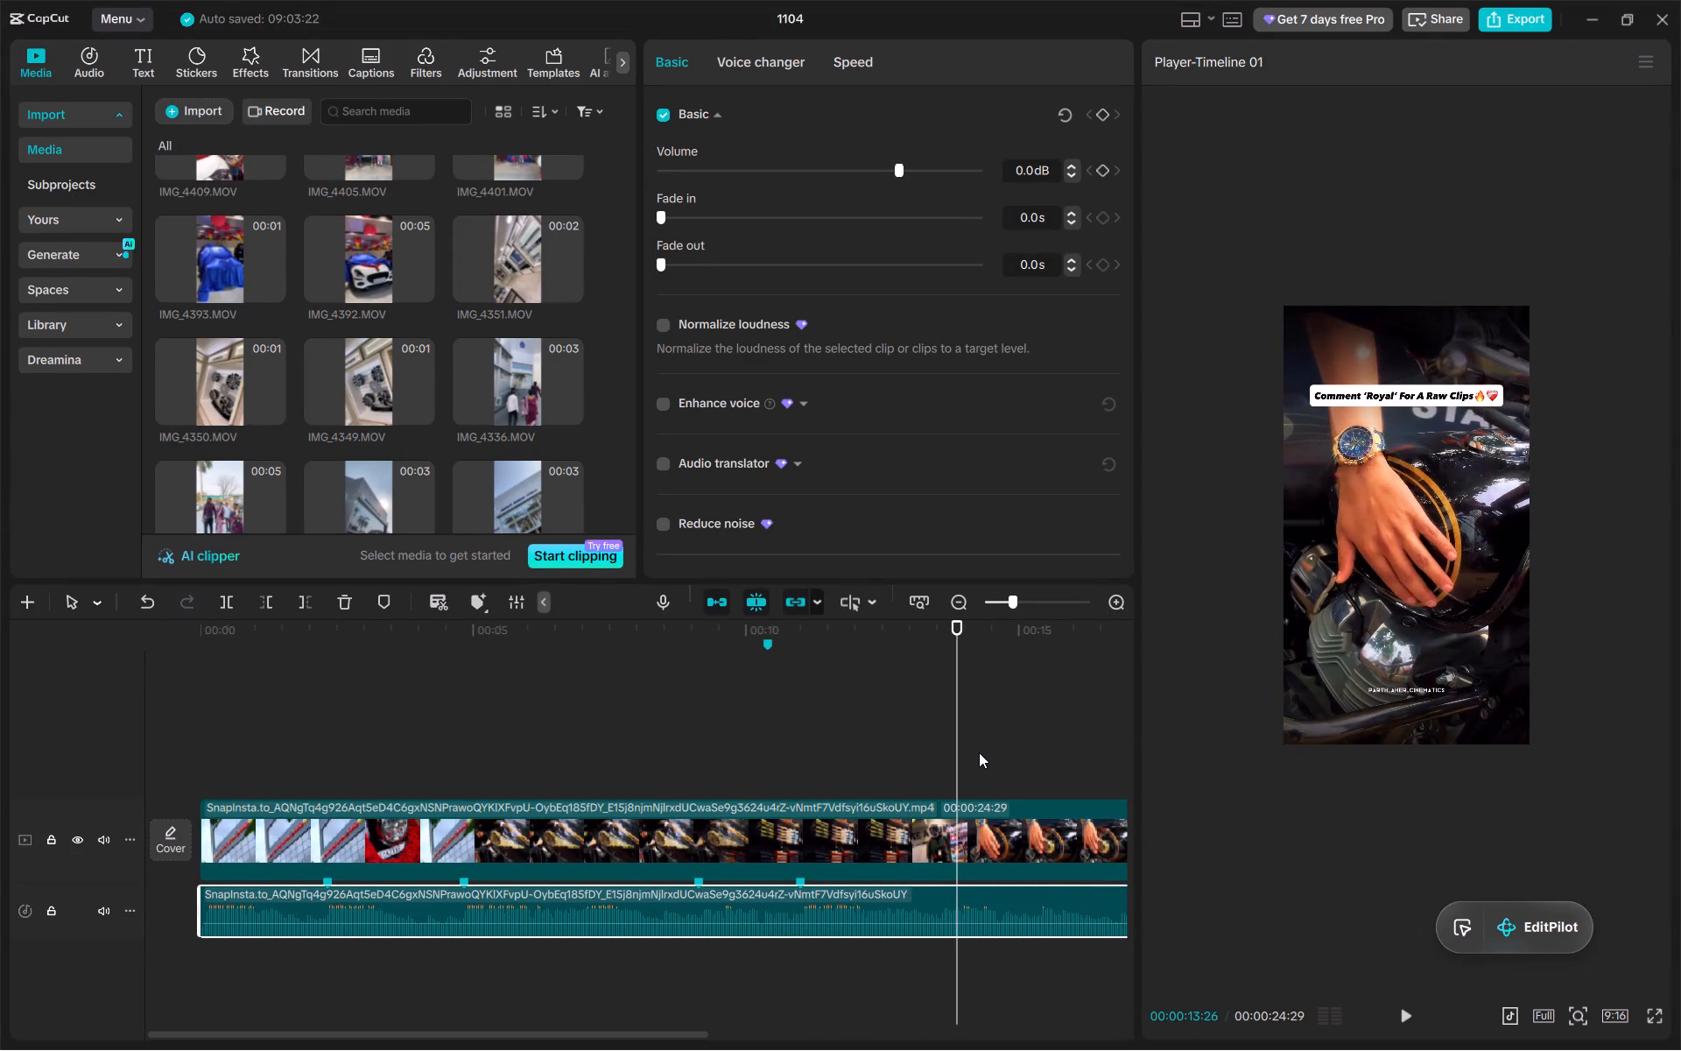
key("Left")
key("Left")
key("Left")
key("Left")
key("Left")
key("Left")
key("Left")
key("Left")
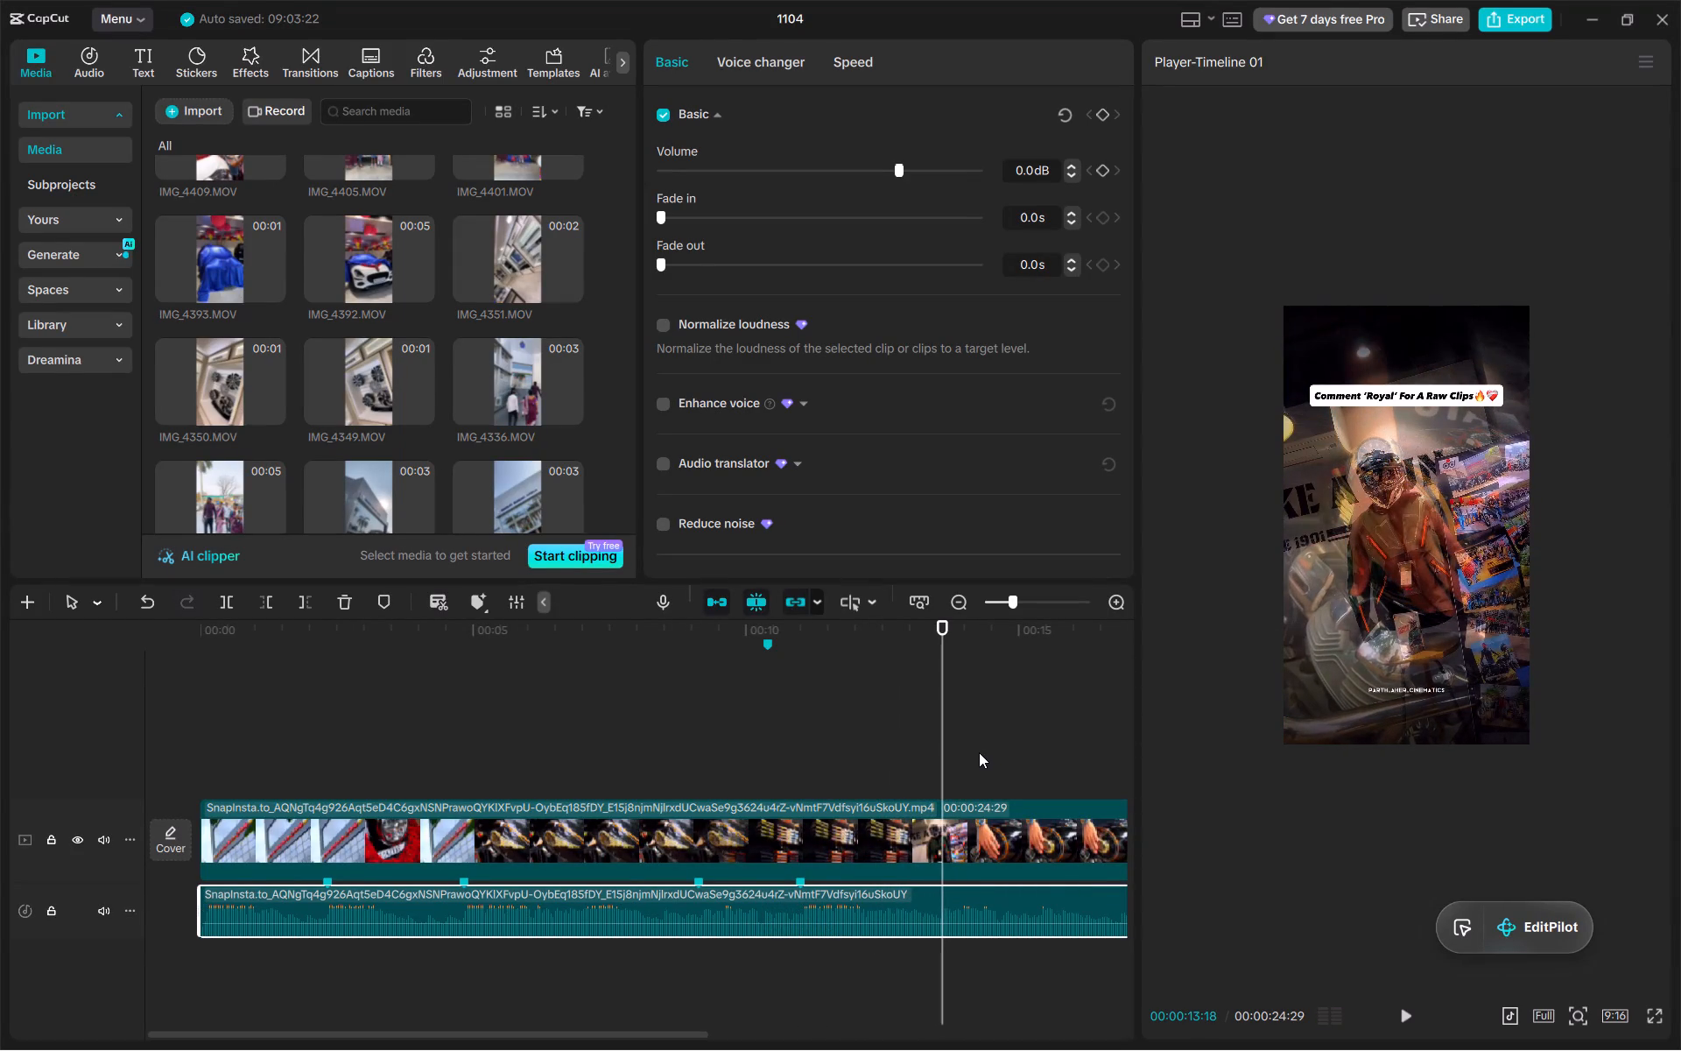
key("Right")
key("Right")
type("m")
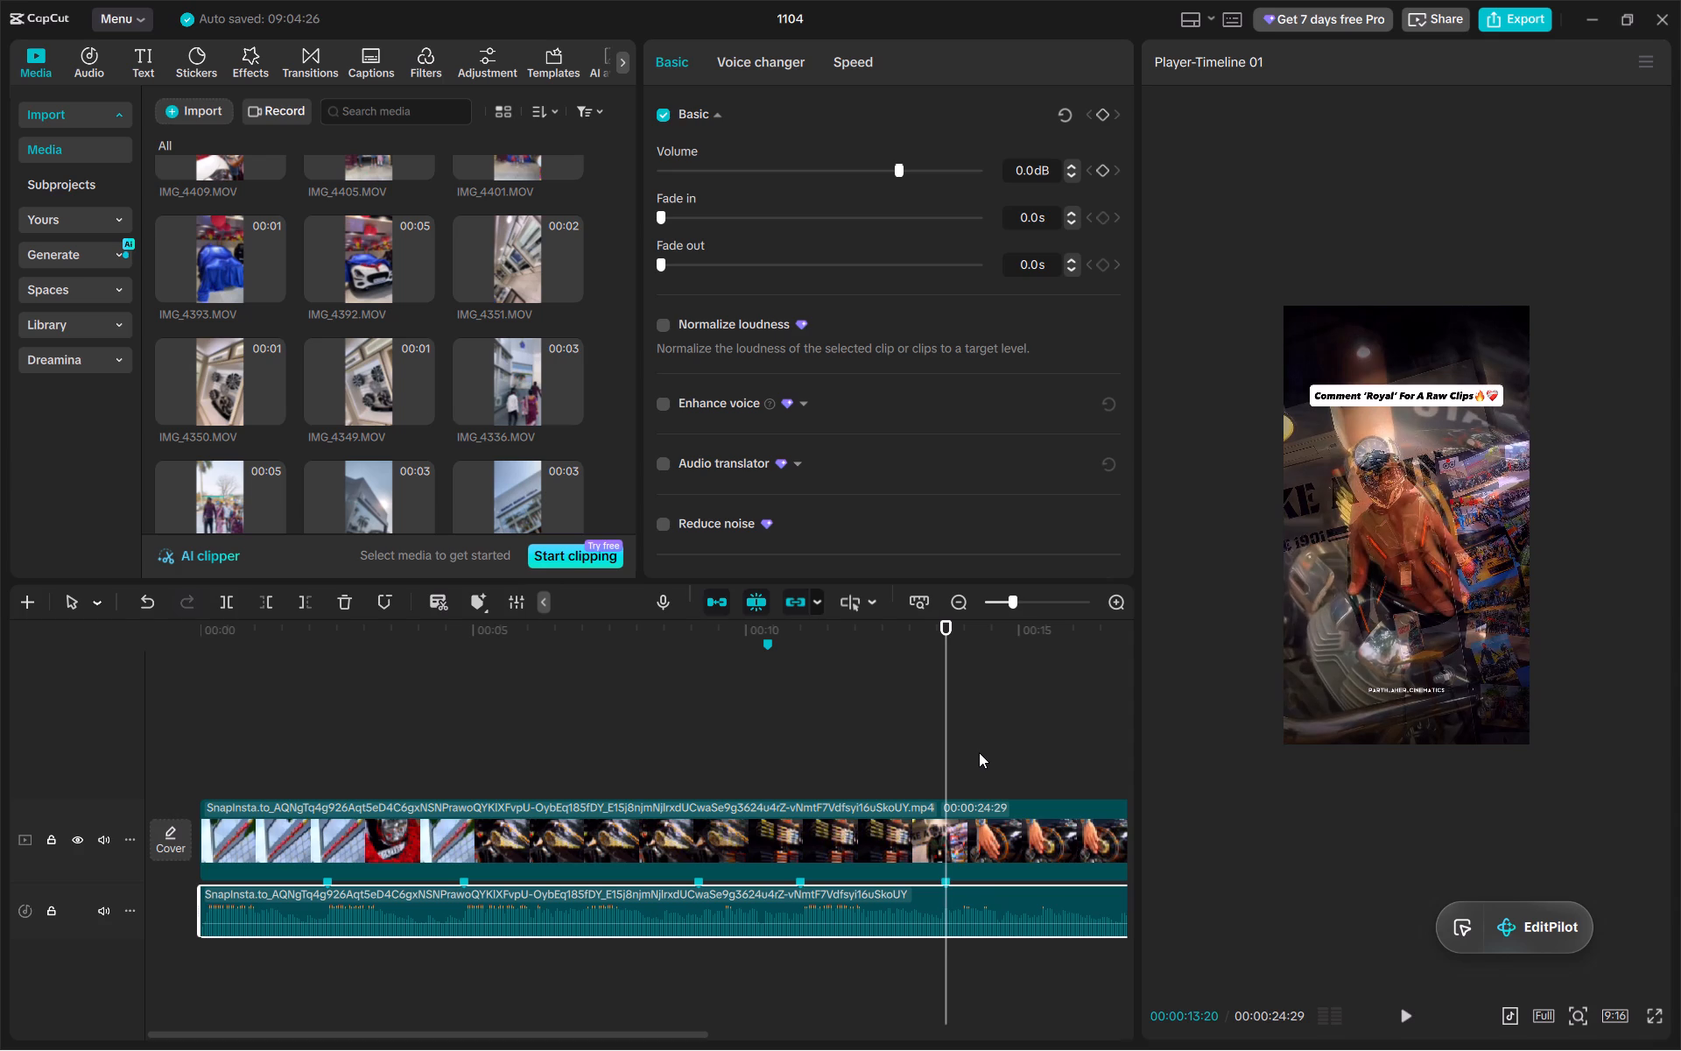
Play on to the next cut and add an audio marker at 00:00:17:14, where the hand shot changes to the cloth unveiling.
key("space")
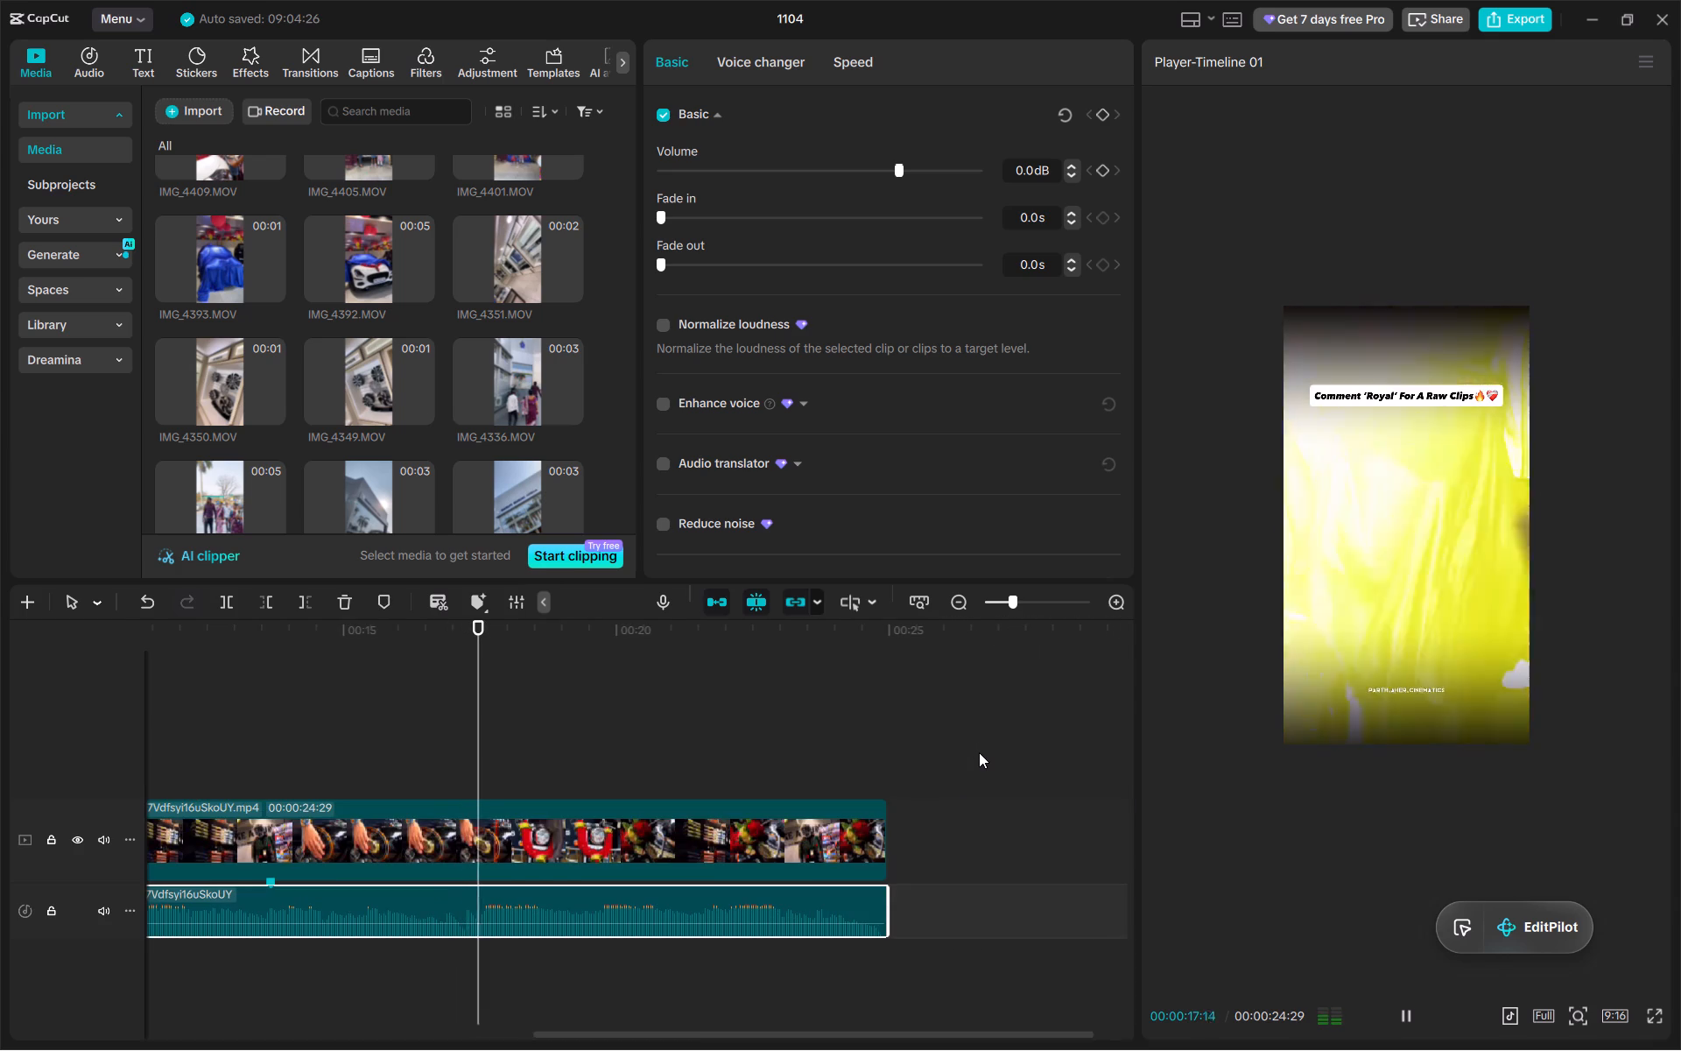
key("space")
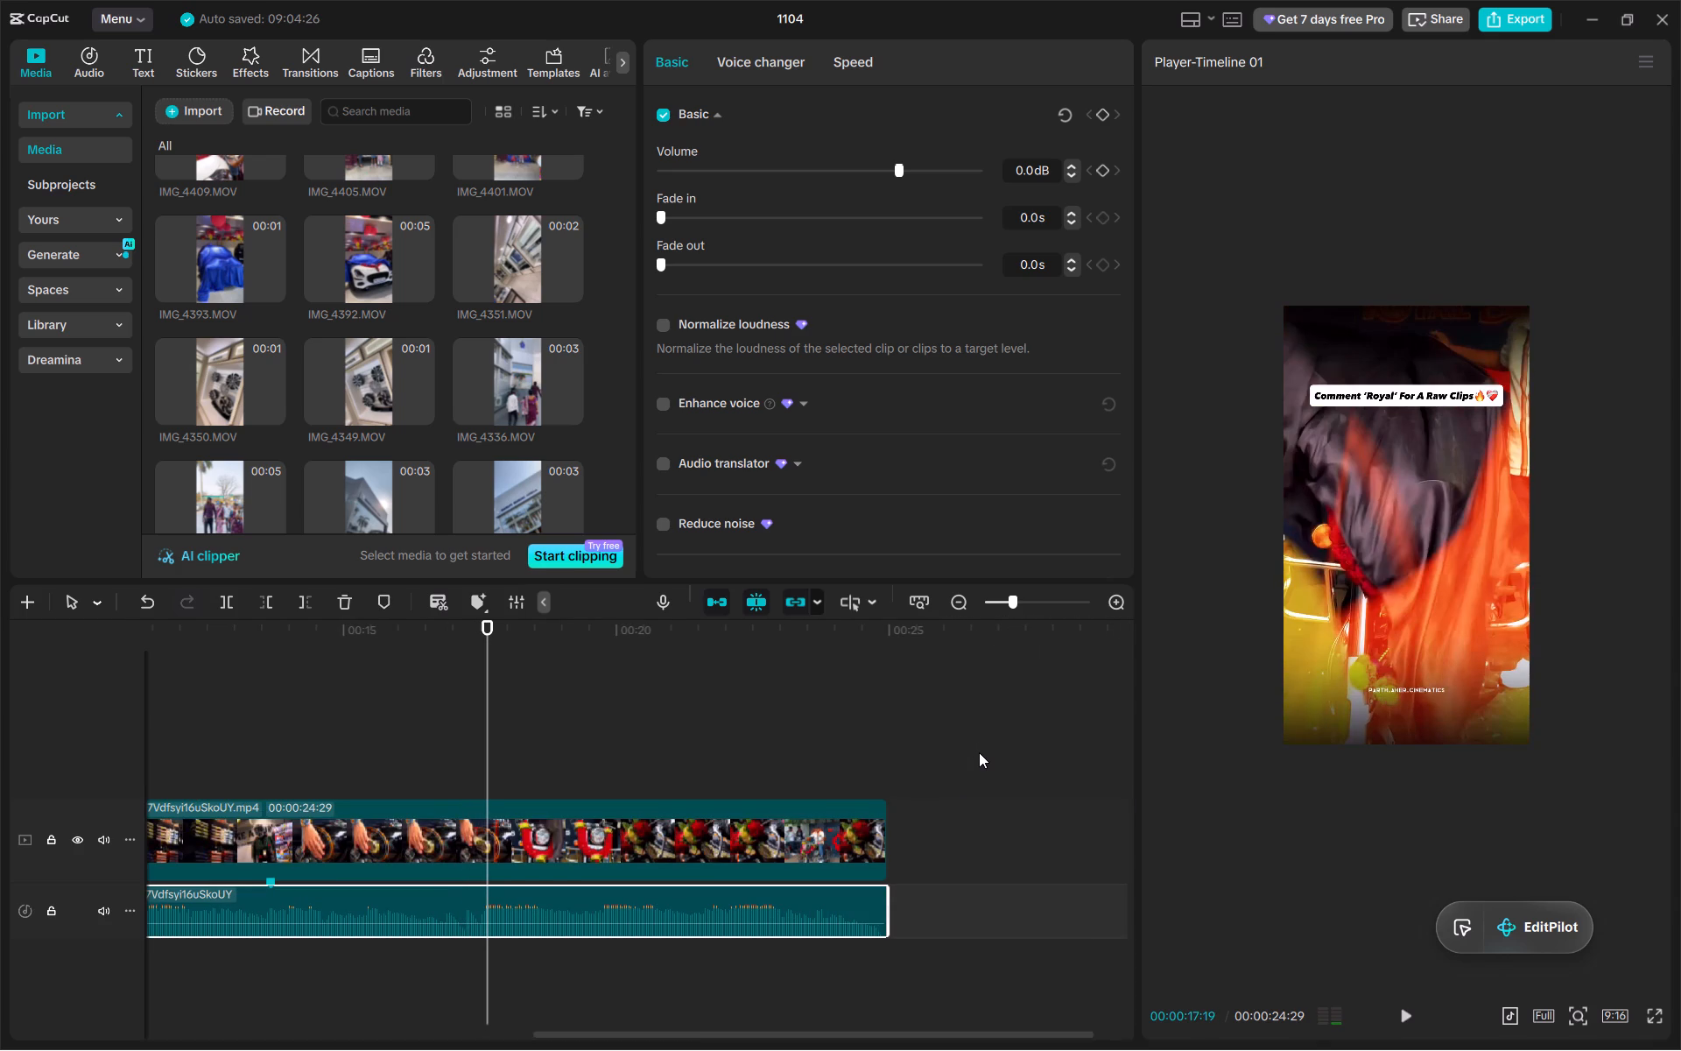
left_click(979, 752)
left_click(475, 677)
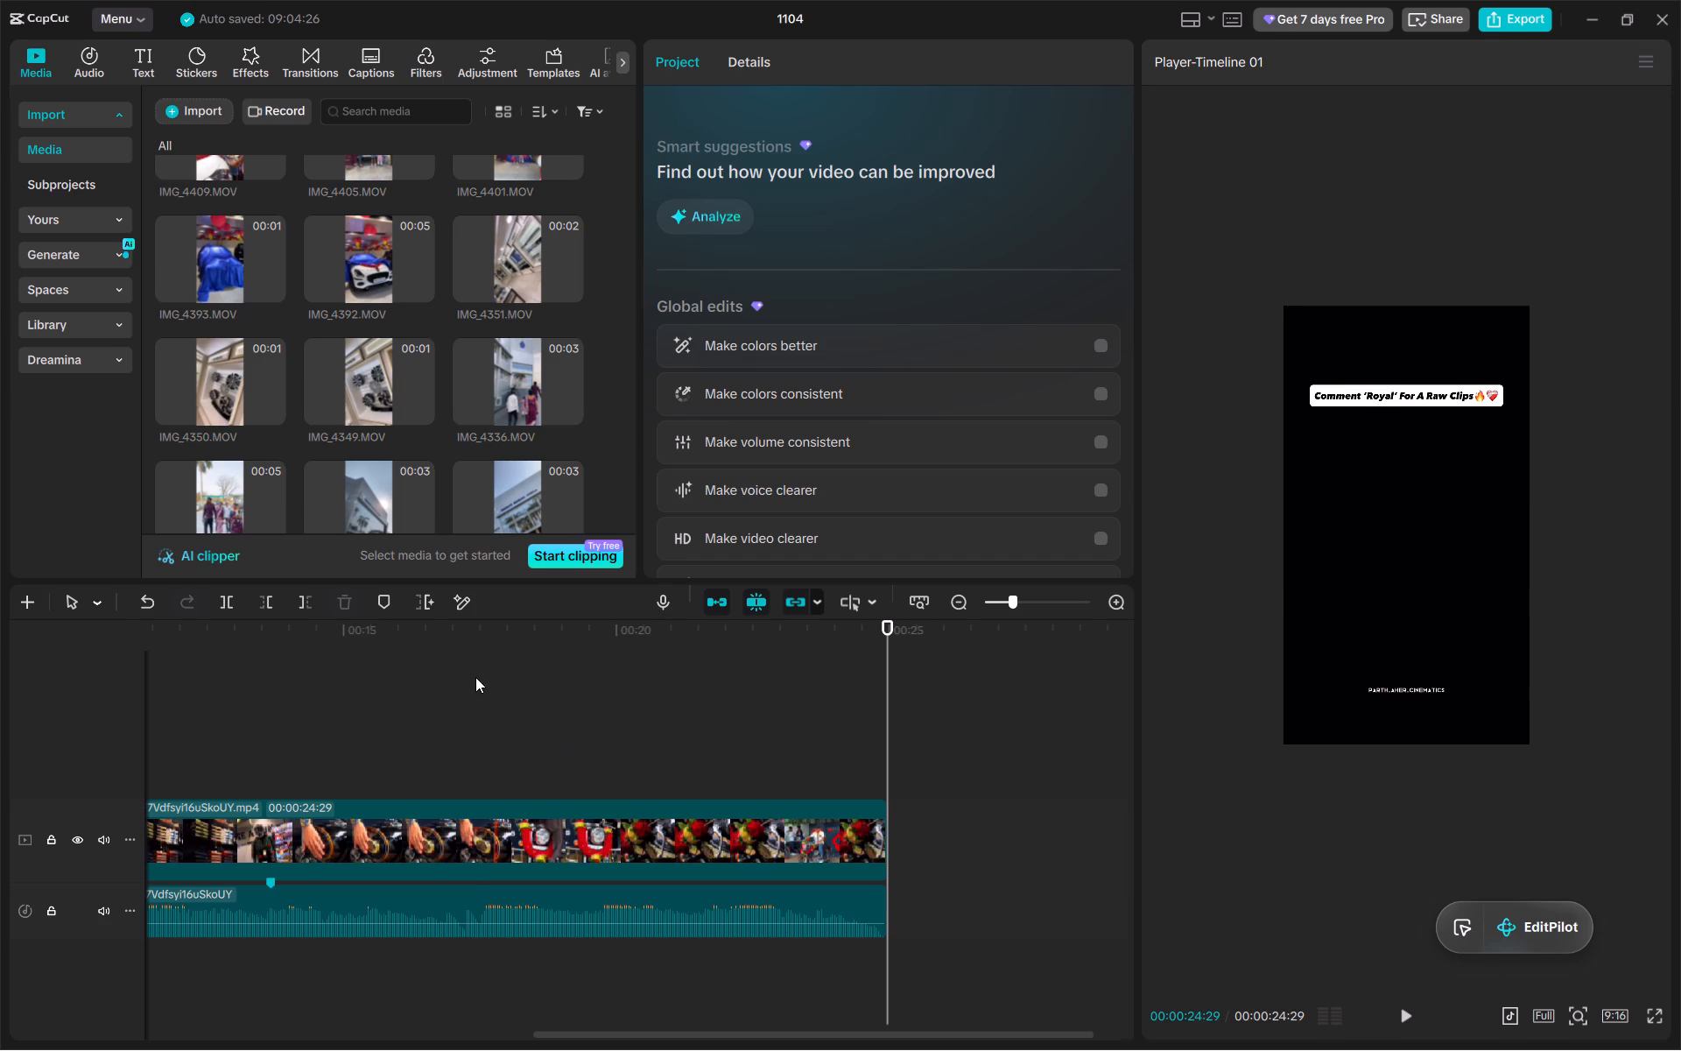
left_click(475, 677)
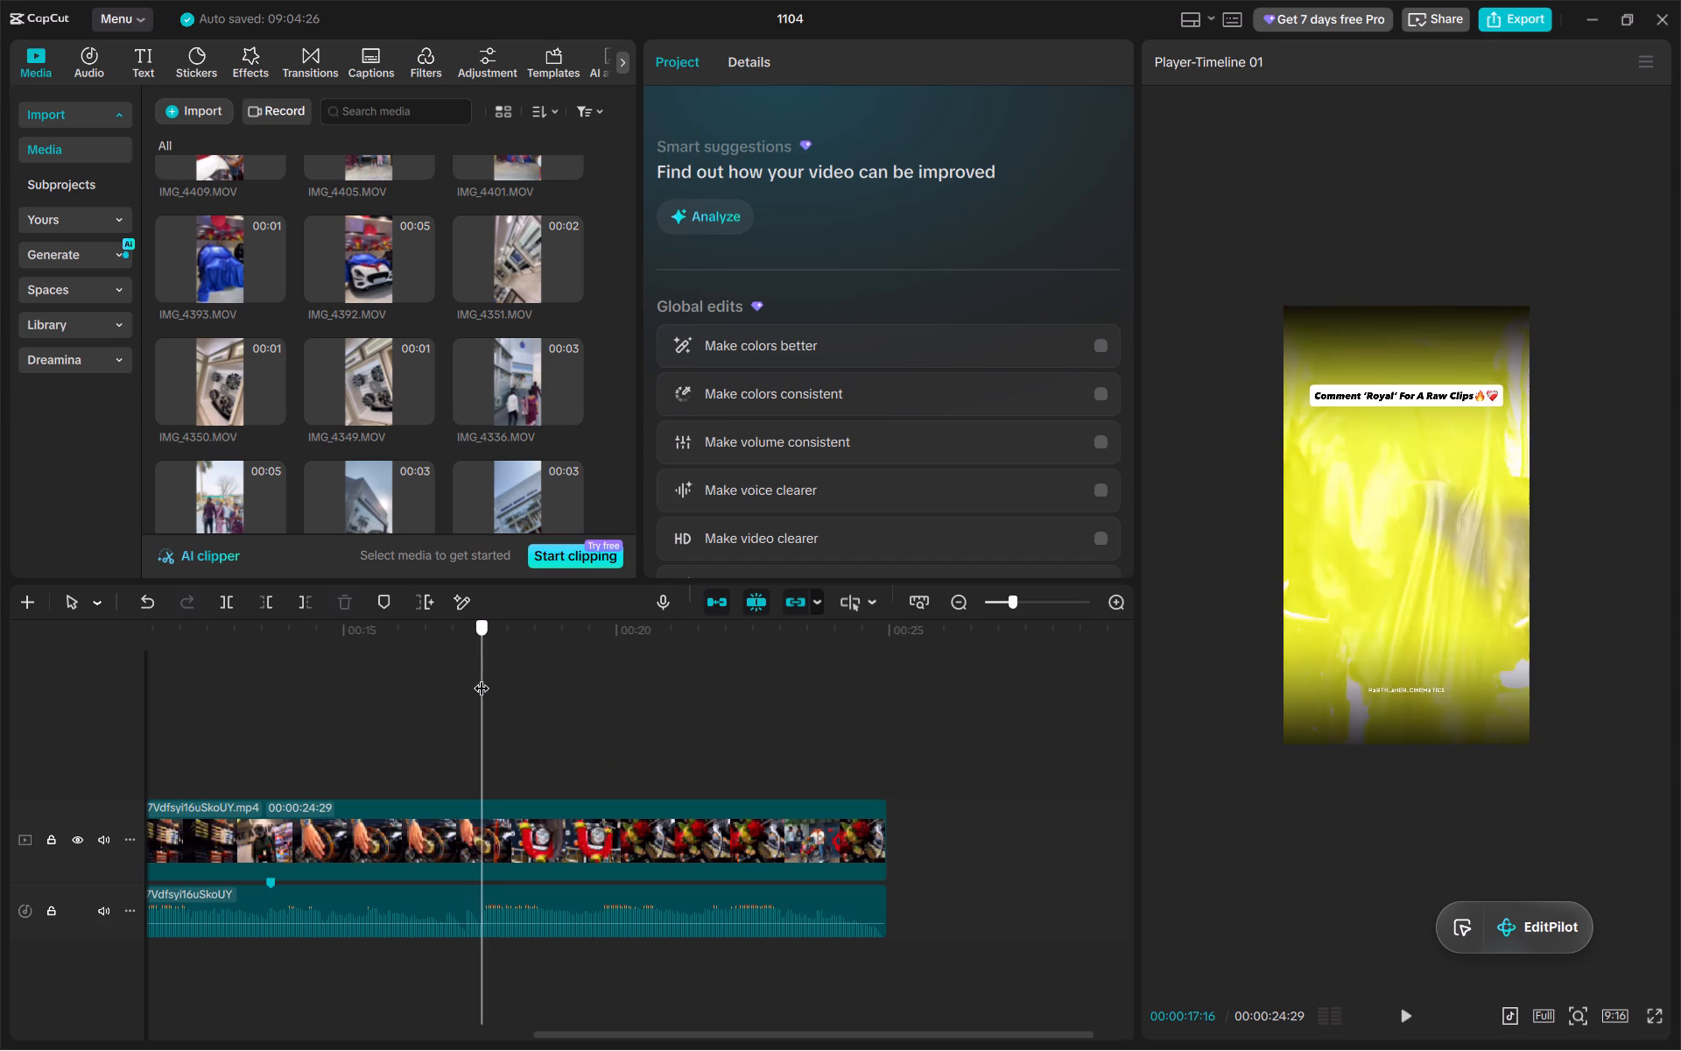
left_click(376, 906)
type("m")
Add a marker to the extracted audio at 00:00:19:21, where the unveiled, garlanded bike changes to the roses and fuel tank shot.
key("space")
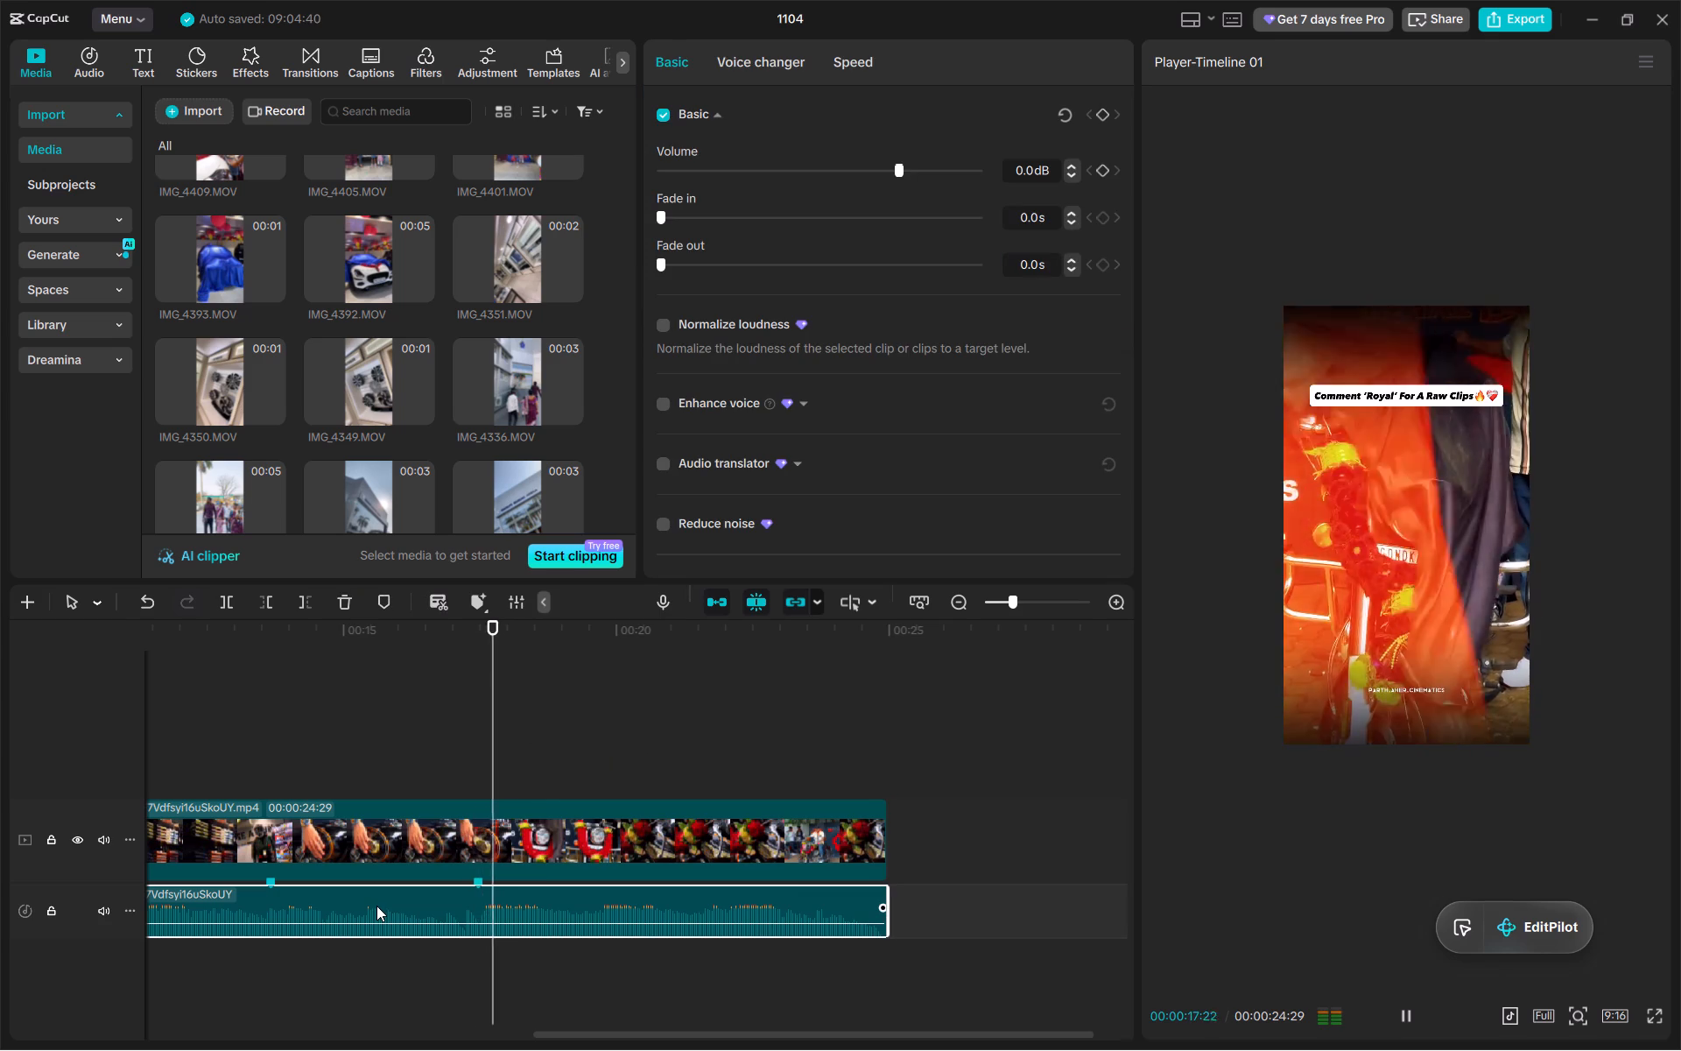
key("space")
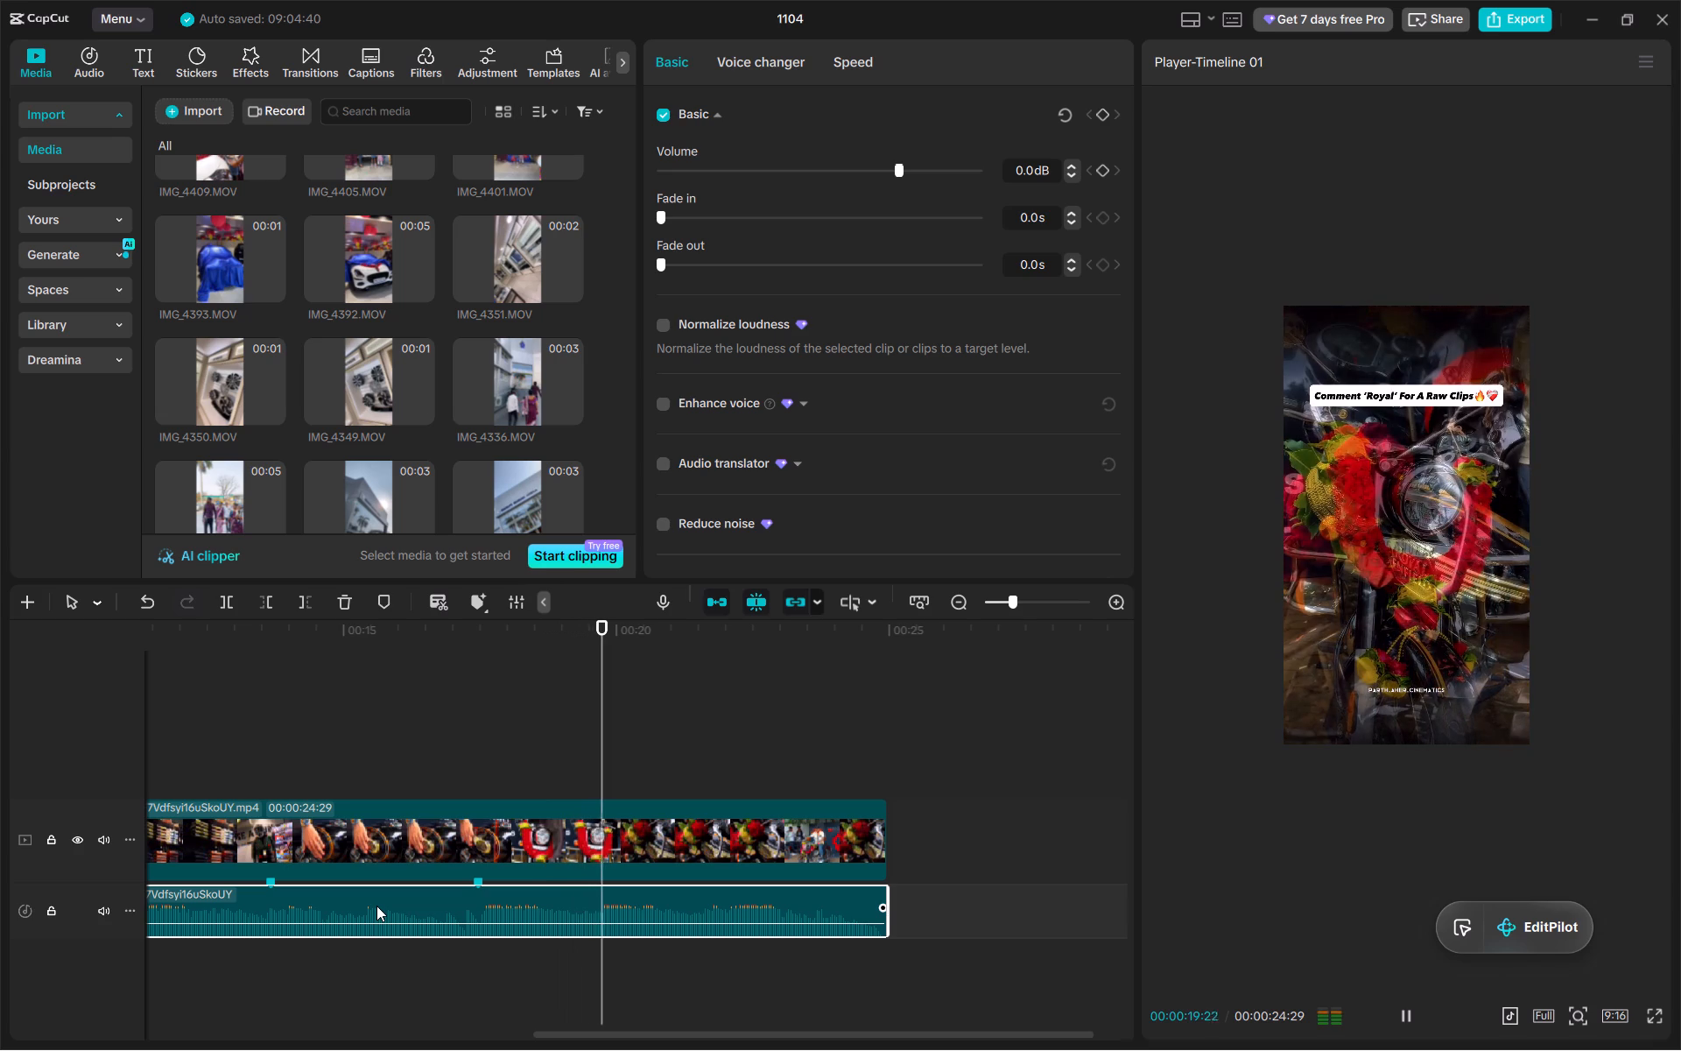
key("Left")
key("Left")
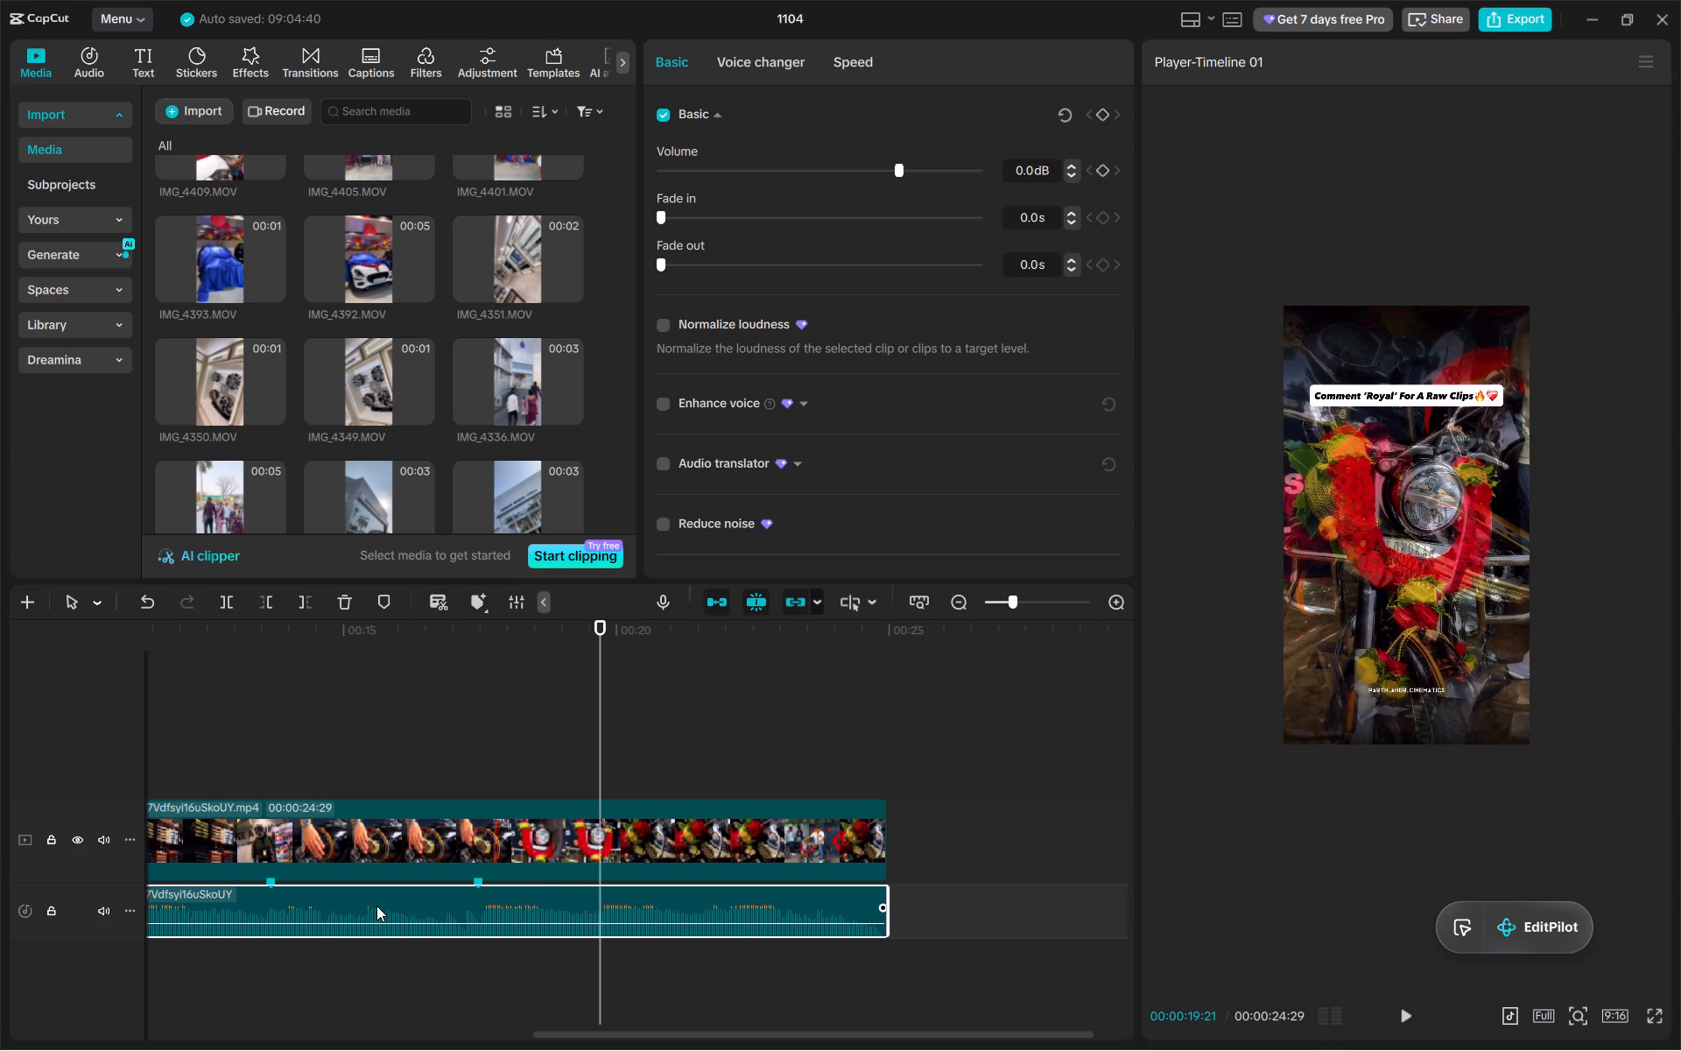
type("m")
Locate the cut from the roses and fuel tank shot to the man on the bike and add a timeline marker at 00:00:22:03.
key("space")
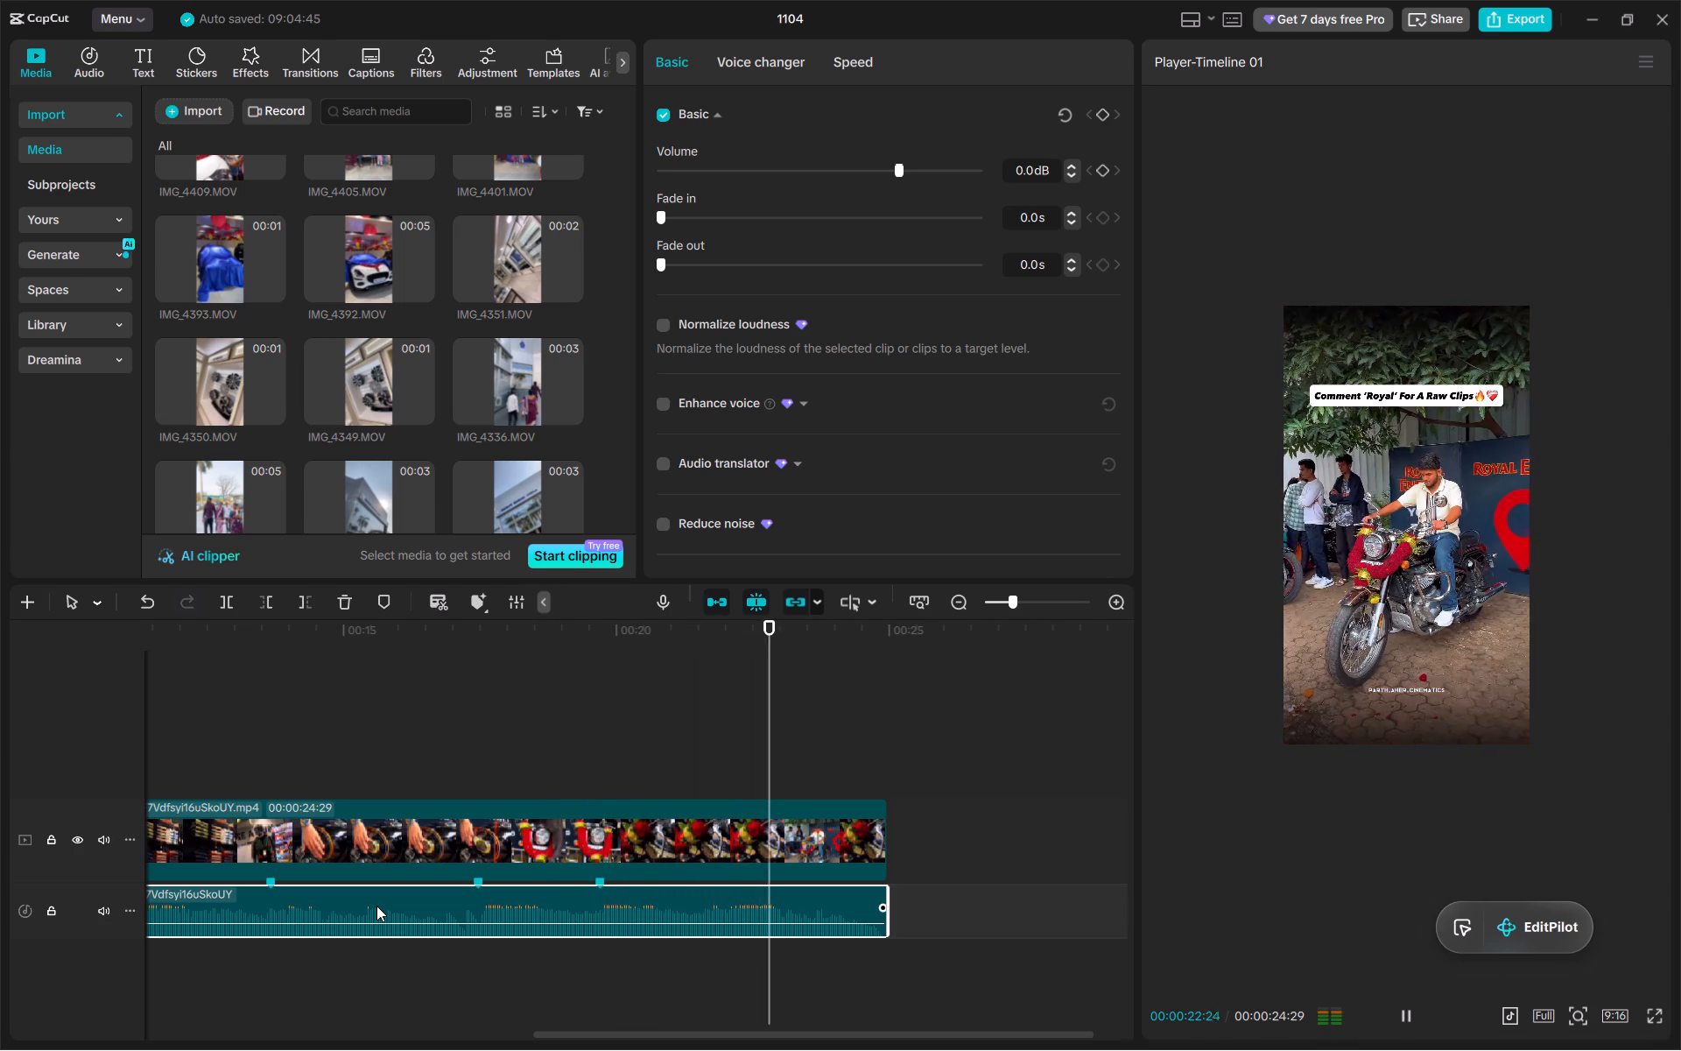
key("space")
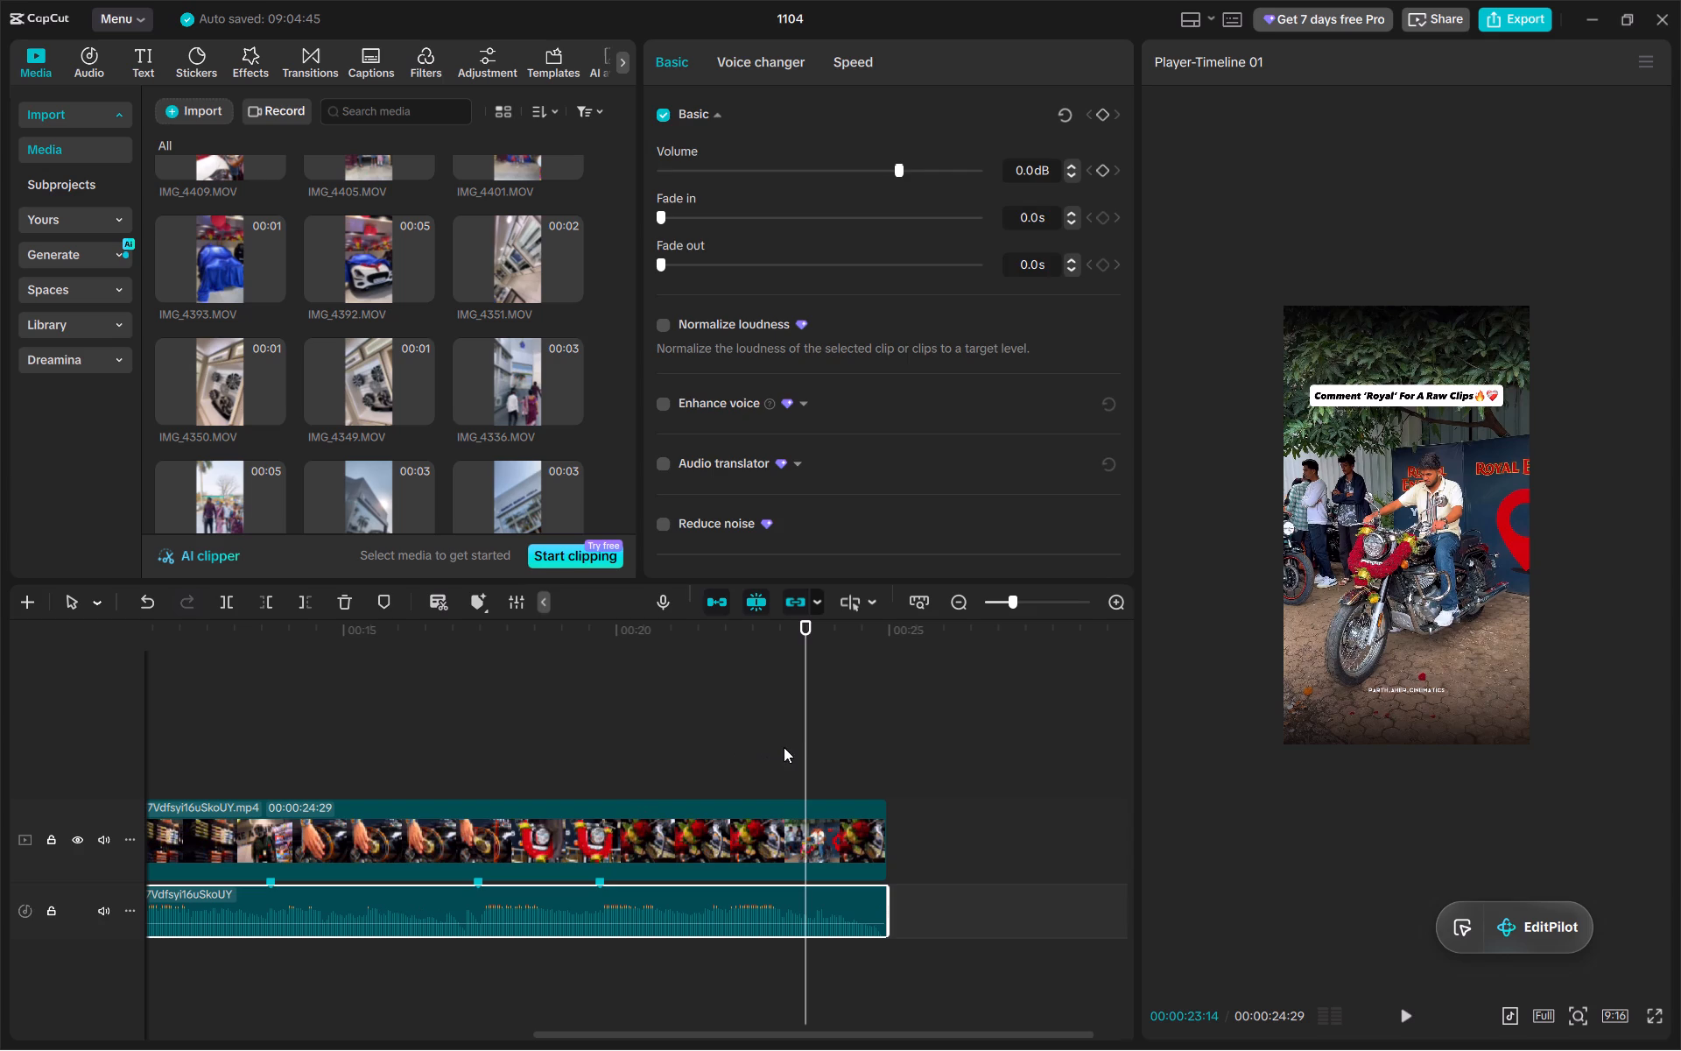
left_click(798, 747)
left_click_drag(805, 747, 619, 753)
key("space")
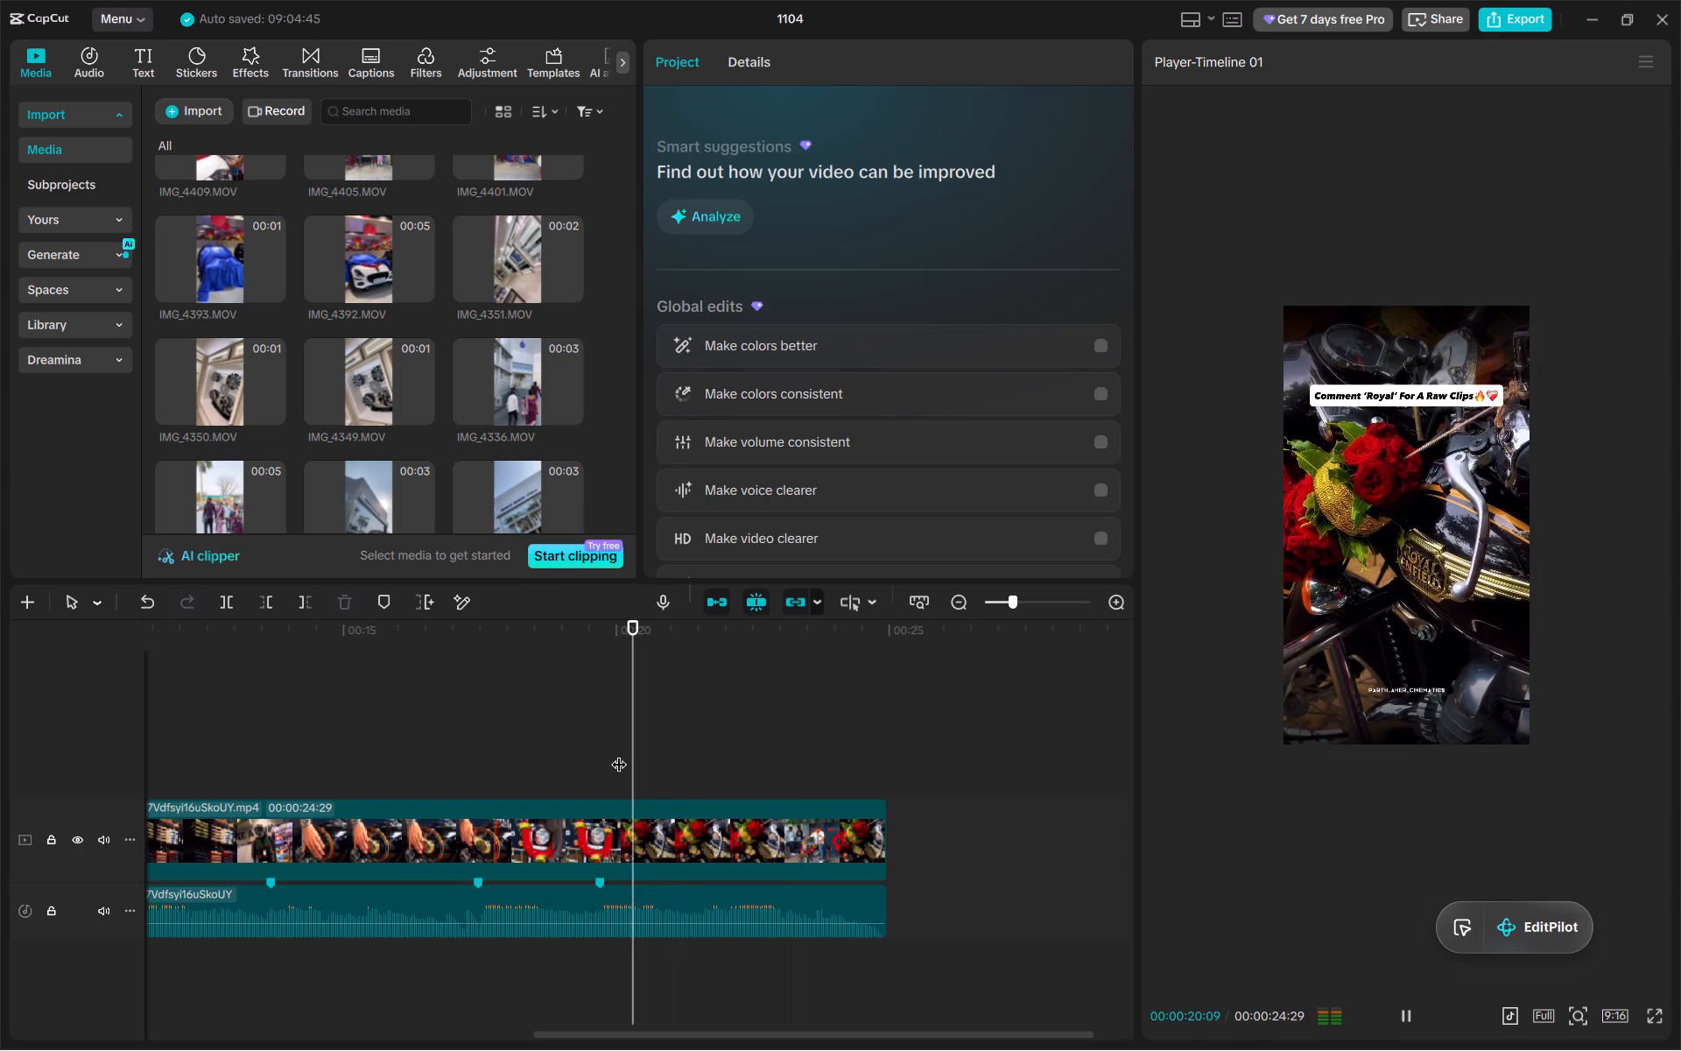
key("space")
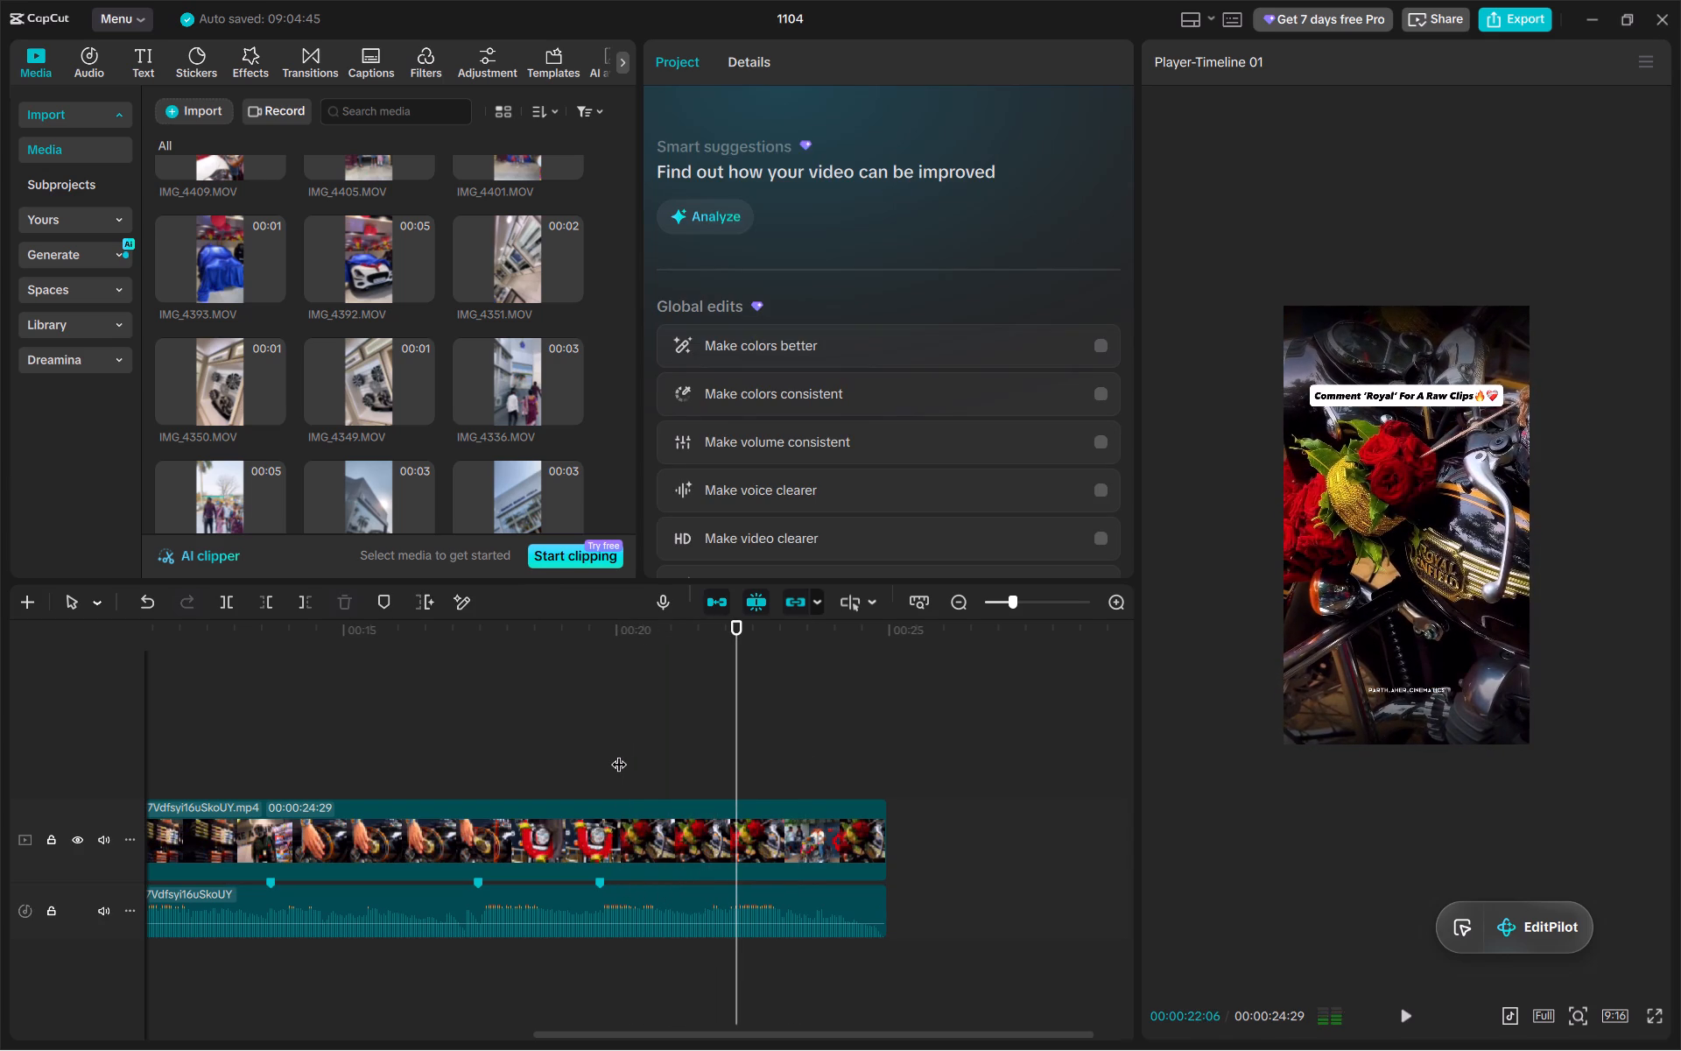
key("space")
key("space")
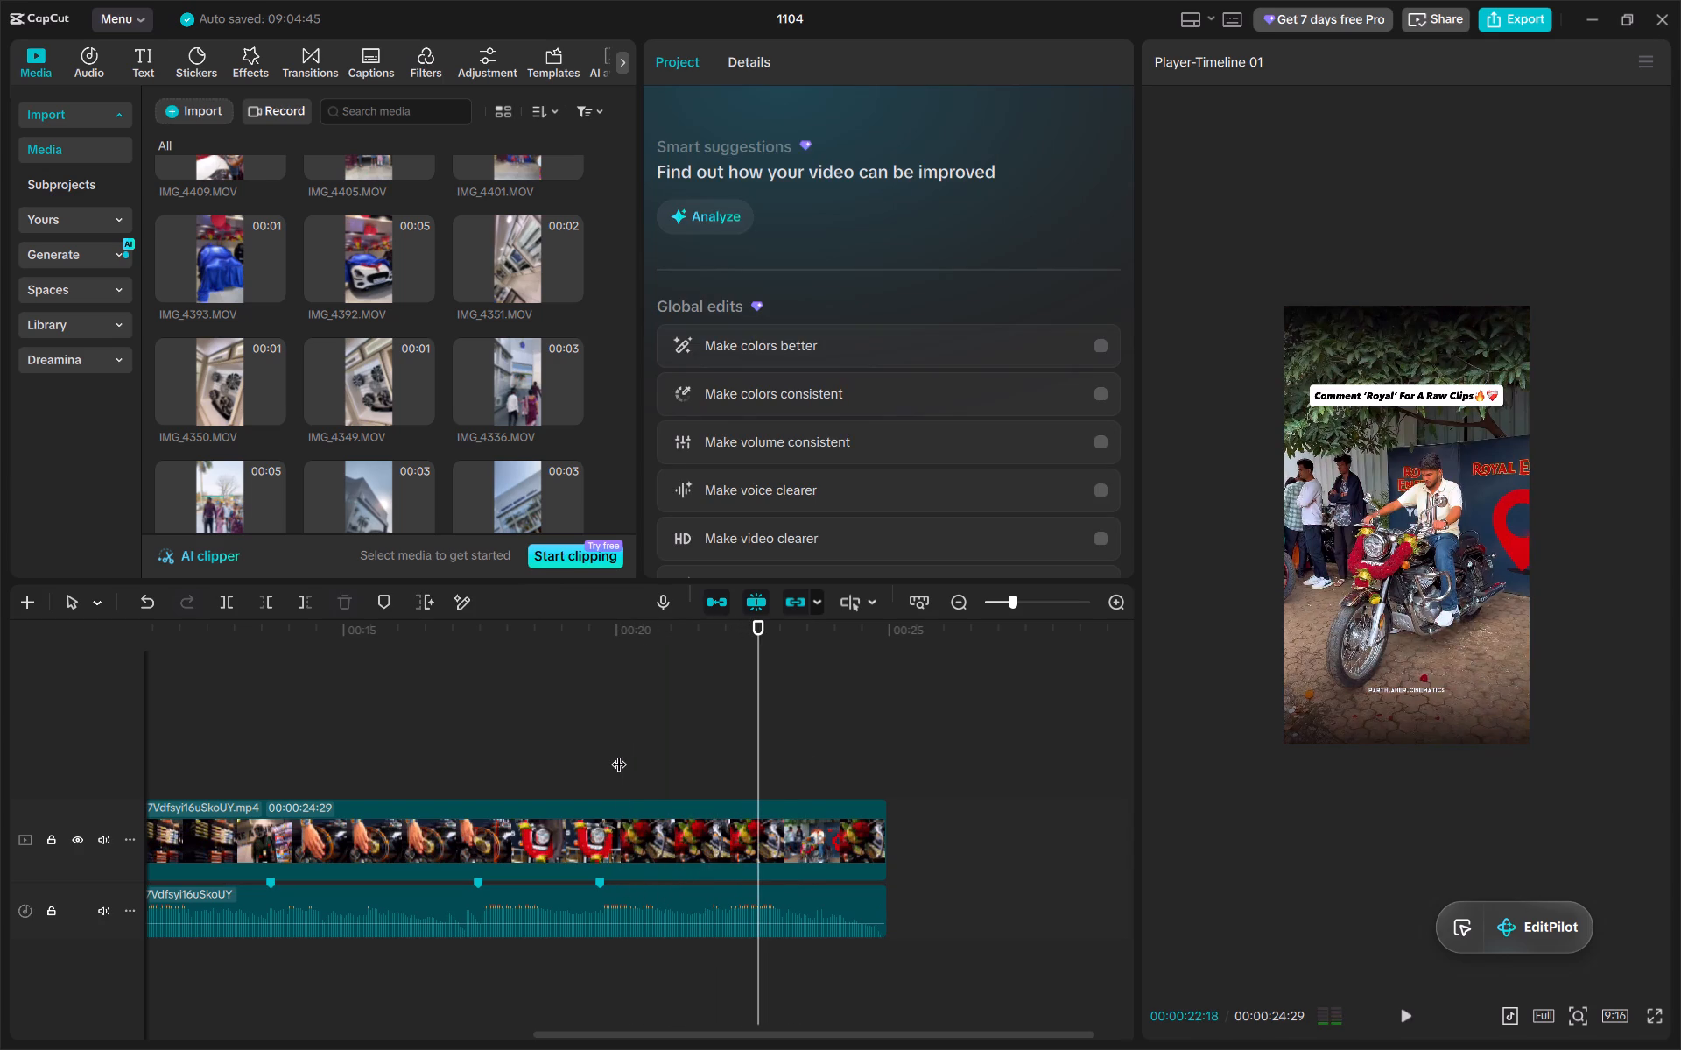
left_click_drag(763, 741, 738, 744)
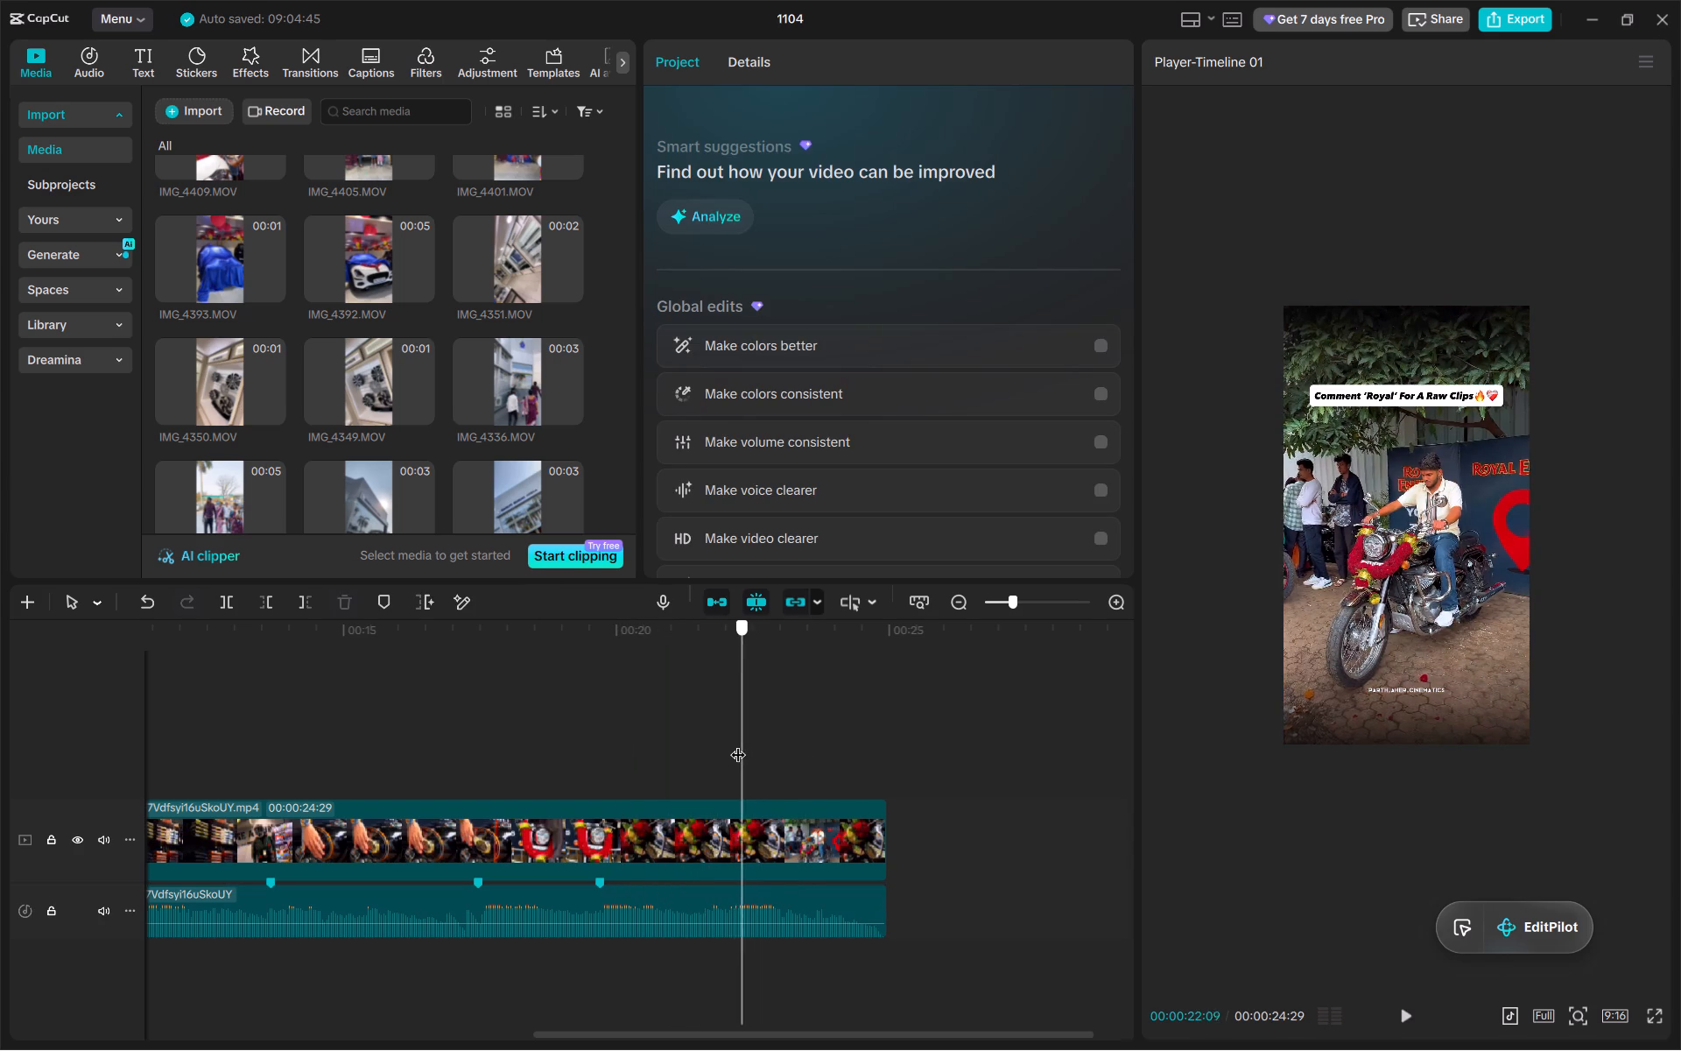
left_click_drag(738, 744, 732, 744)
key("m")
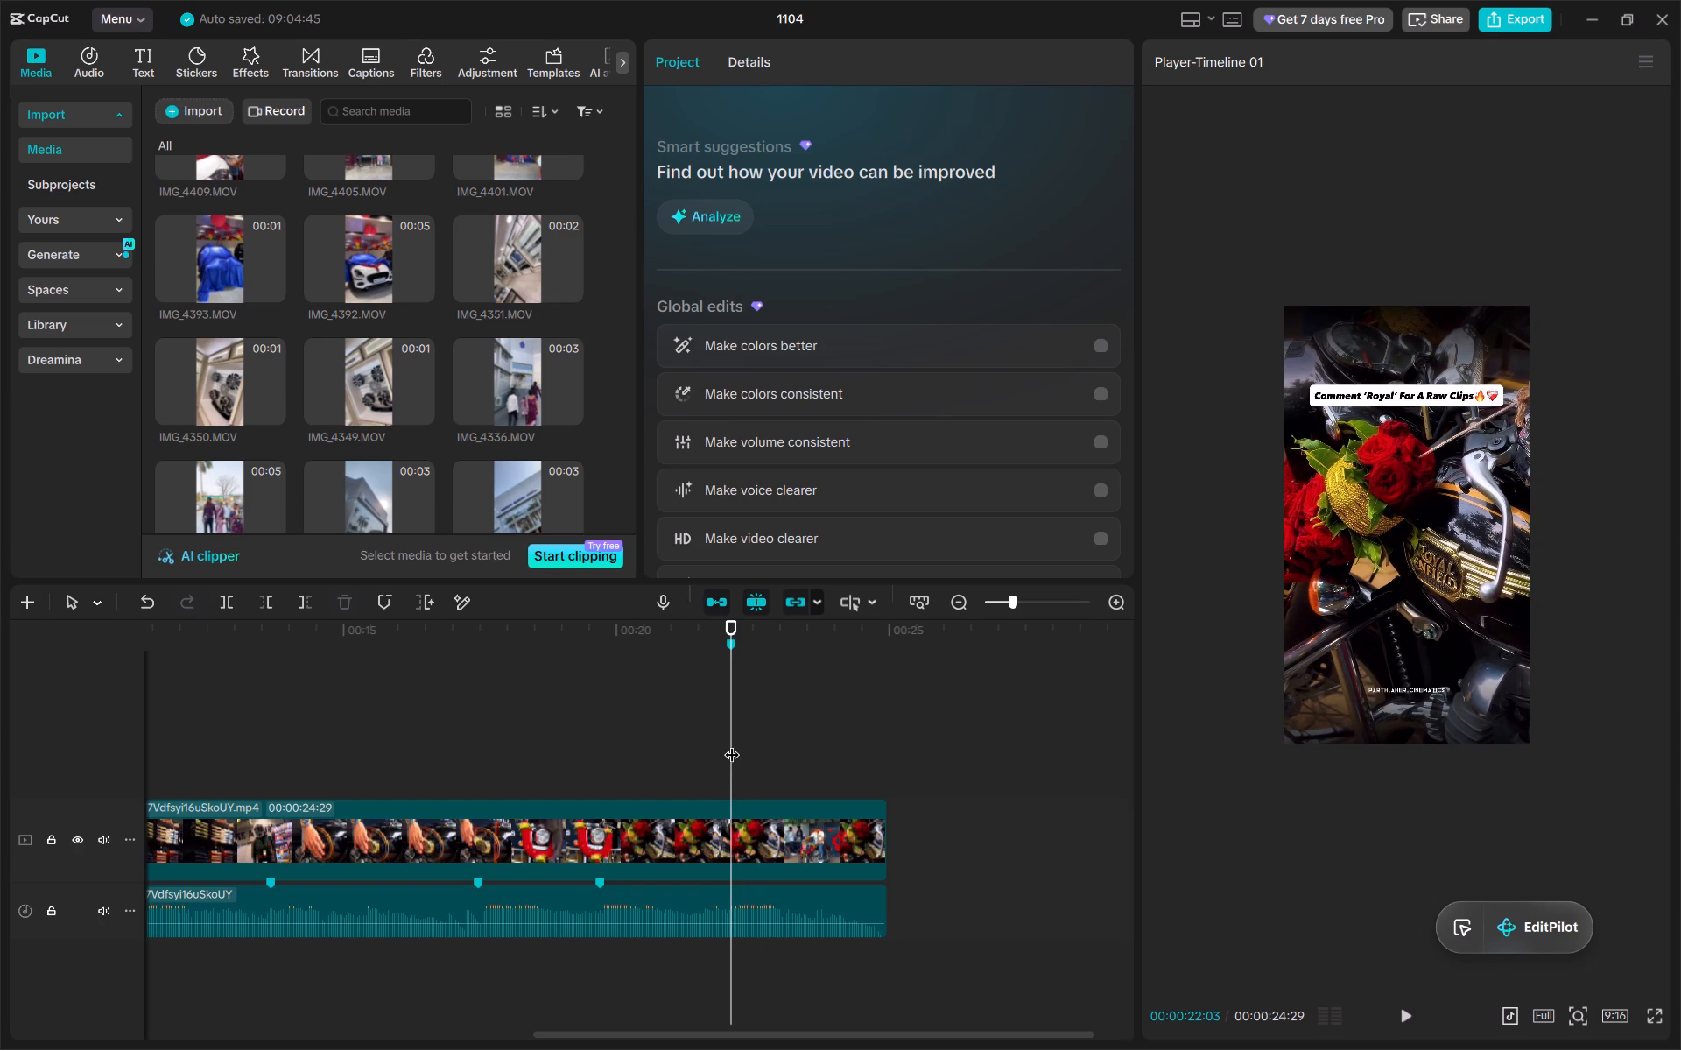
Add a marker to the extracted audio at 00:00:22:03 as well.
left_click(728, 910)
type("m")
Play back the reference reel from about 15 seconds onward and again from the start to review its shots and transitions.
key("space")
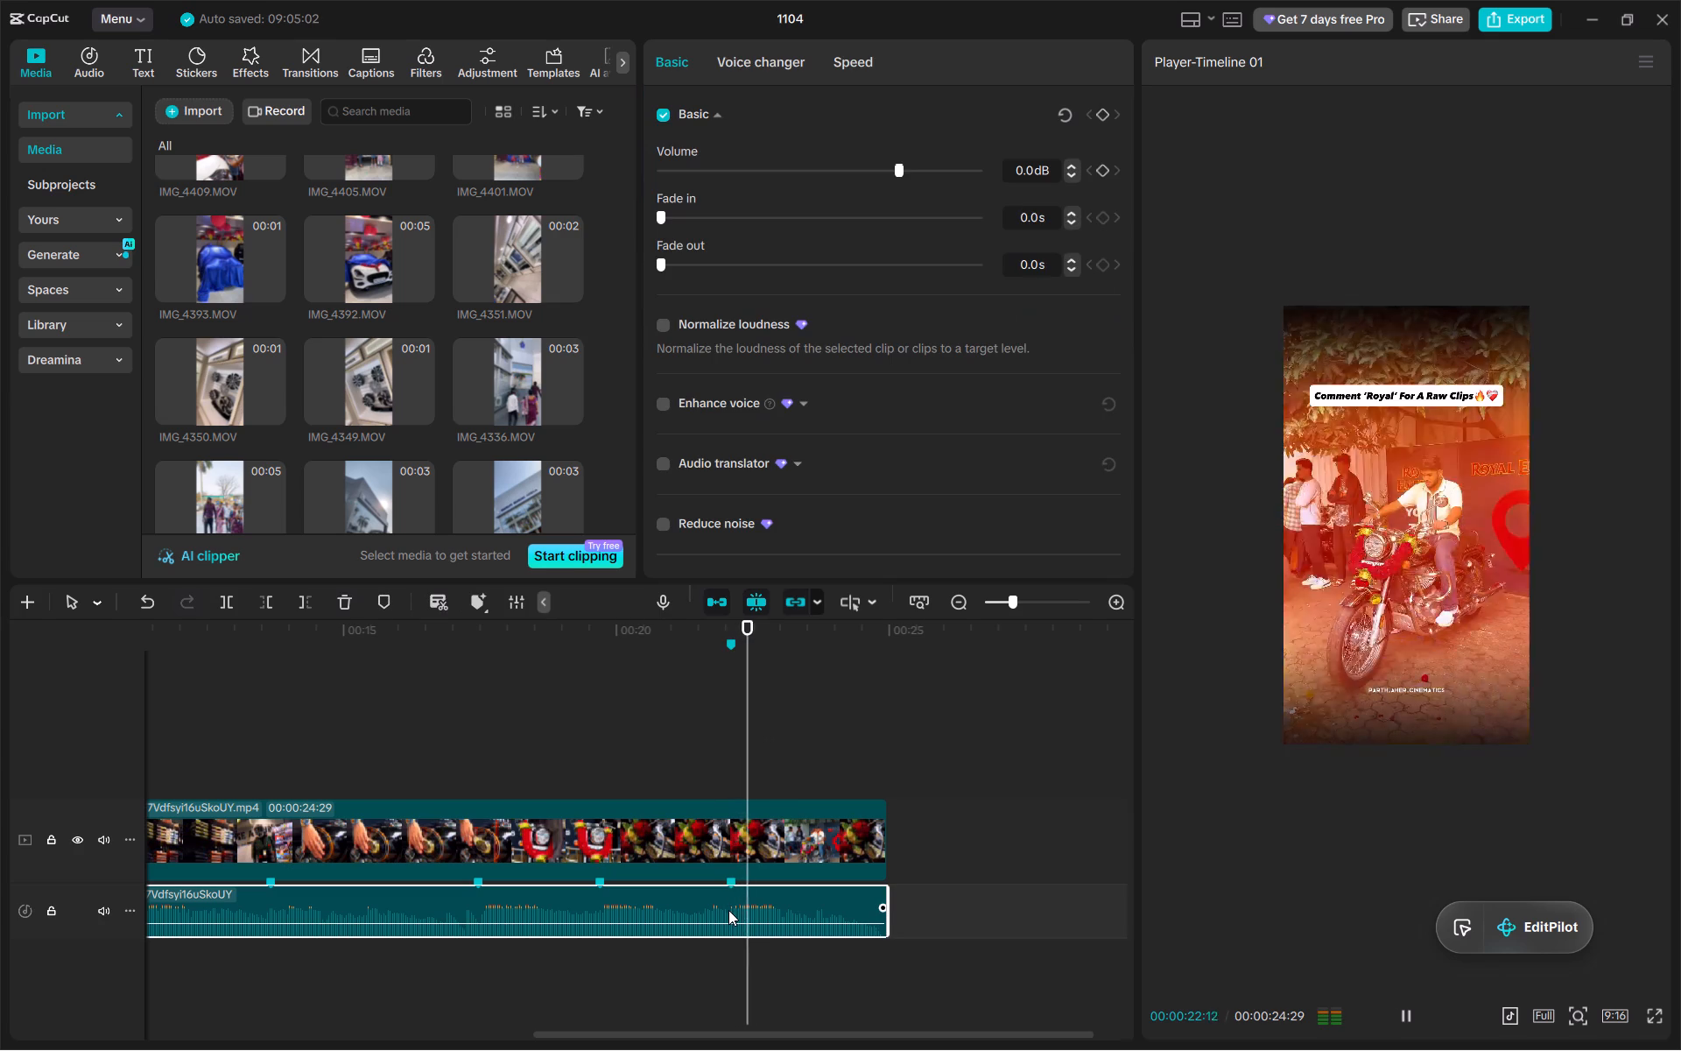
left_click(375, 624)
key("space")
key("space")
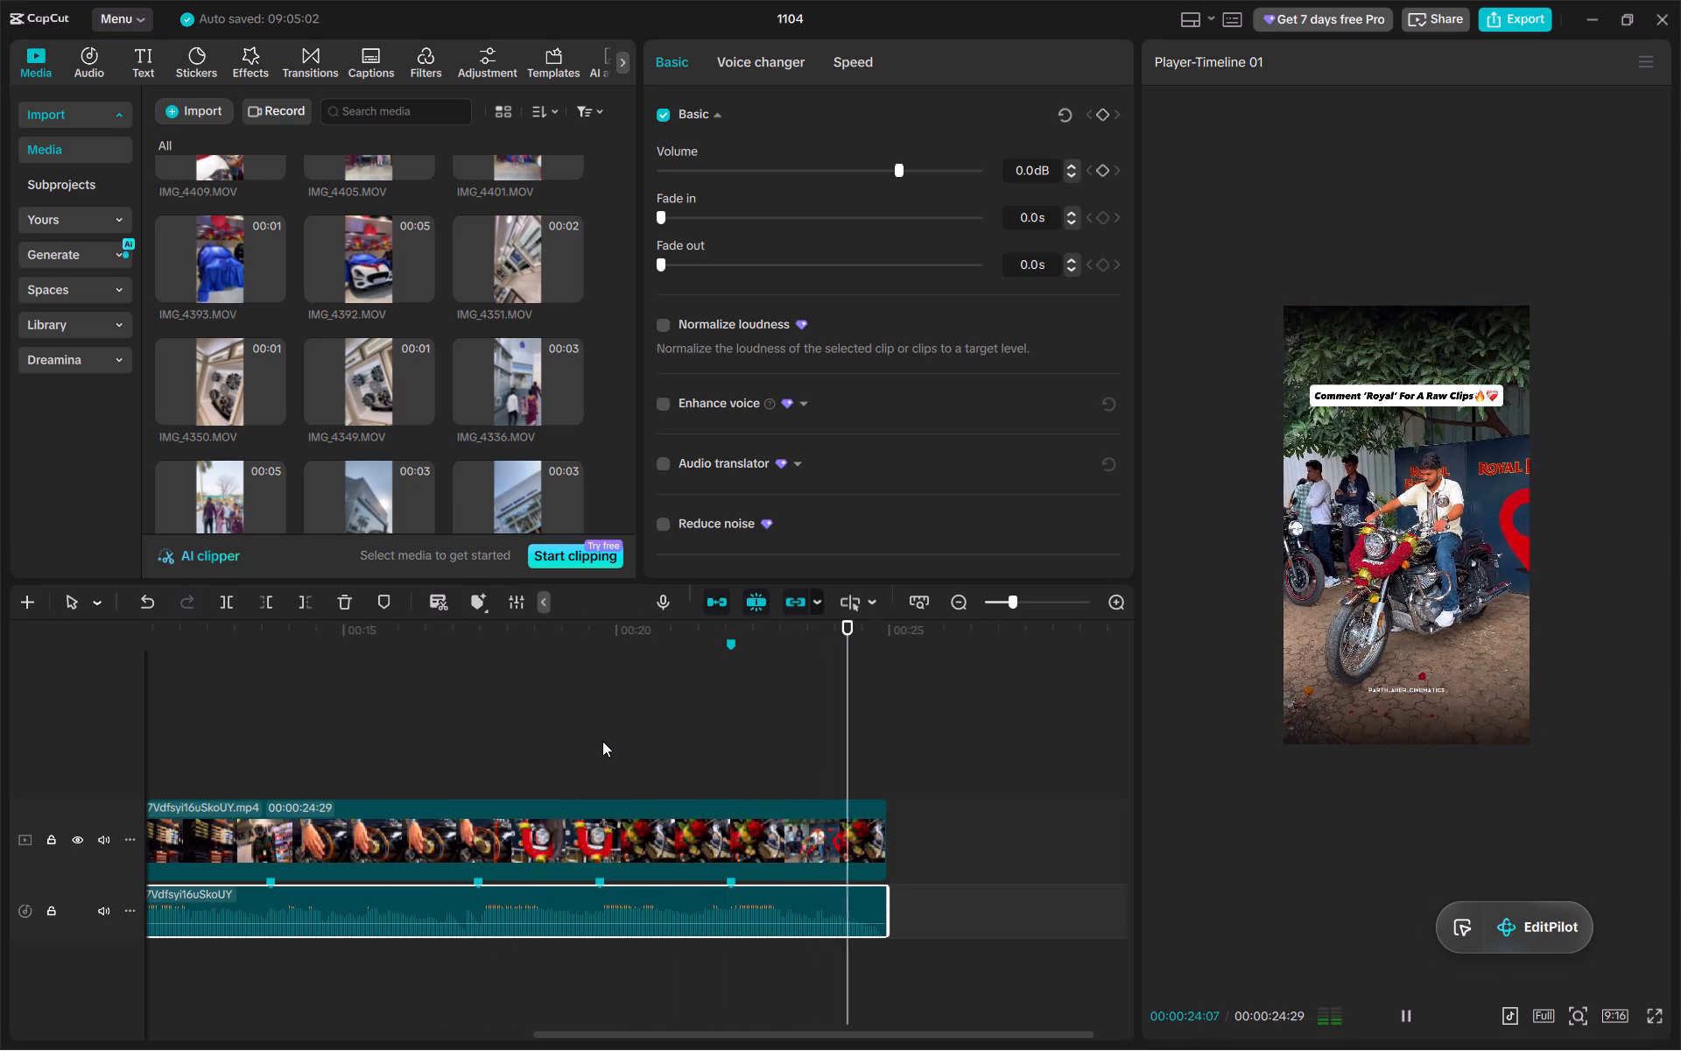
key("space")
left_click(629, 672)
left_click_drag(629, 672, 28, 790)
key("space")
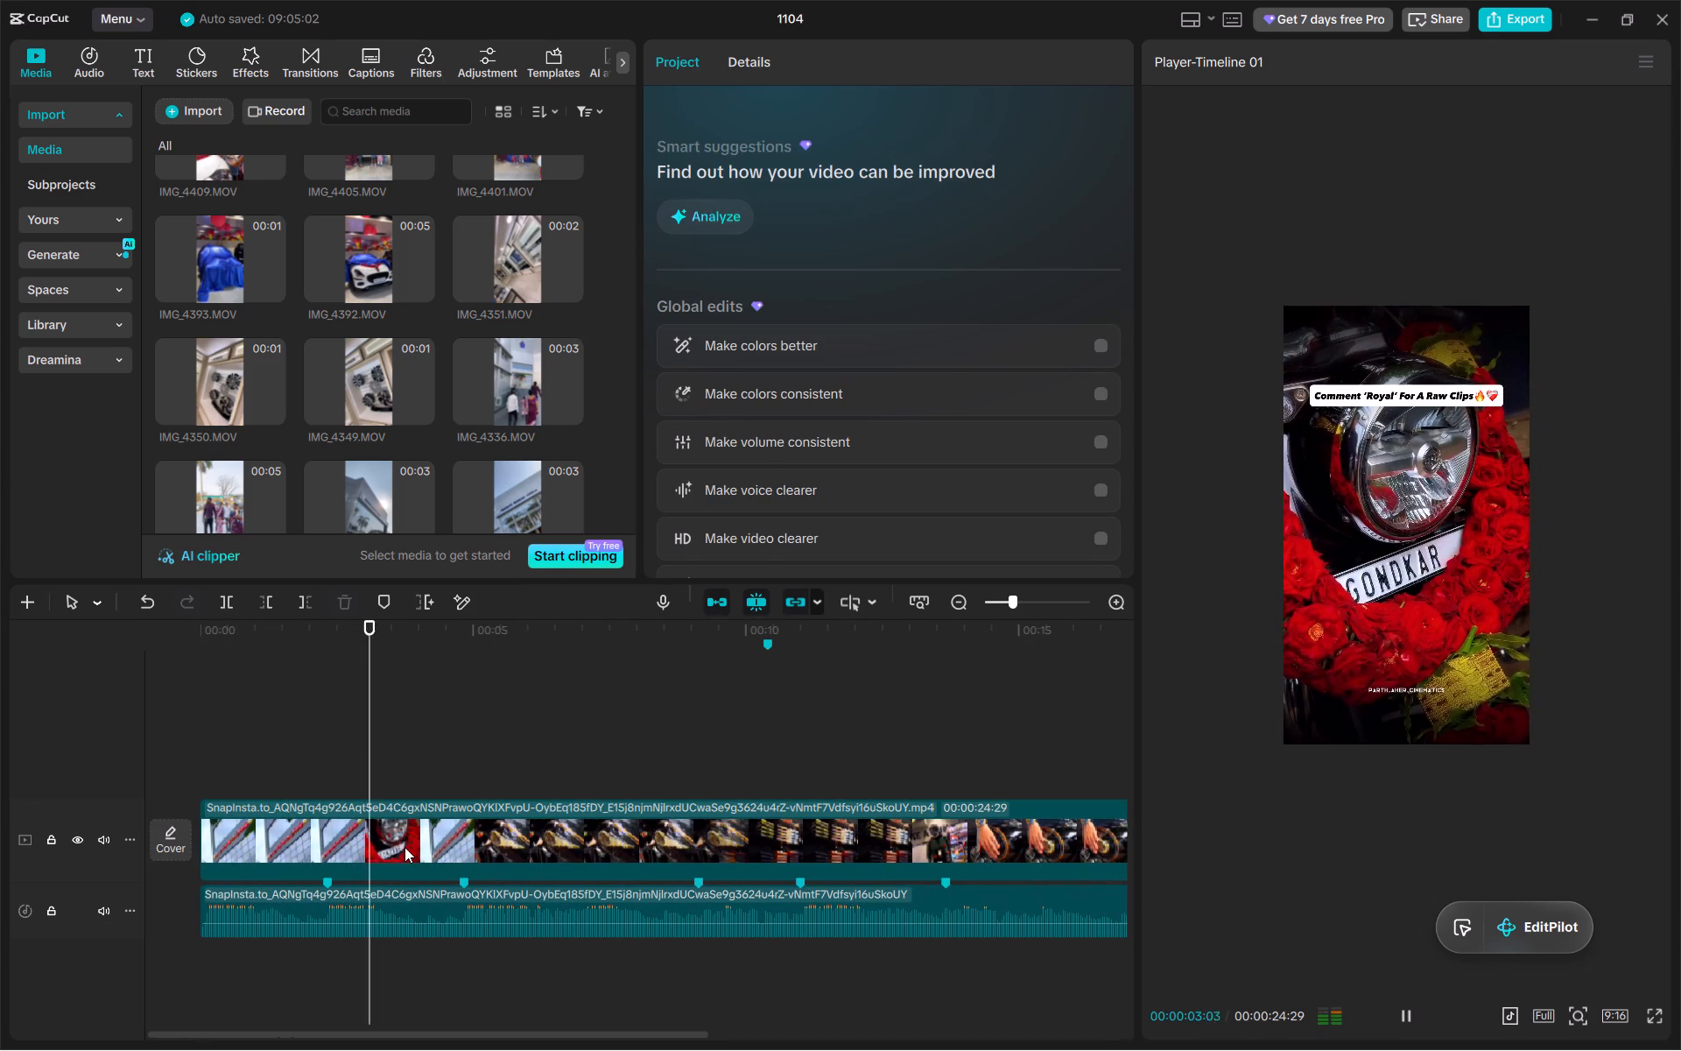
key("space")
Add the Blurry Pan transition from the Overlay category to the favorites.
left_click(400, 845)
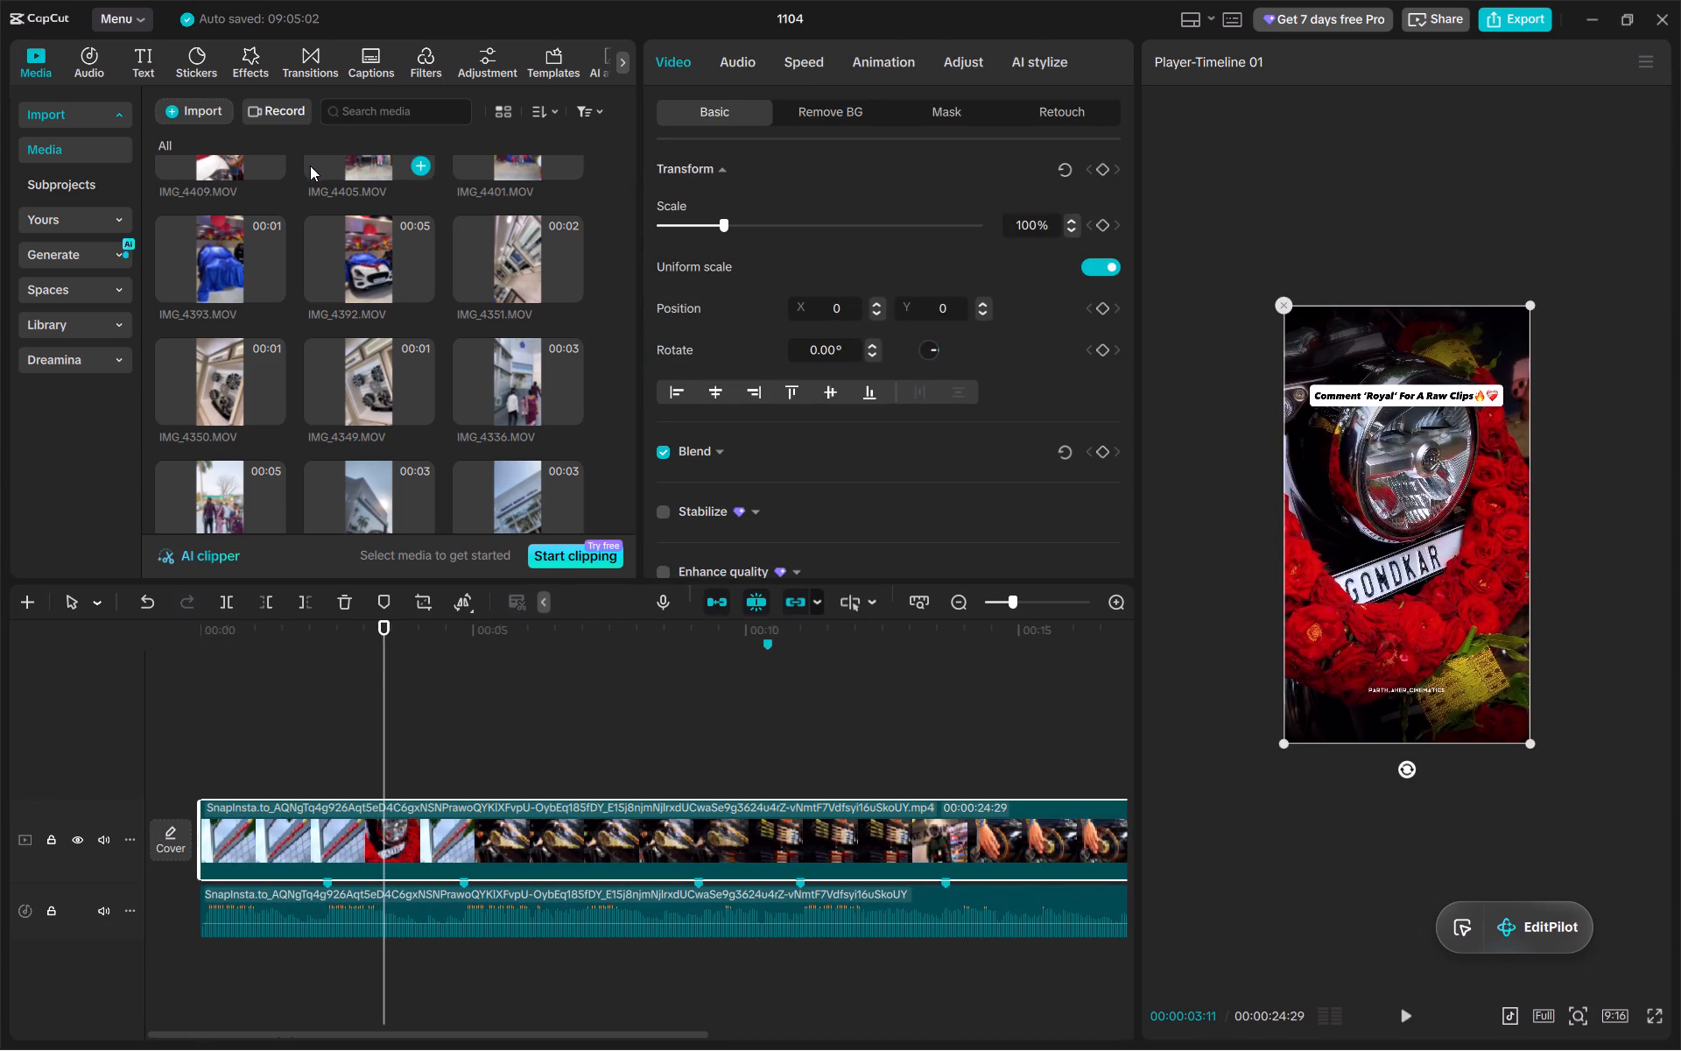
left_click(310, 73)
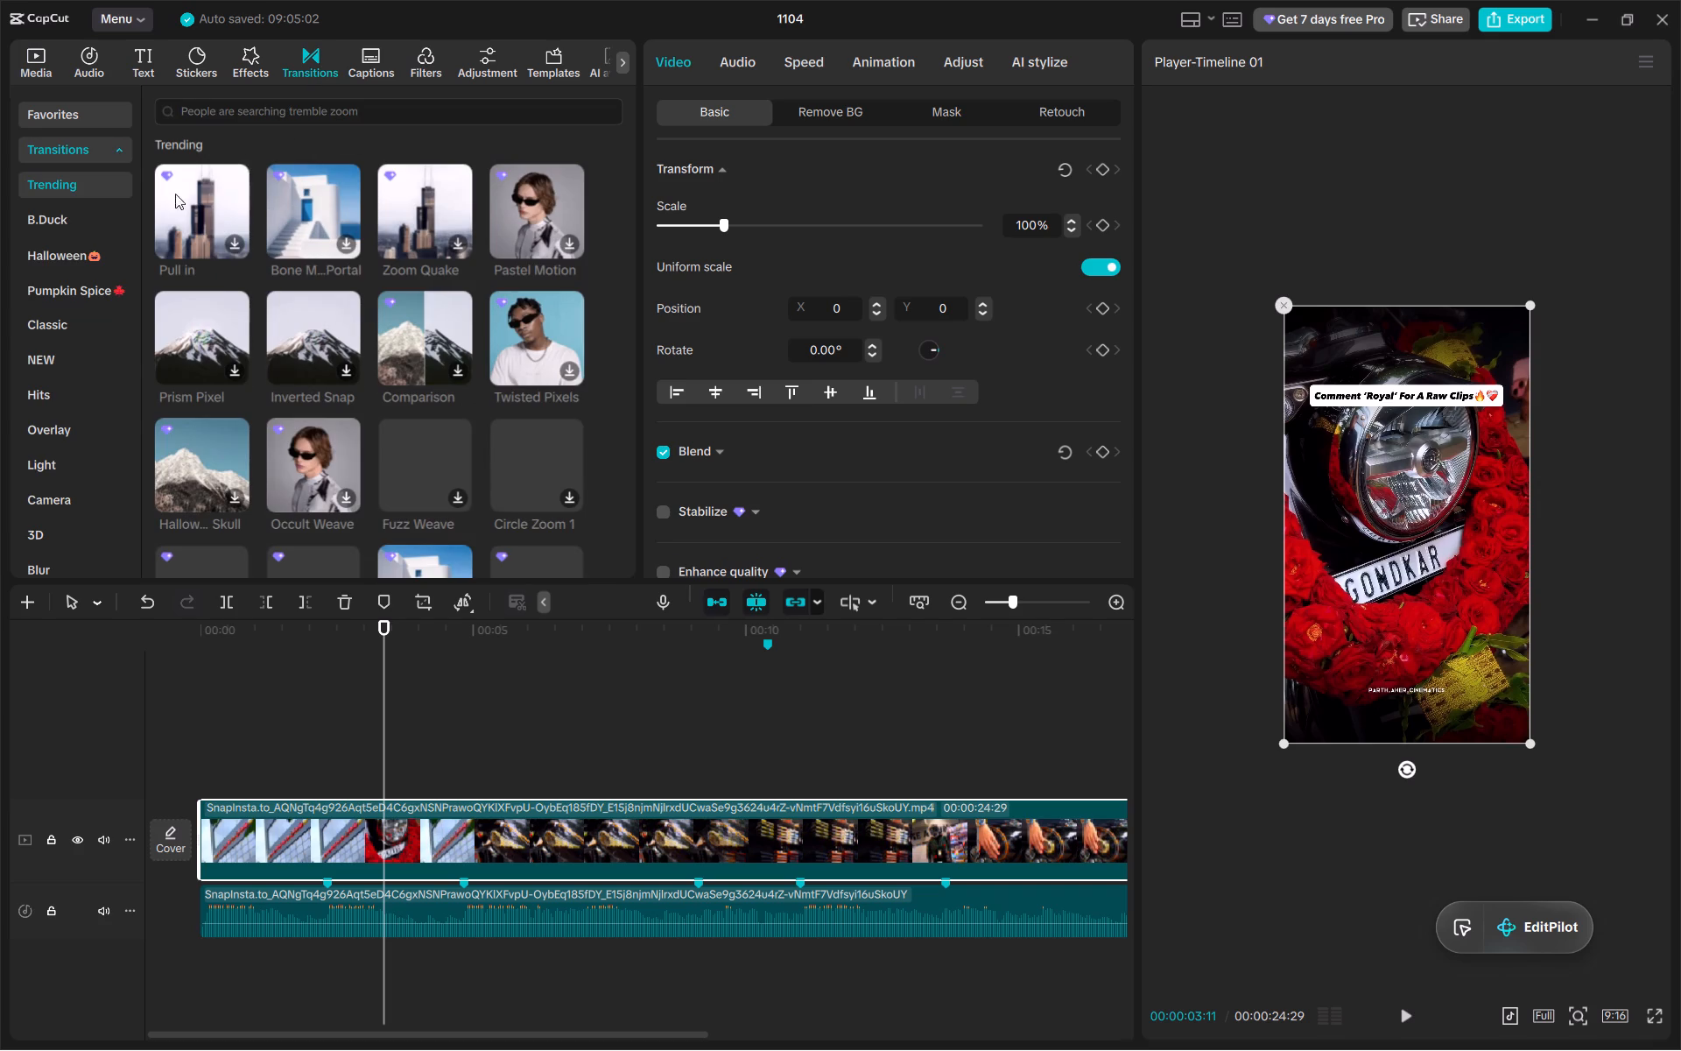
left_click(114, 321)
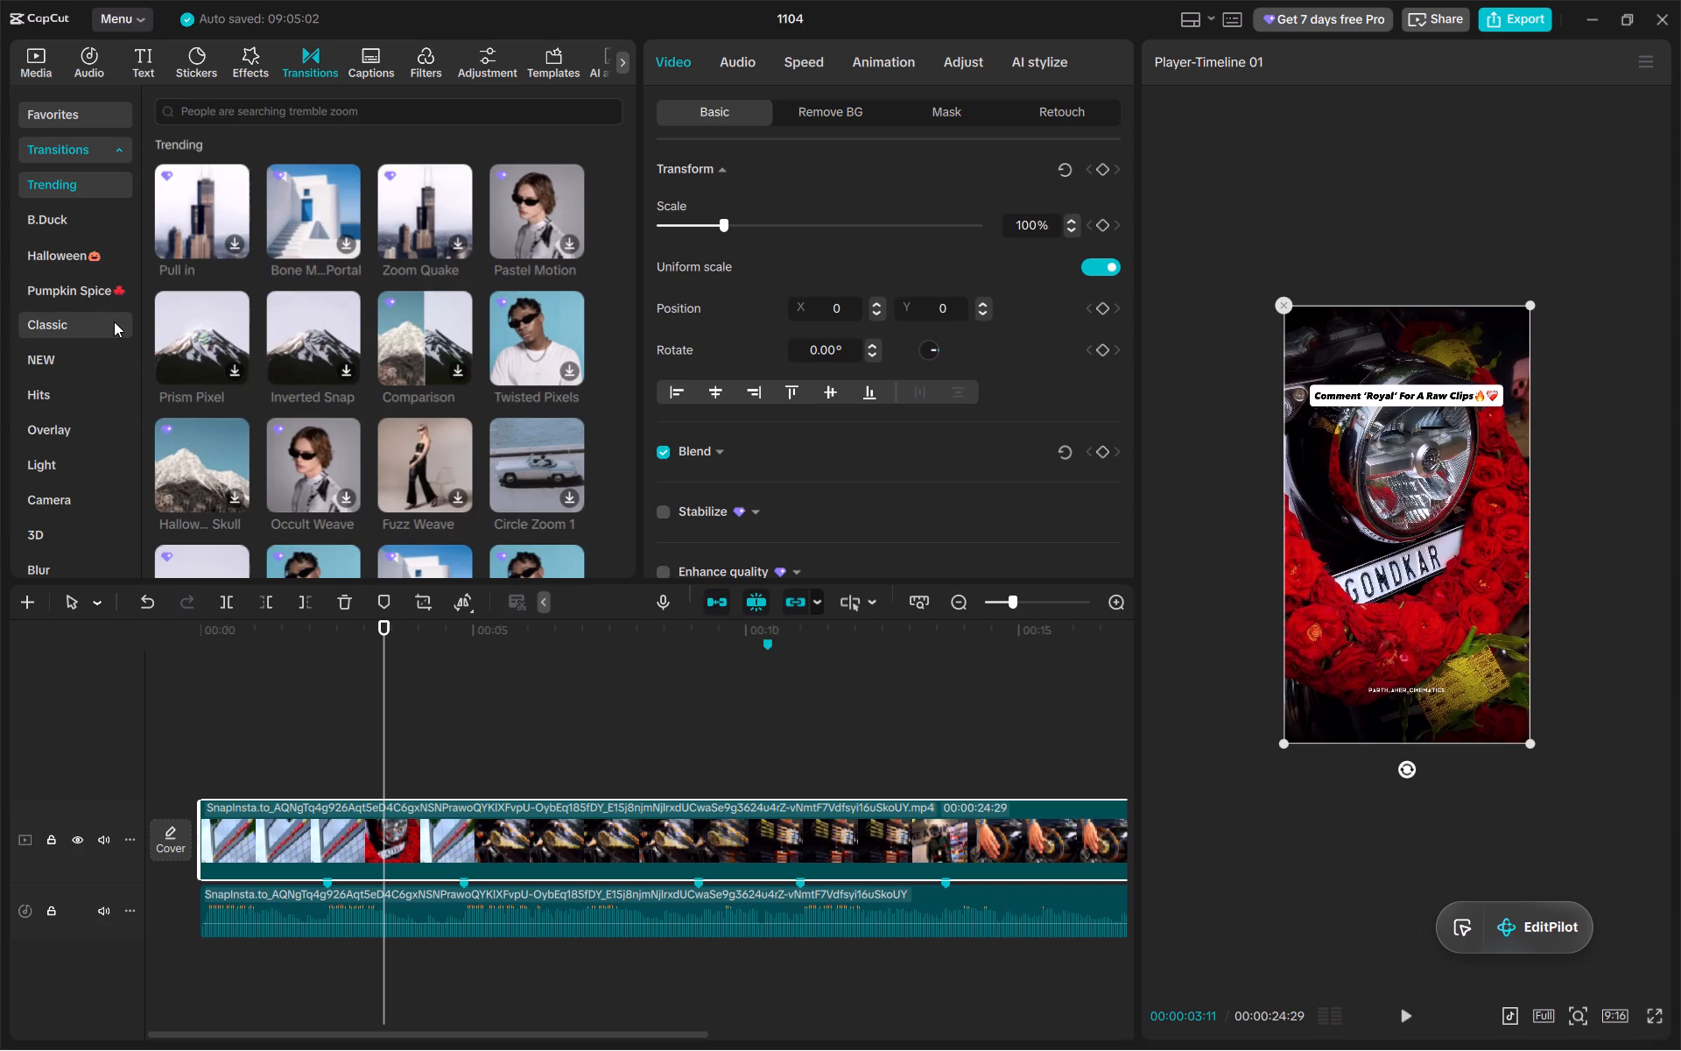
left_click(69, 421)
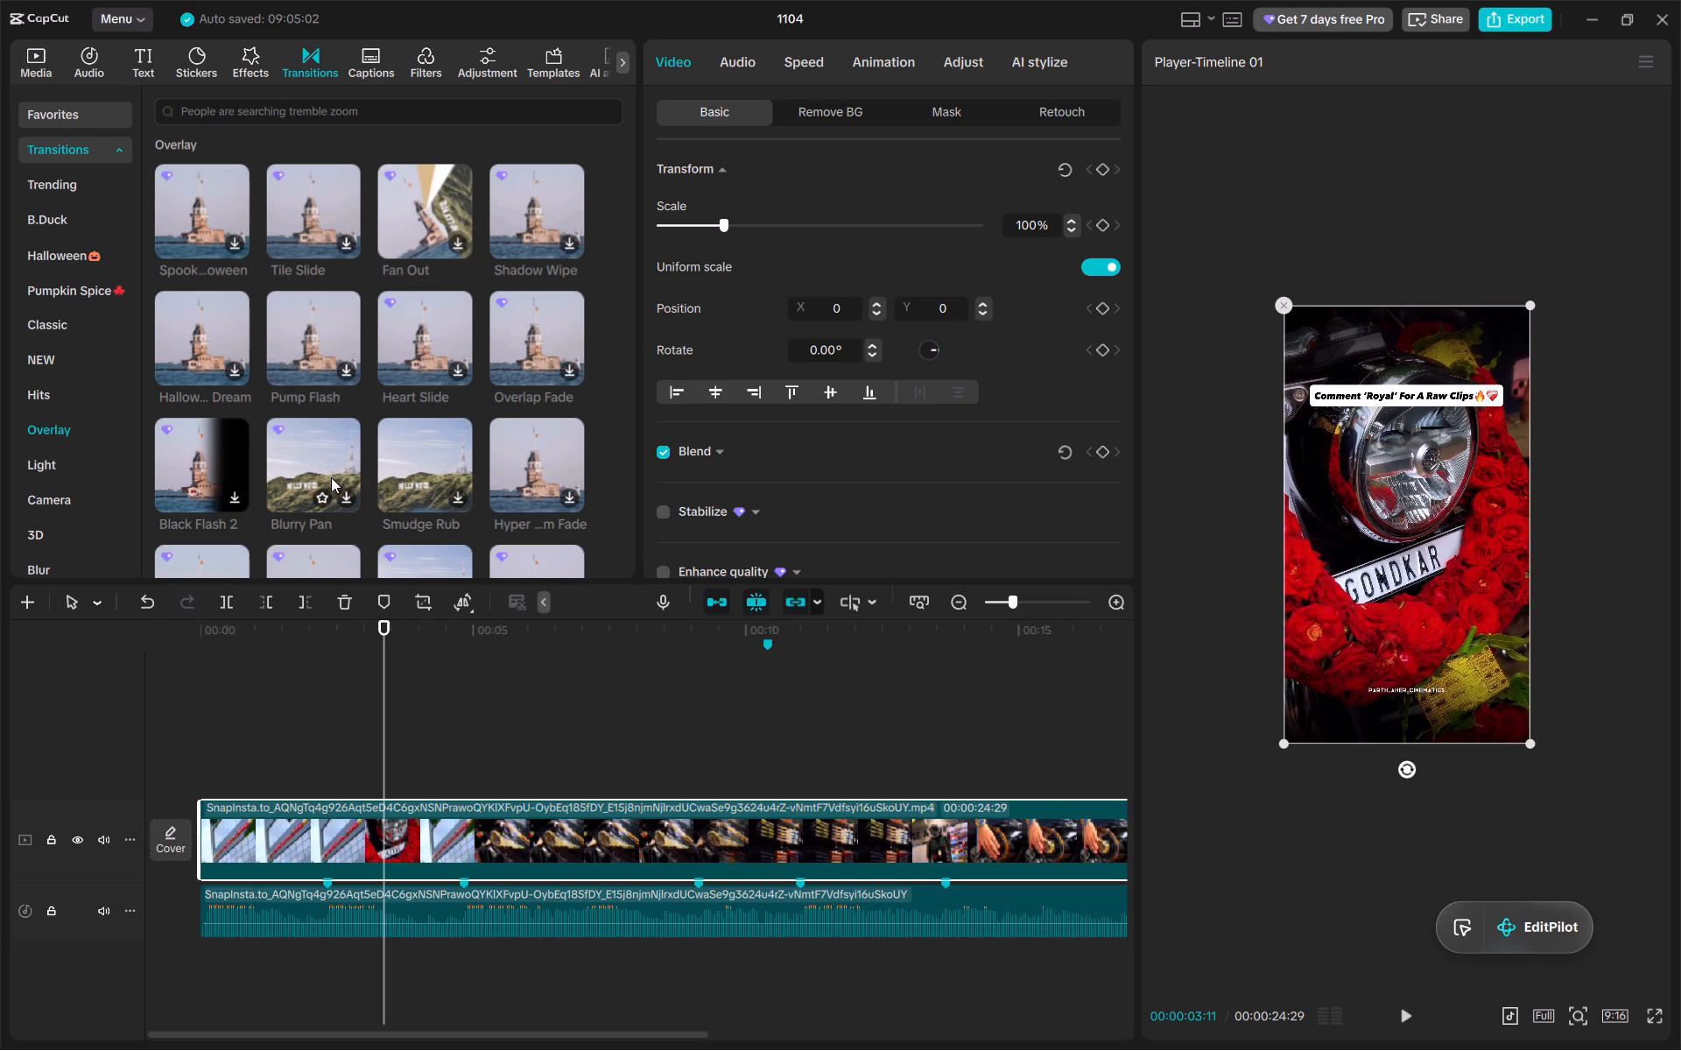
left_click(324, 495)
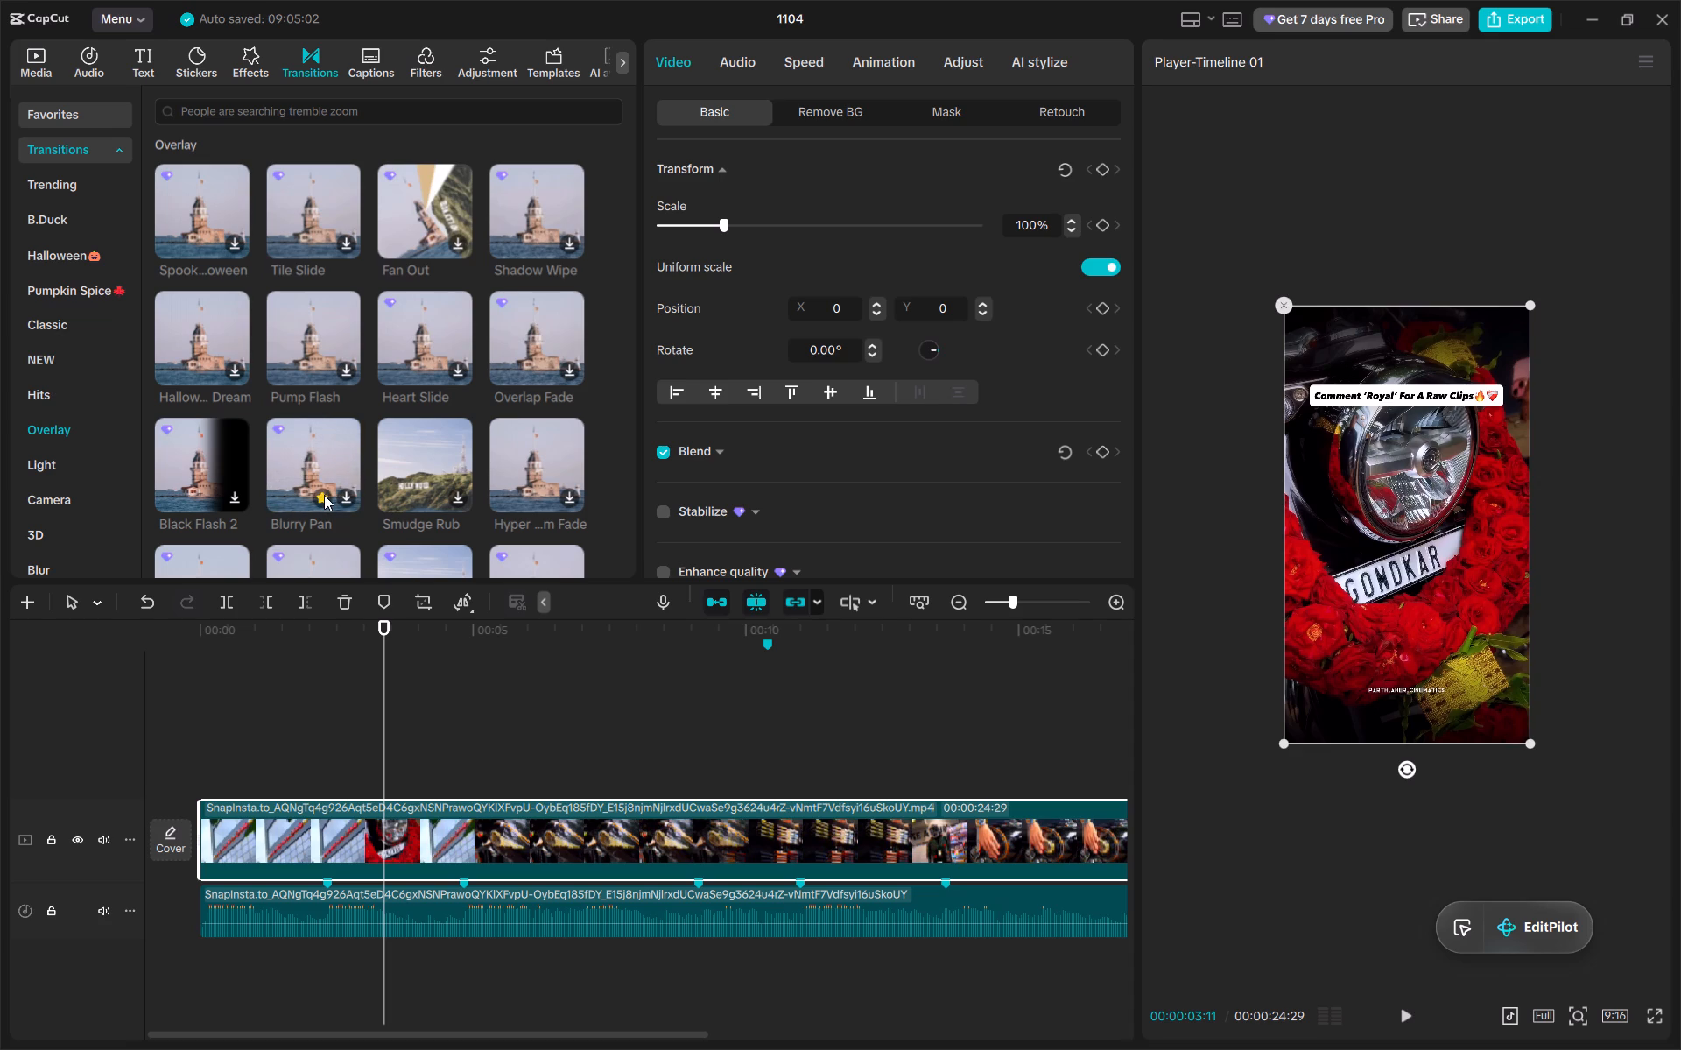
Look through the remaining Overlay transitions and add Swirl Fade to the favorites.
scroll(324, 495, "down", 1)
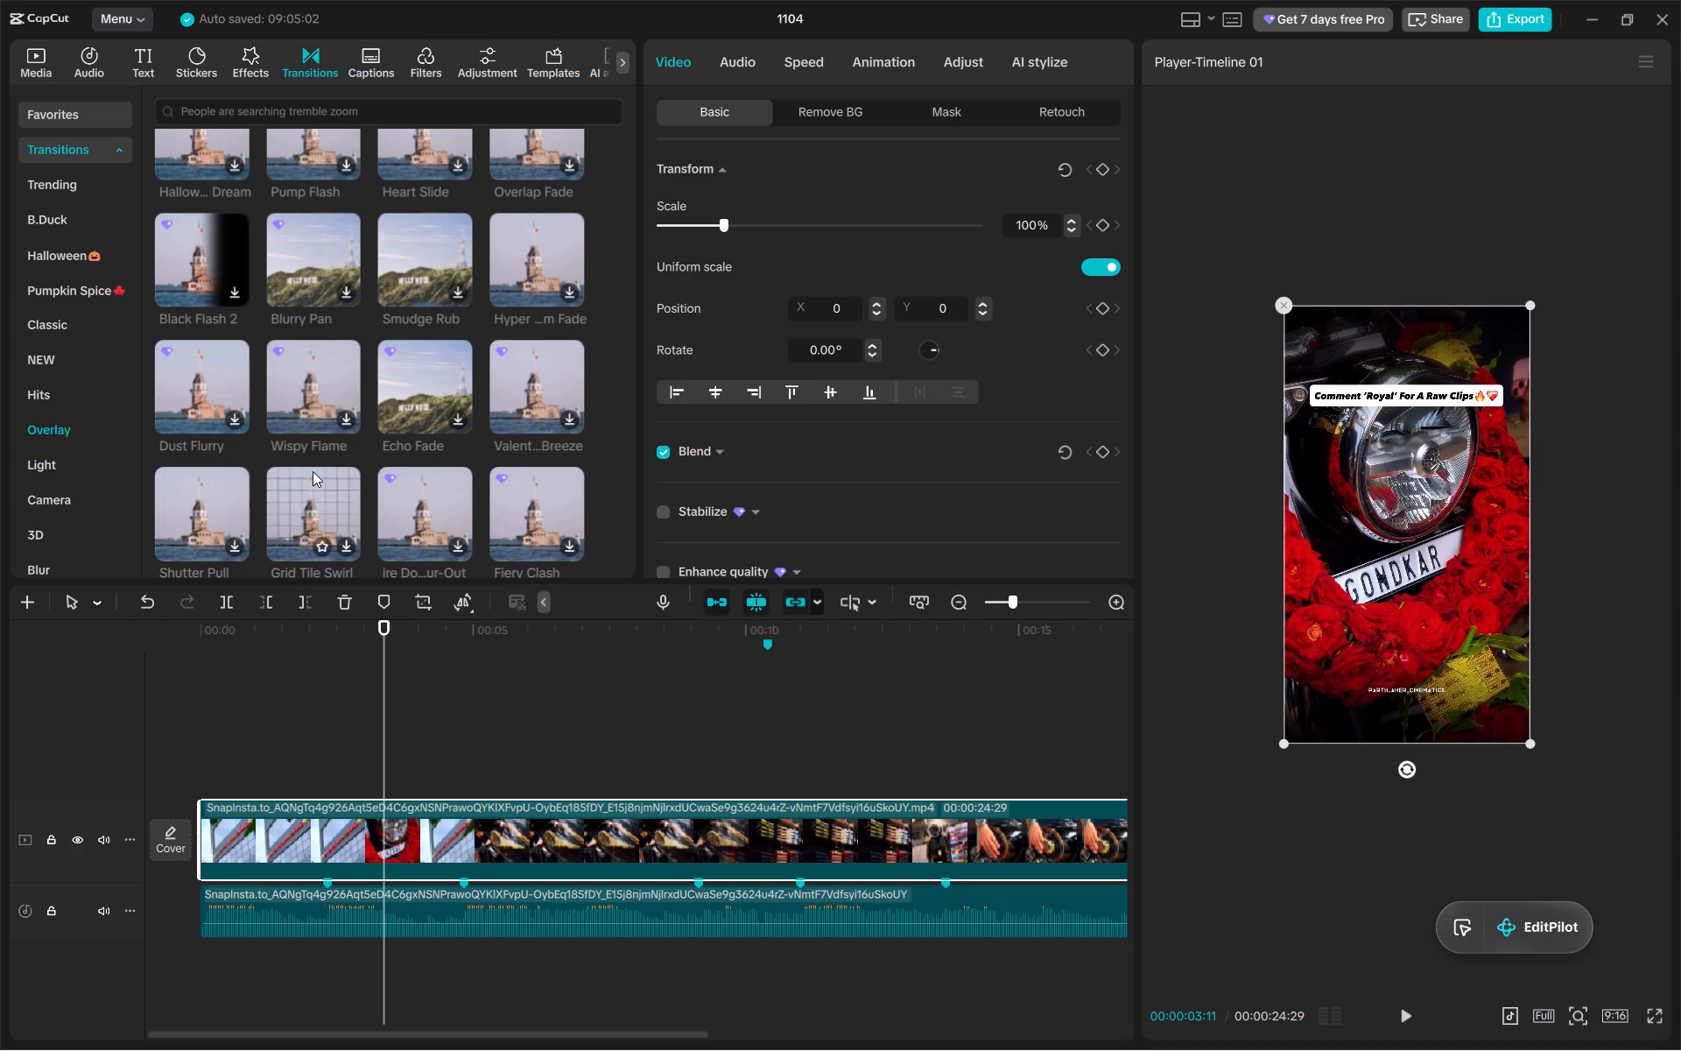
scroll(447, 511, "down", 1)
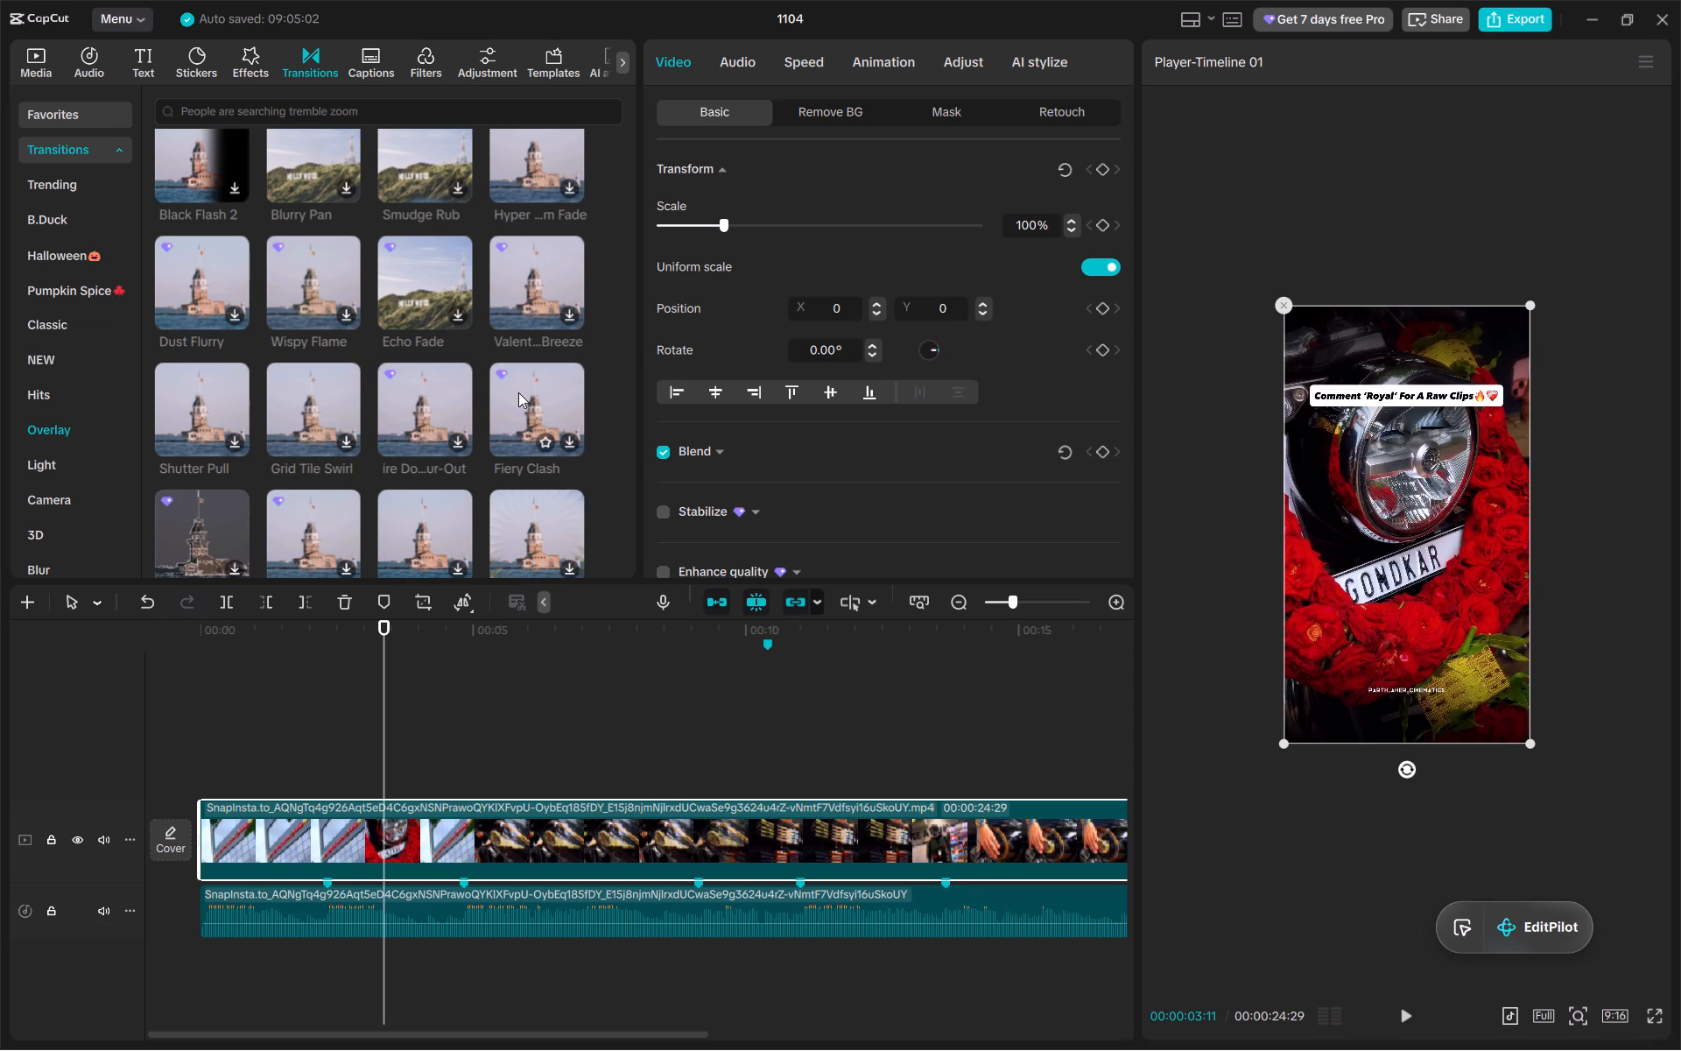
scroll(518, 392, "down", 1)
scroll(519, 364, "up", 1)
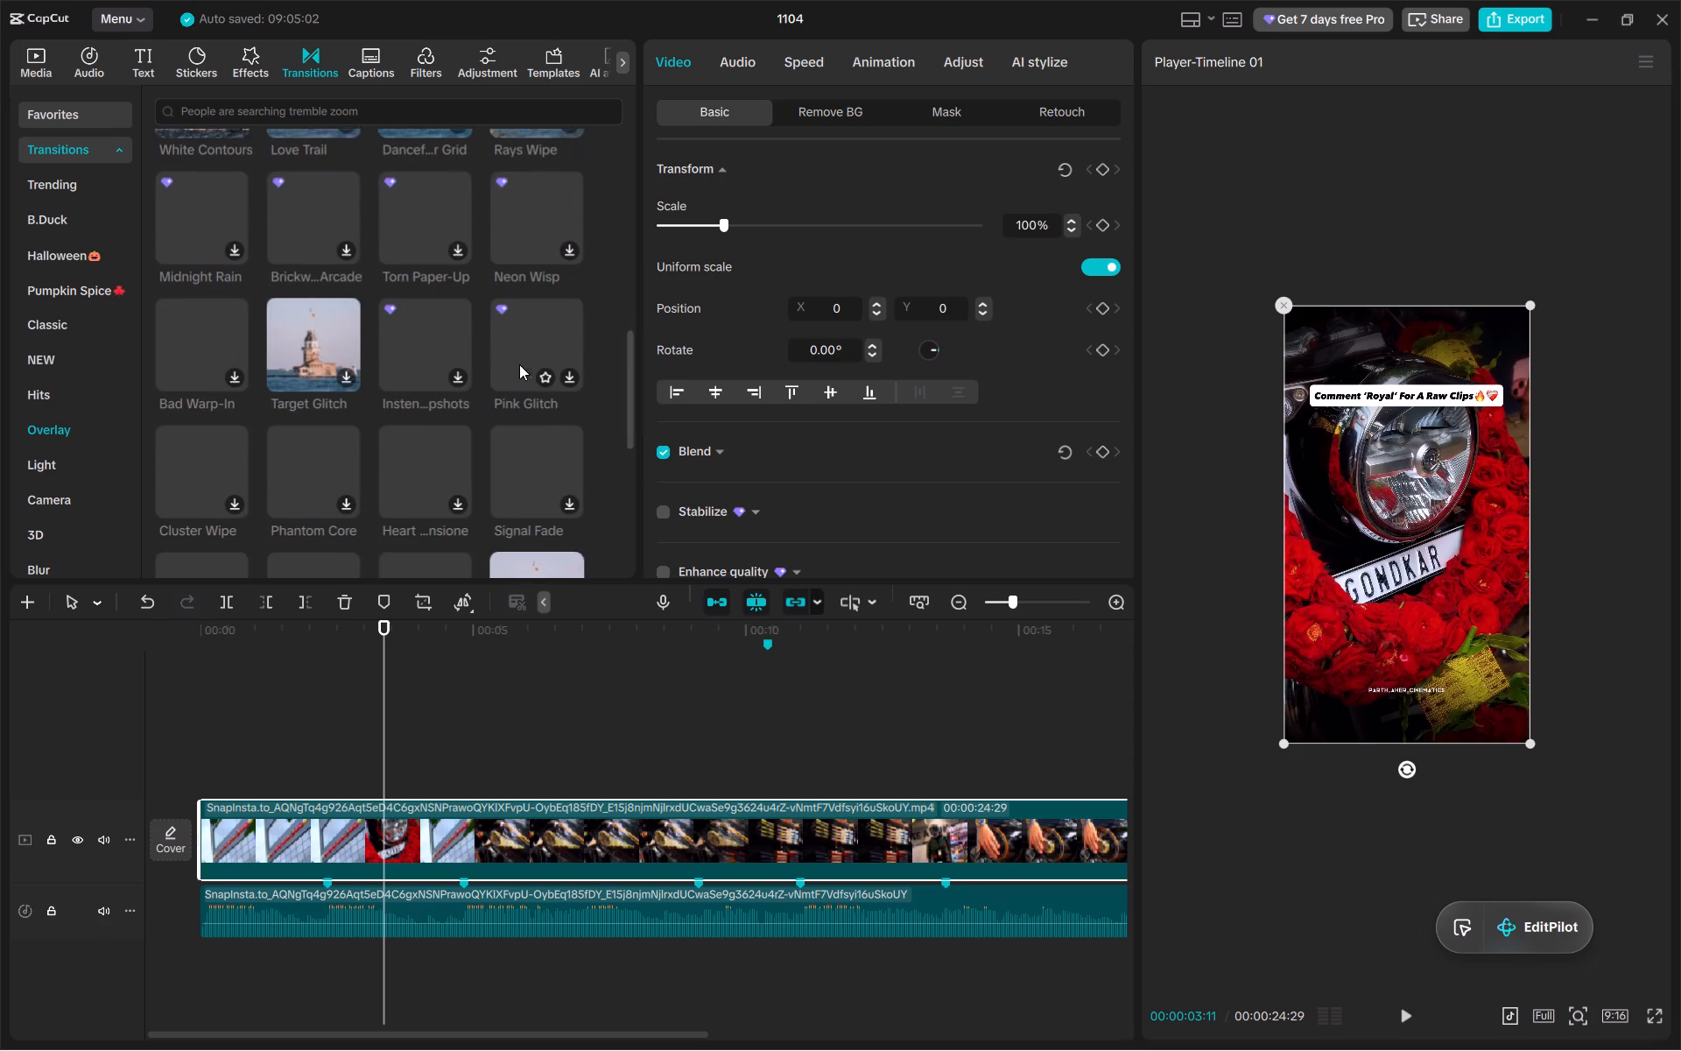
scroll(519, 364, "up", 1)
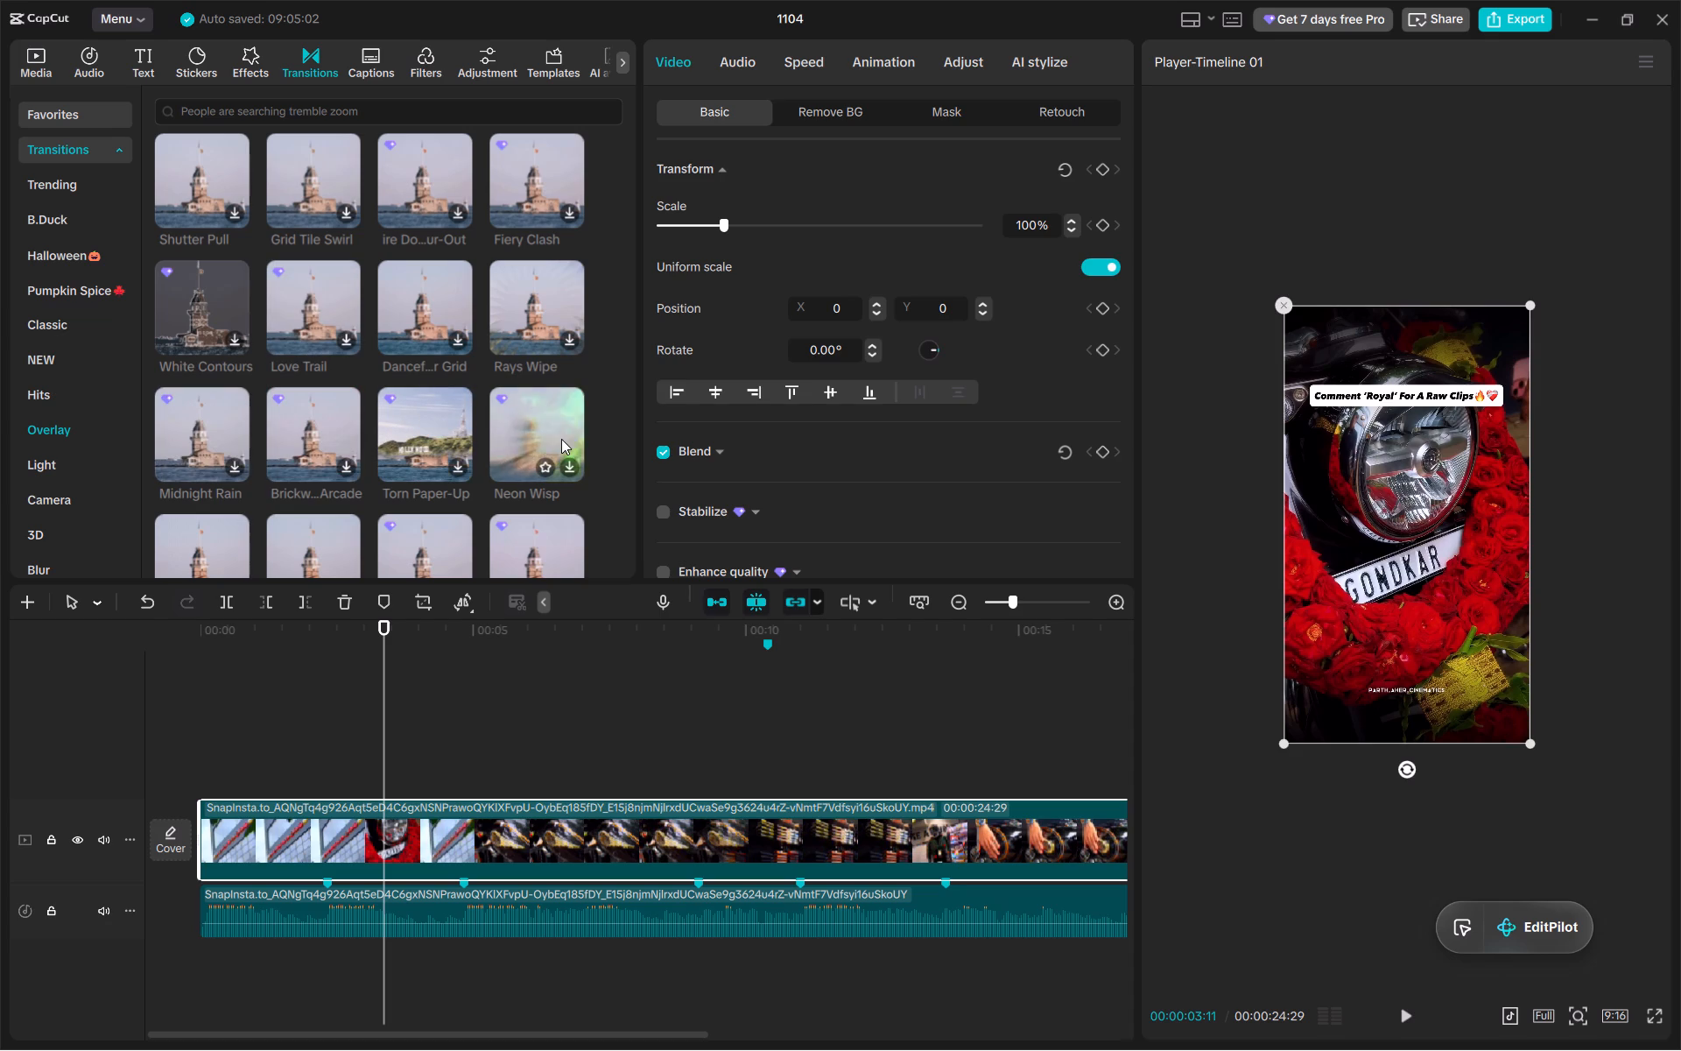
scroll(561, 439, "down", 1)
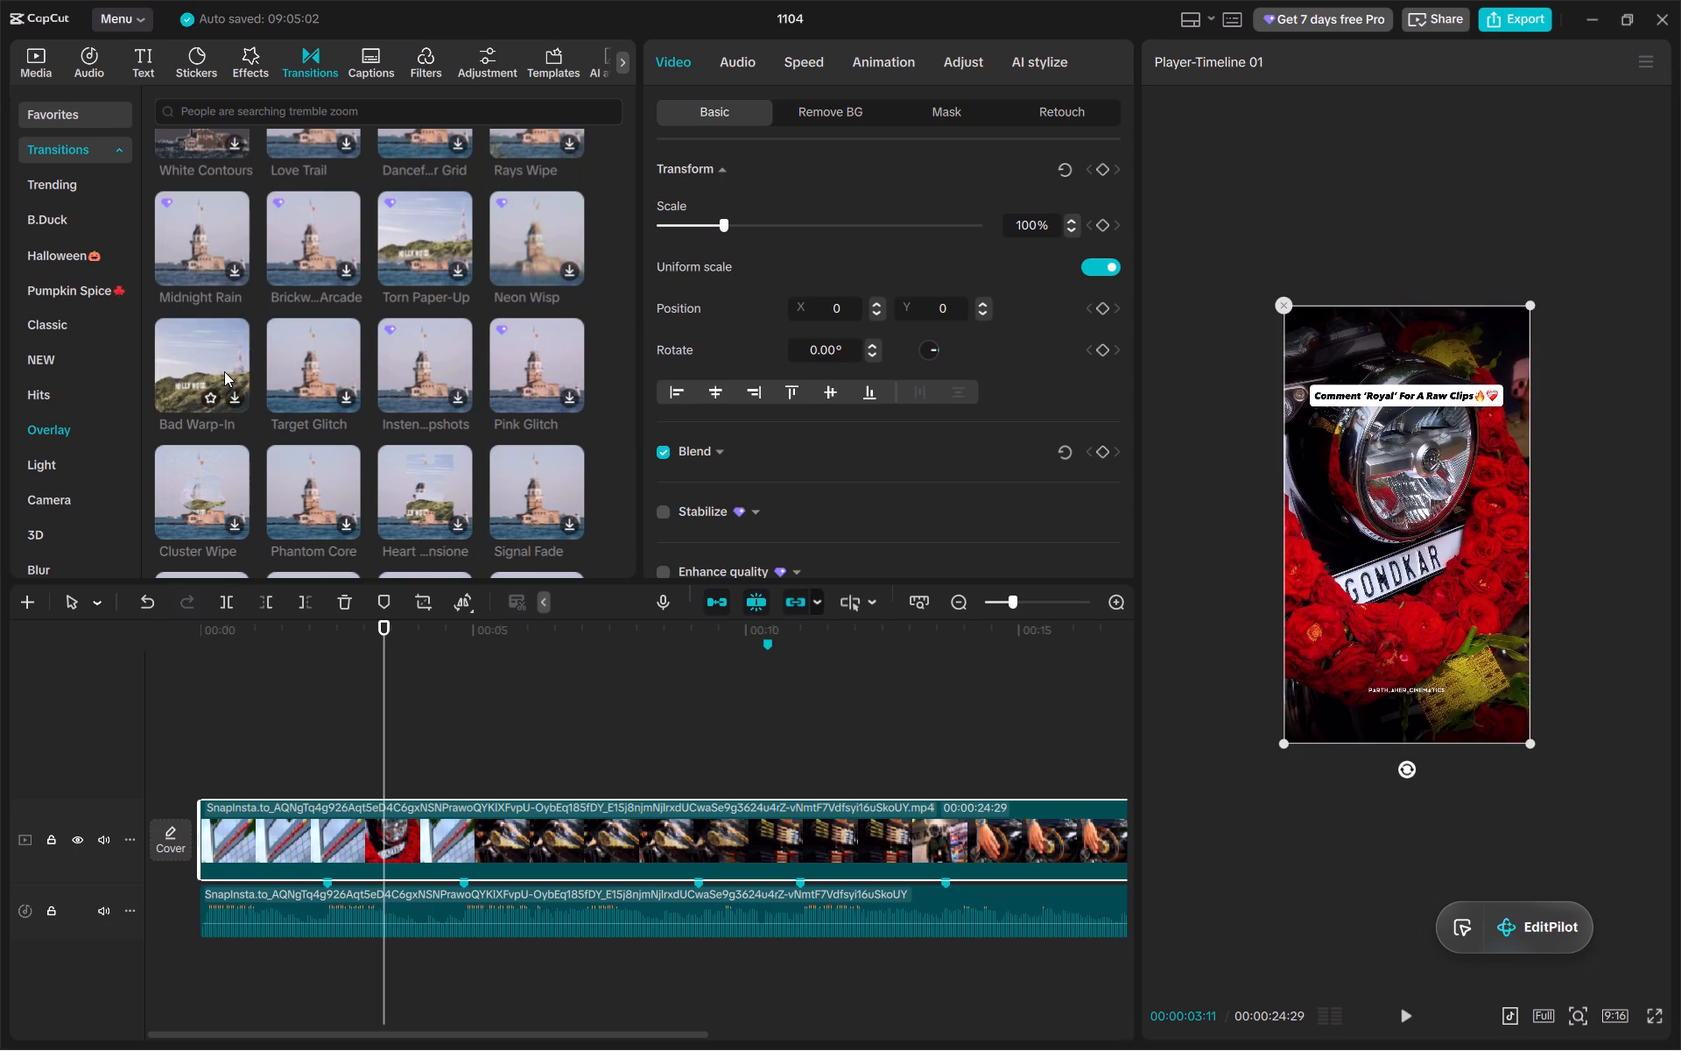
scroll(224, 371, "down", 1)
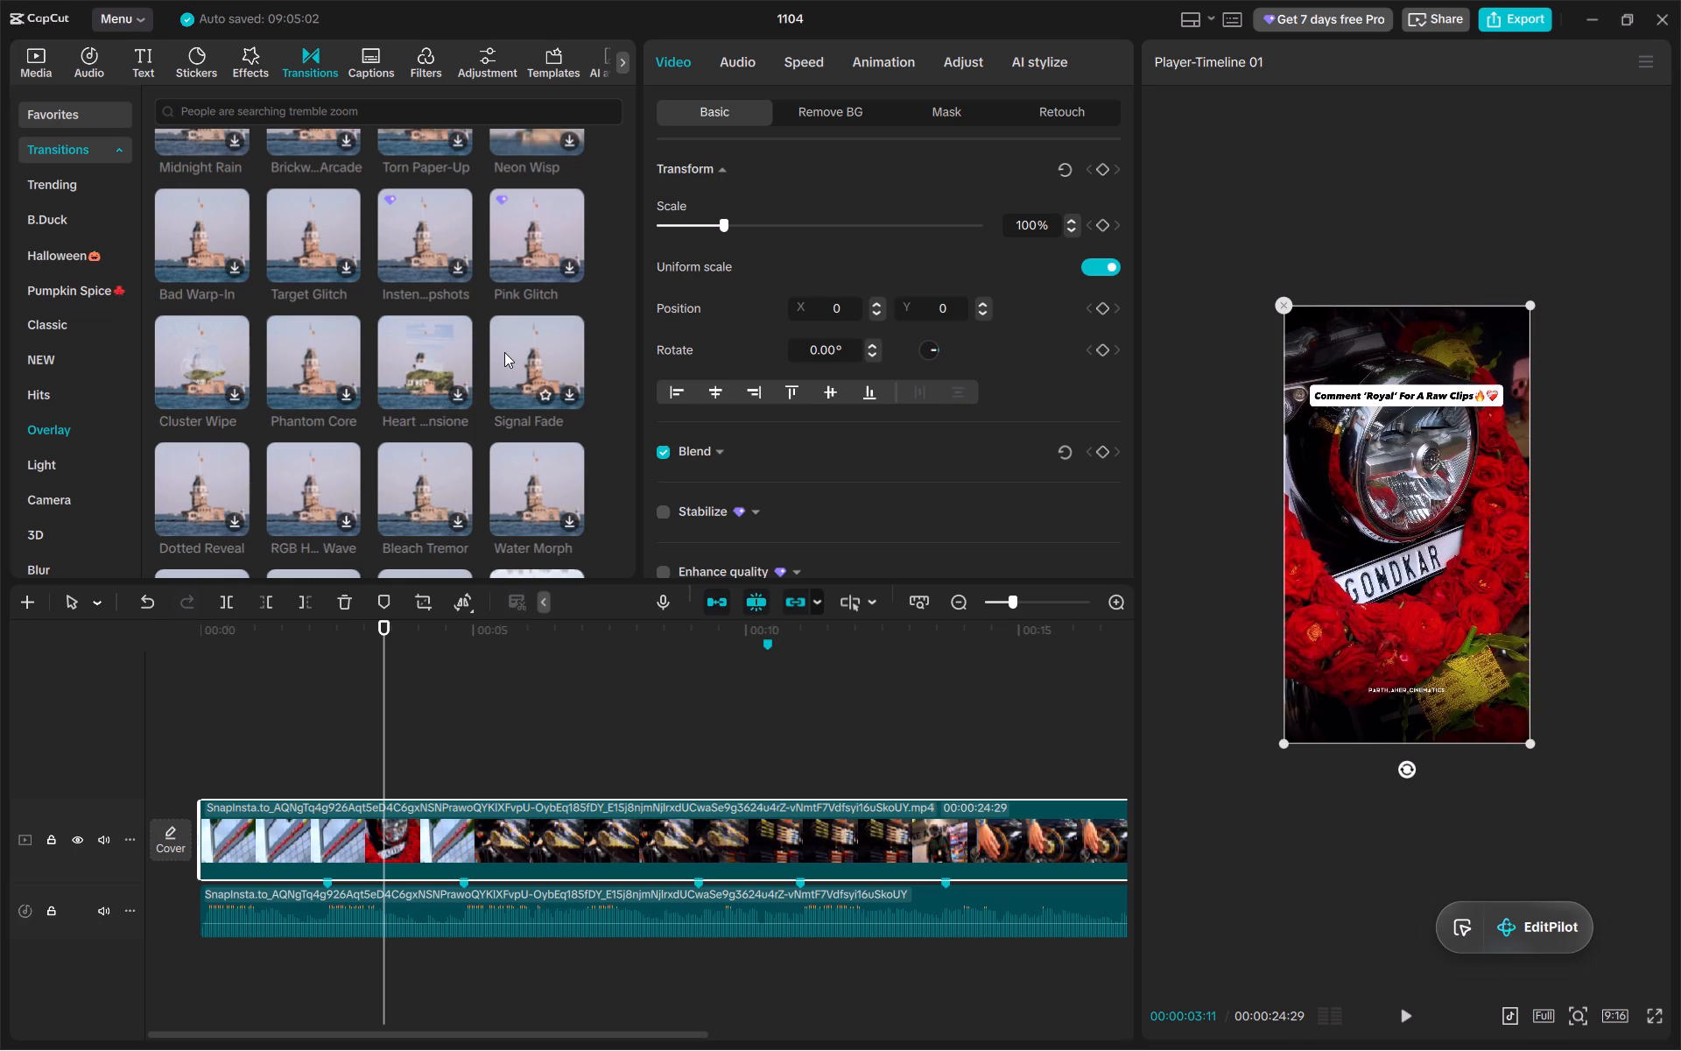
scroll(504, 352, "down", 1)
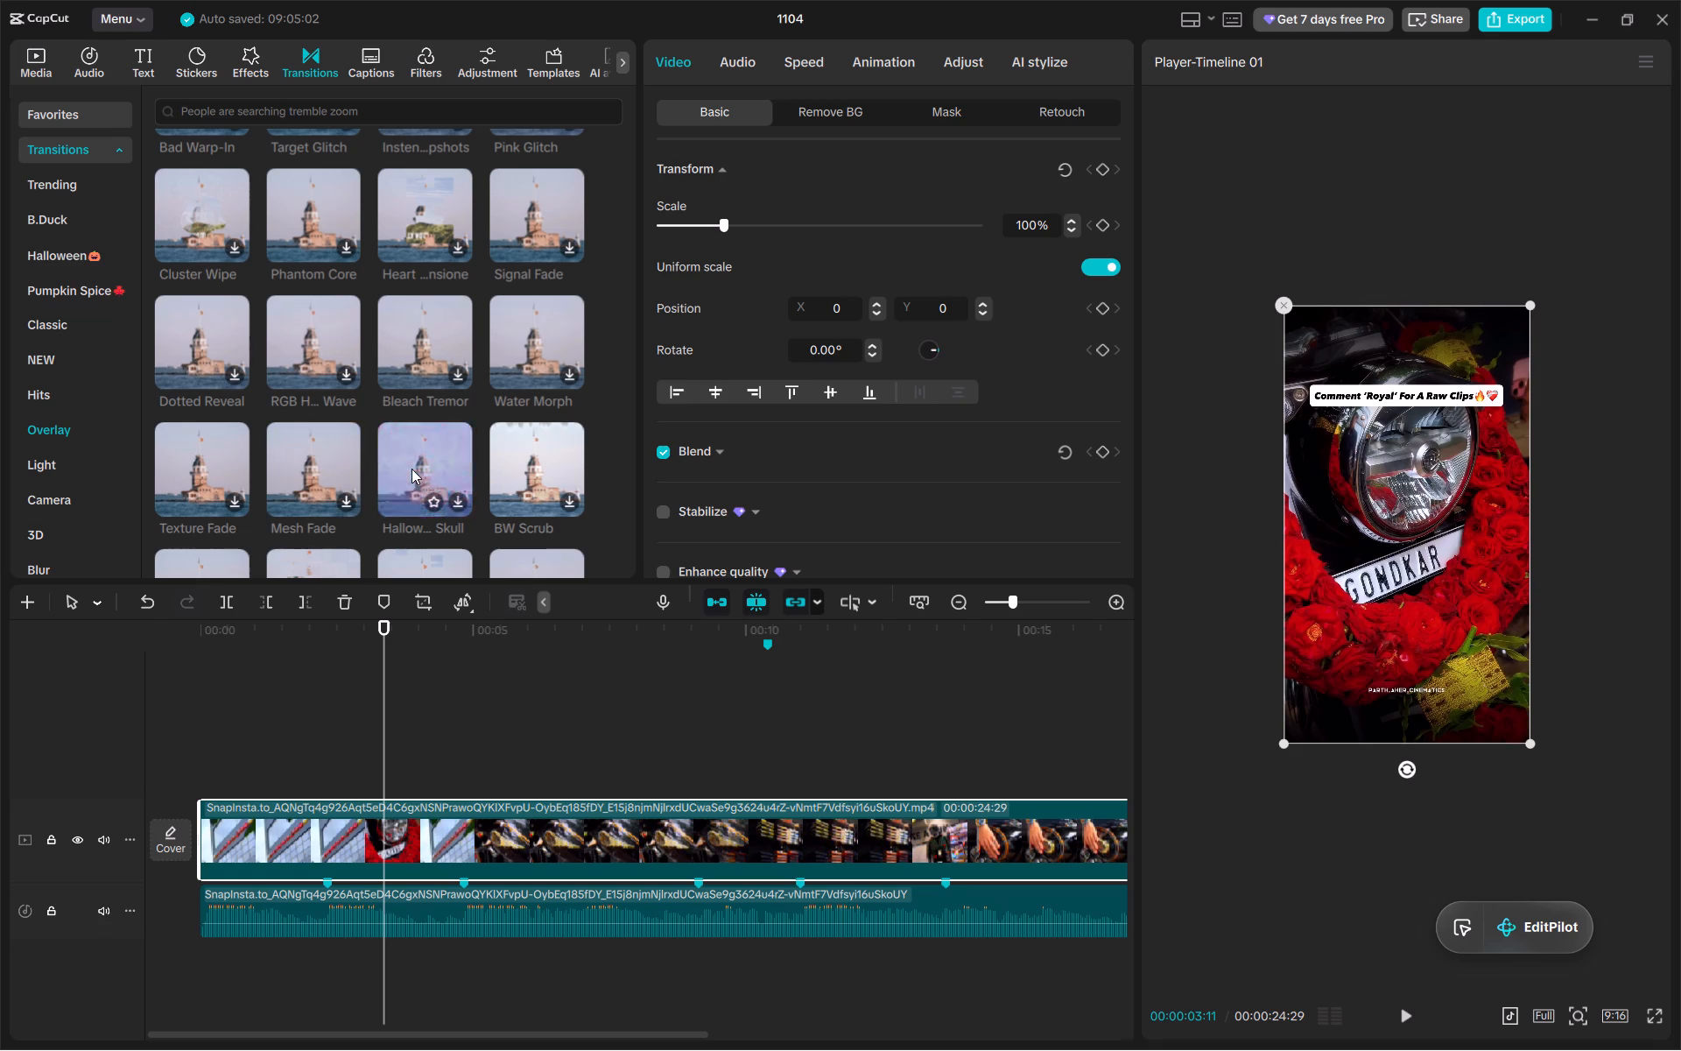
scroll(411, 469, "down", 1)
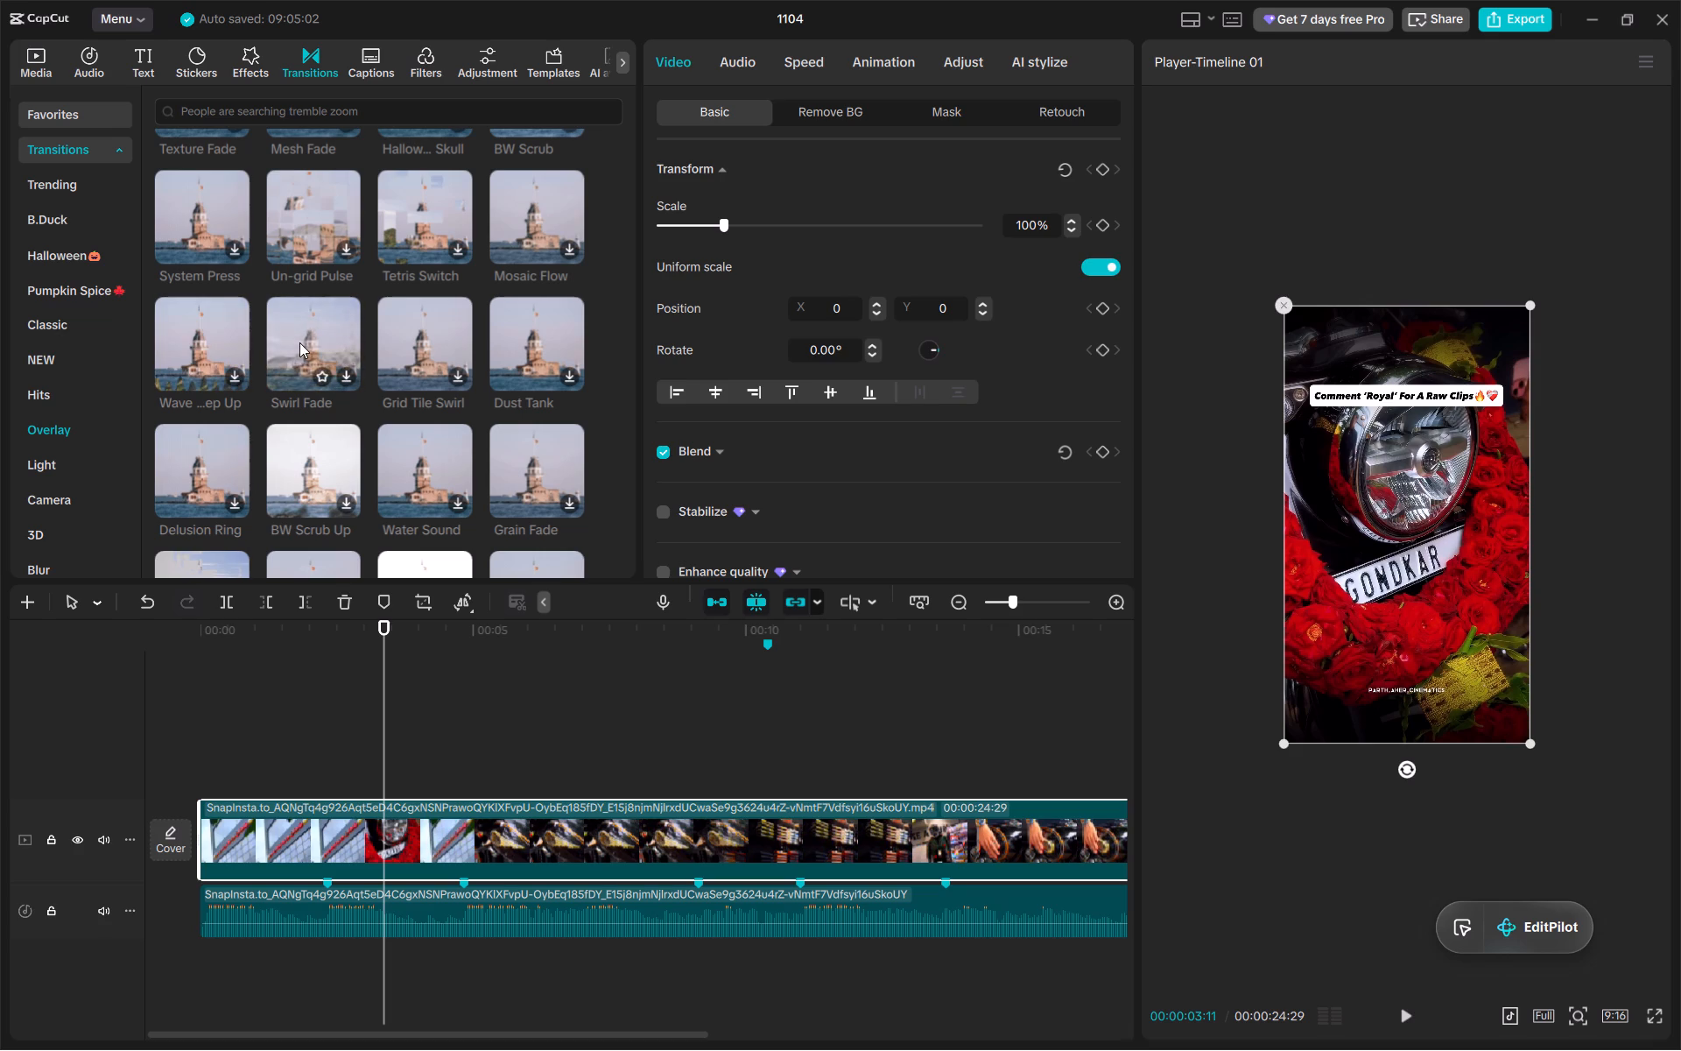
left_click(324, 380)
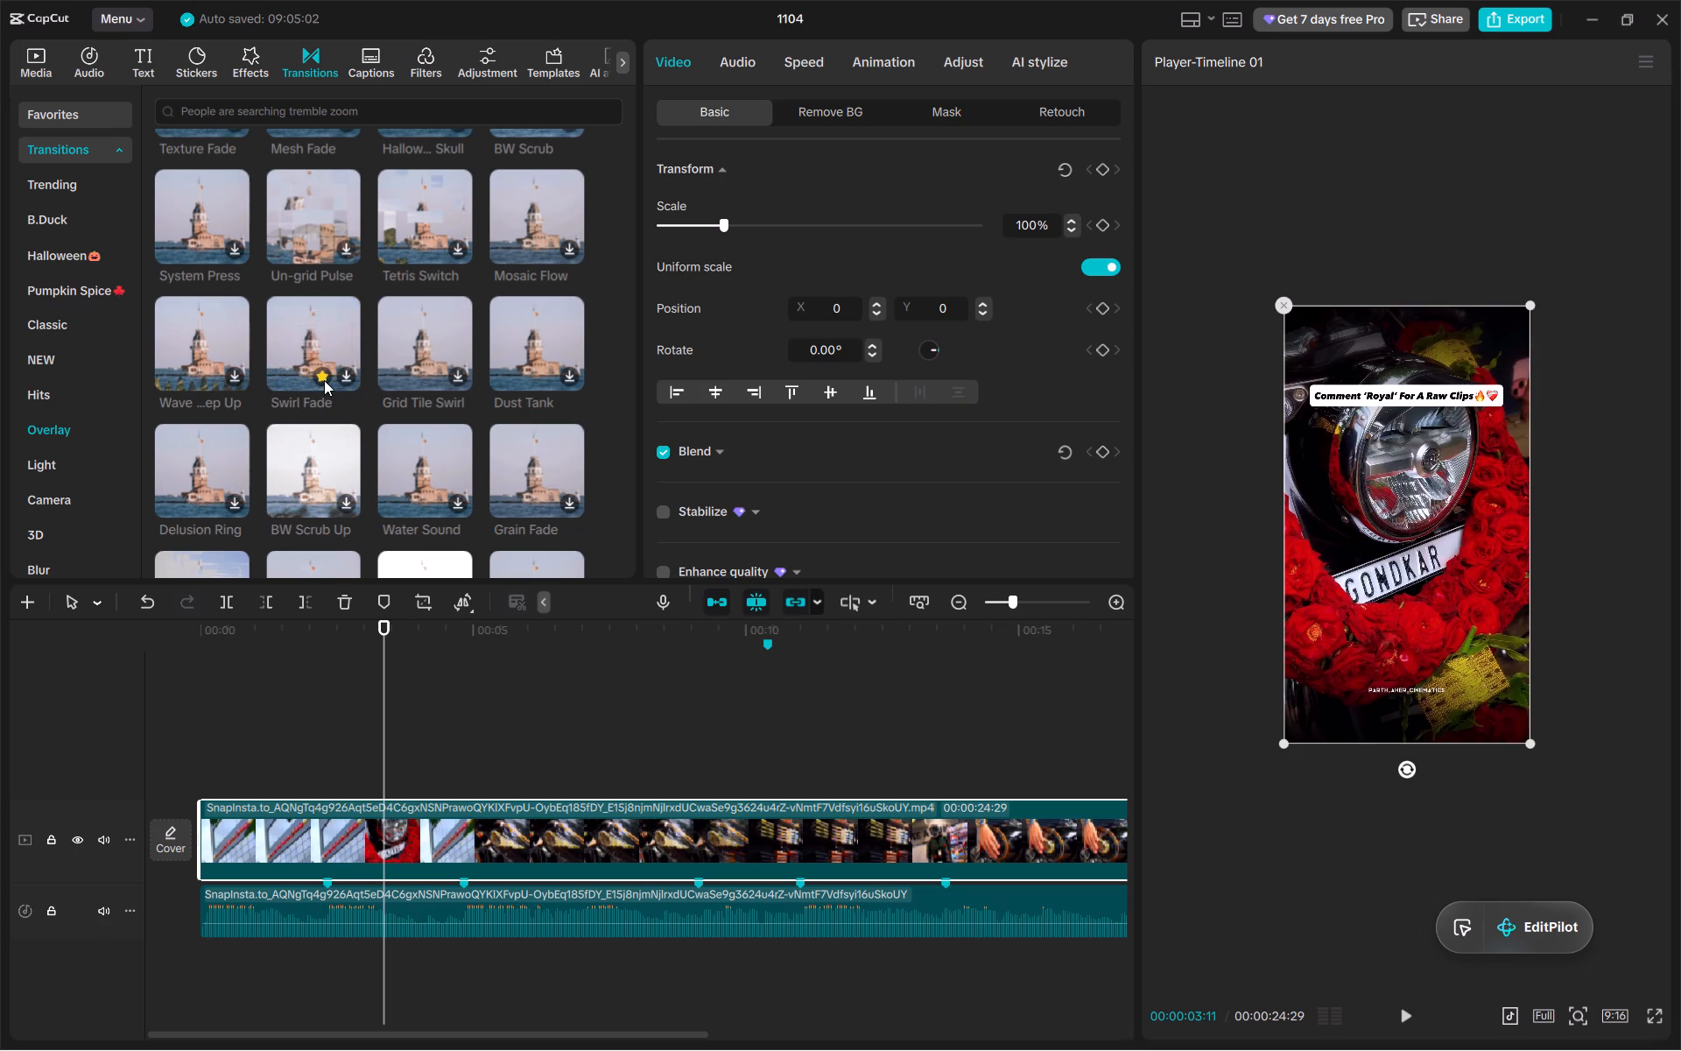
Add the Grain Fade transition from the Overlay category to the favorites.
scroll(324, 380, "down", 1)
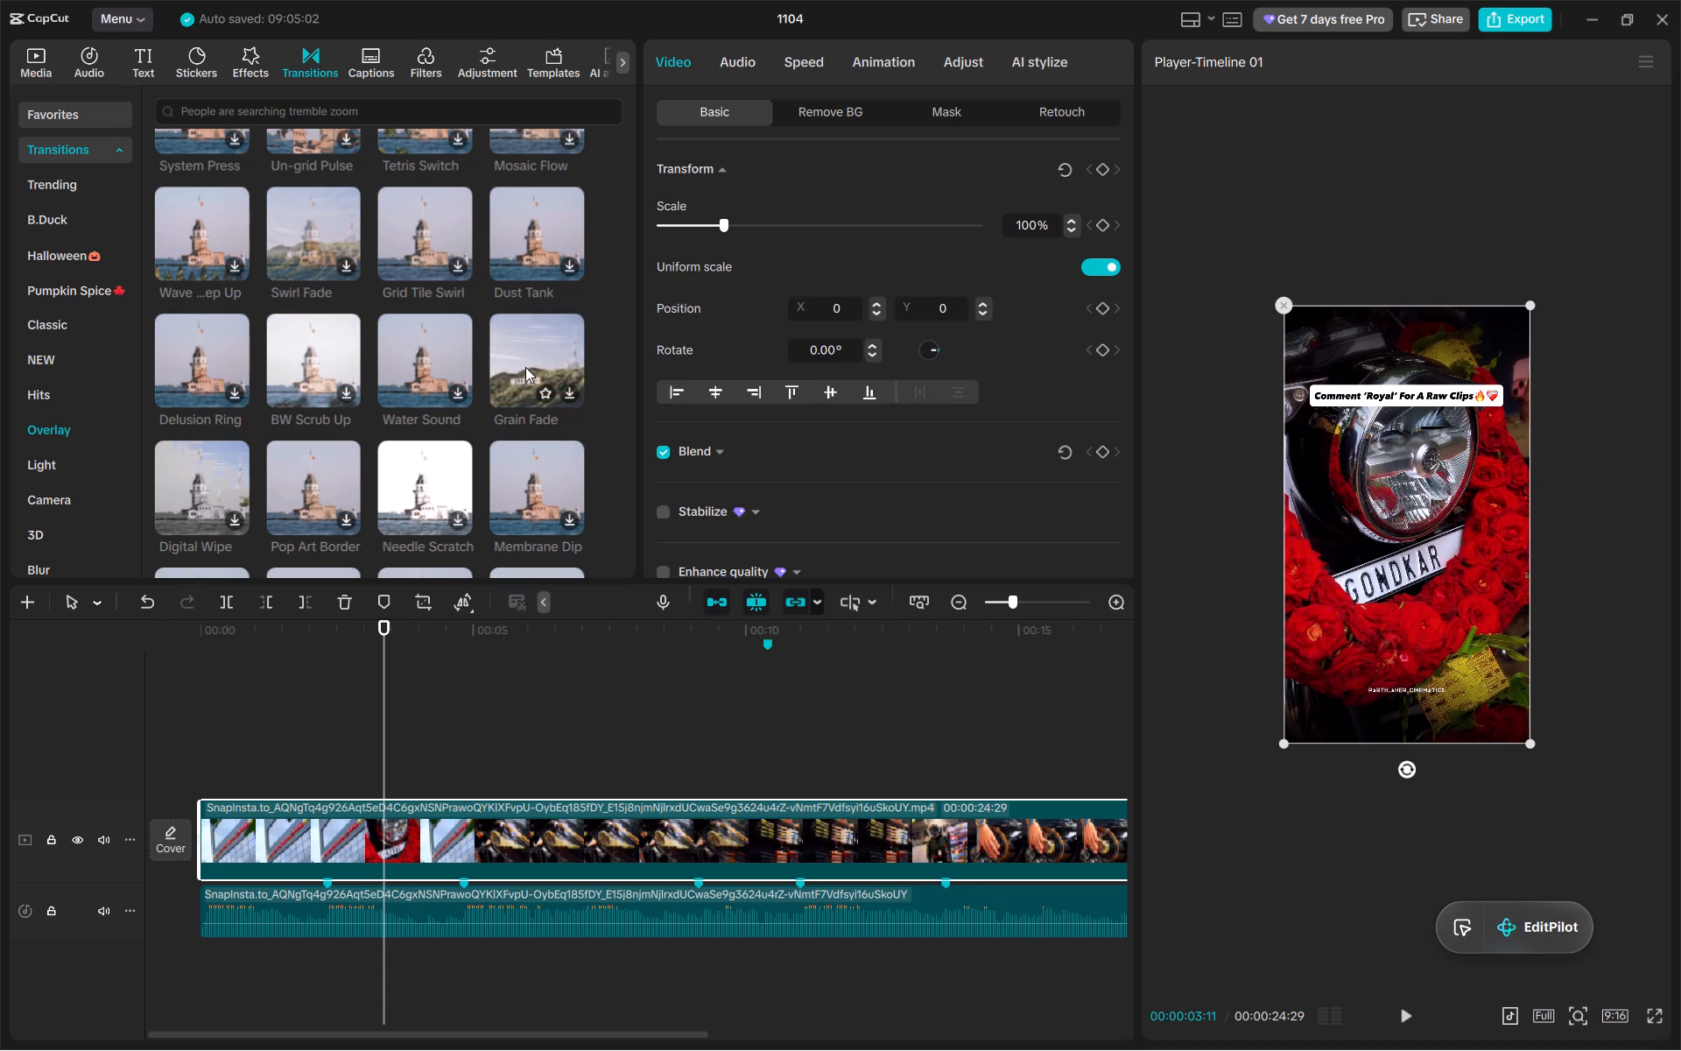
scroll(525, 367, "down", 1)
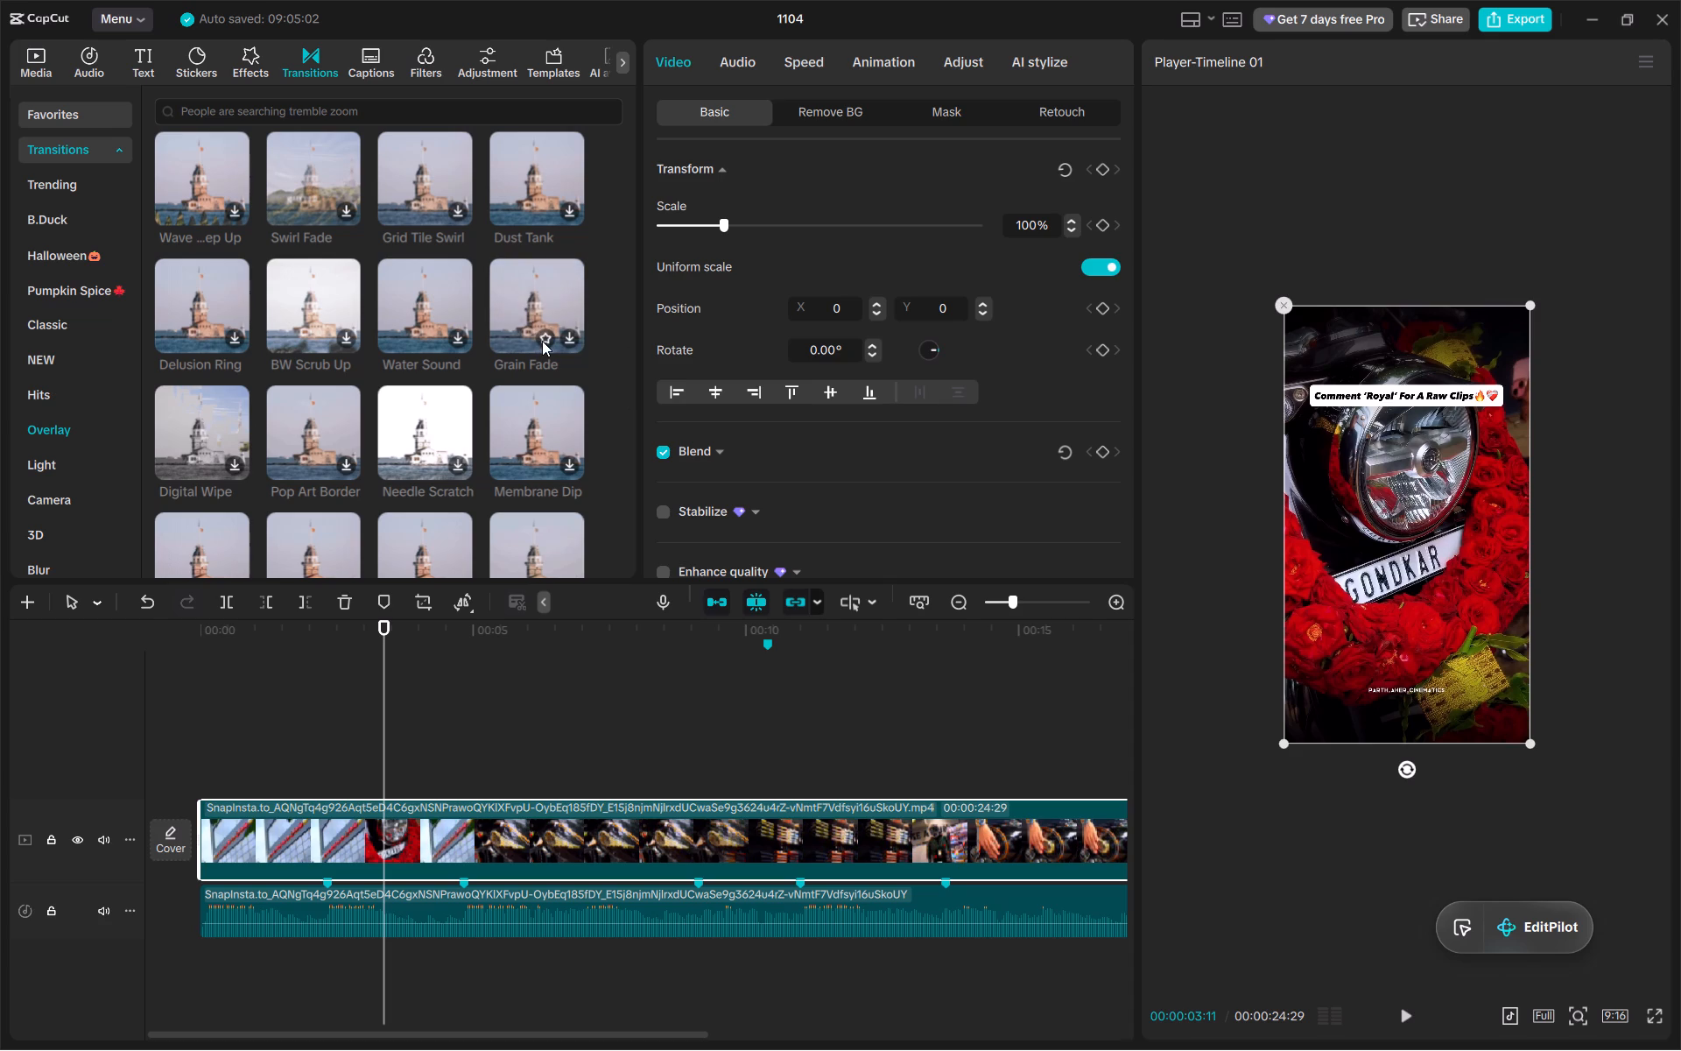
left_click(542, 341)
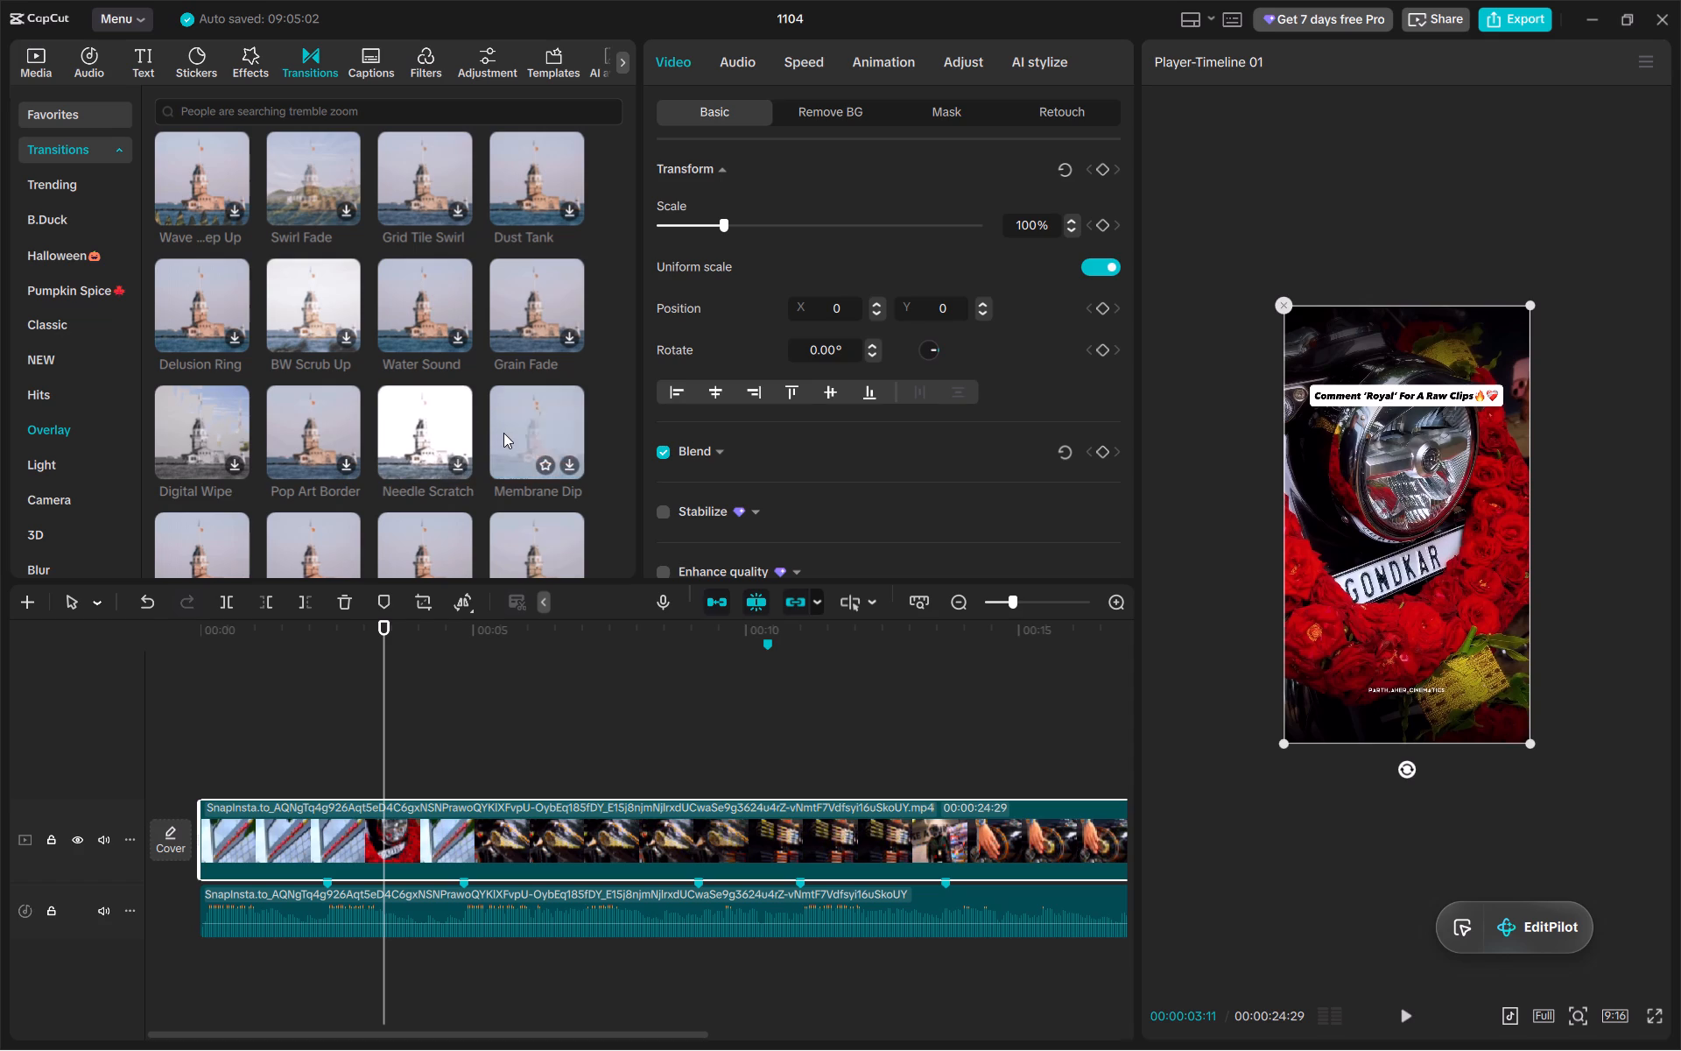
Look through the rest of the Overlay transitions for more styles that suit the reference reel.
scroll(528, 434, "down", 1)
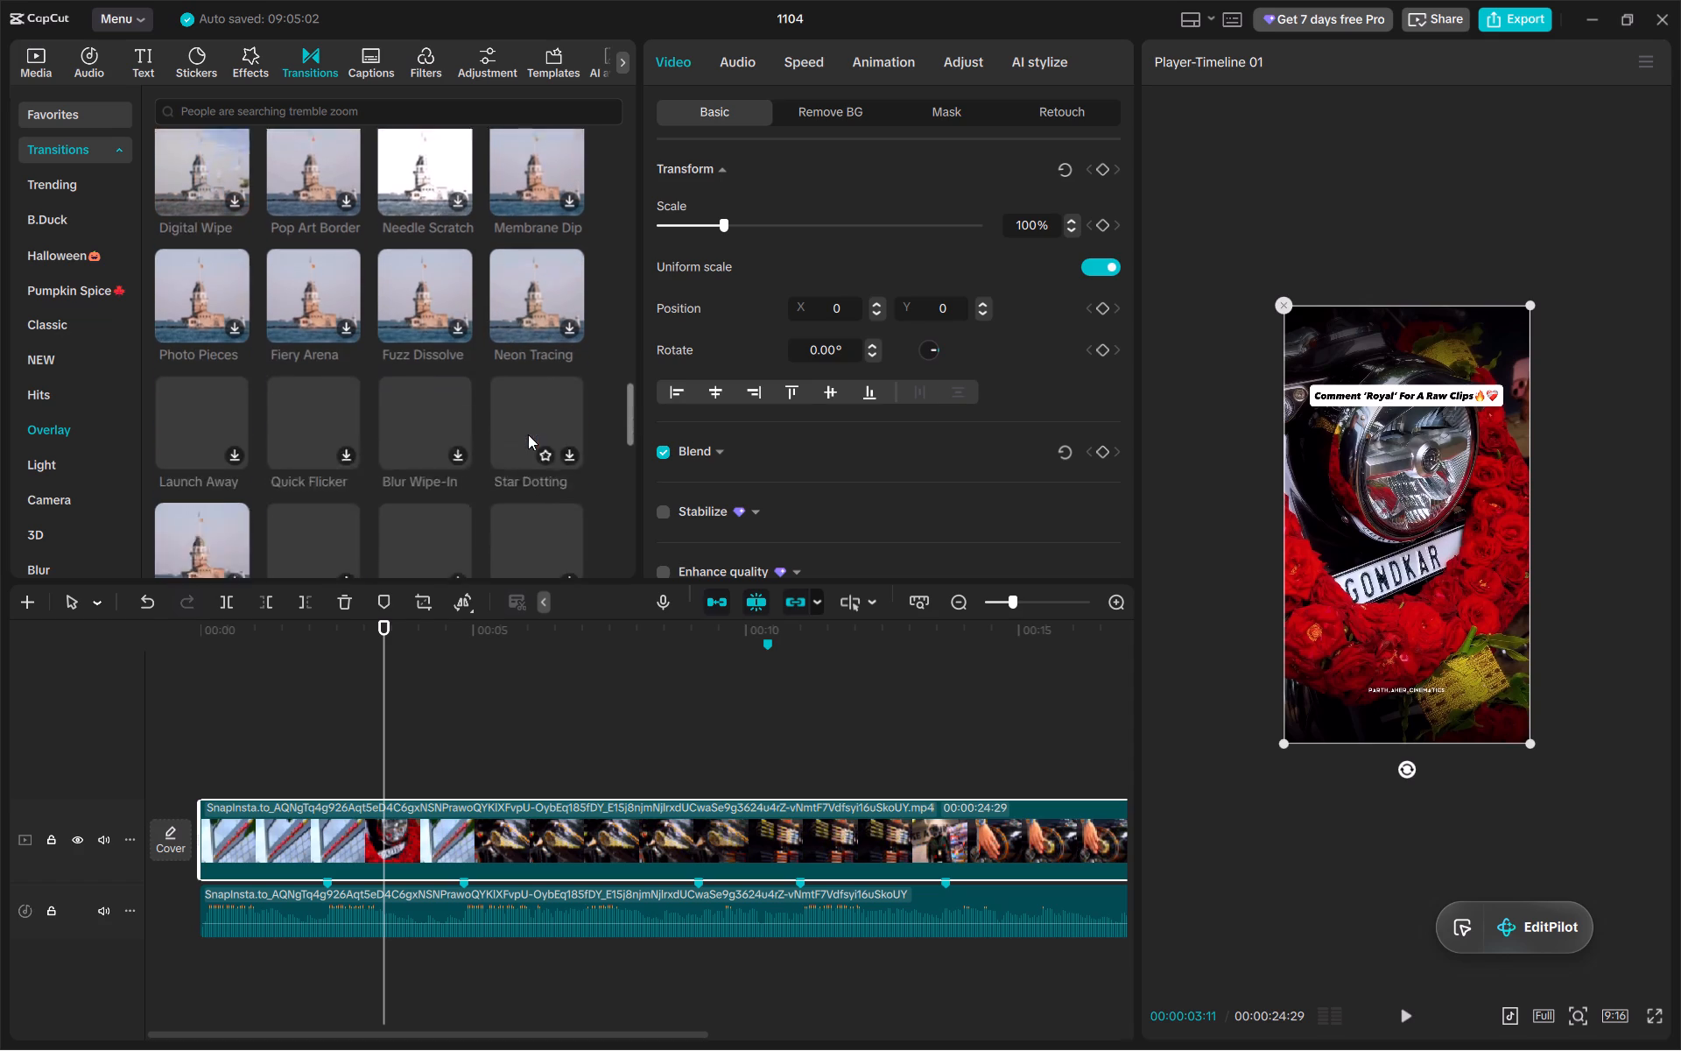
scroll(528, 434, "down", 1)
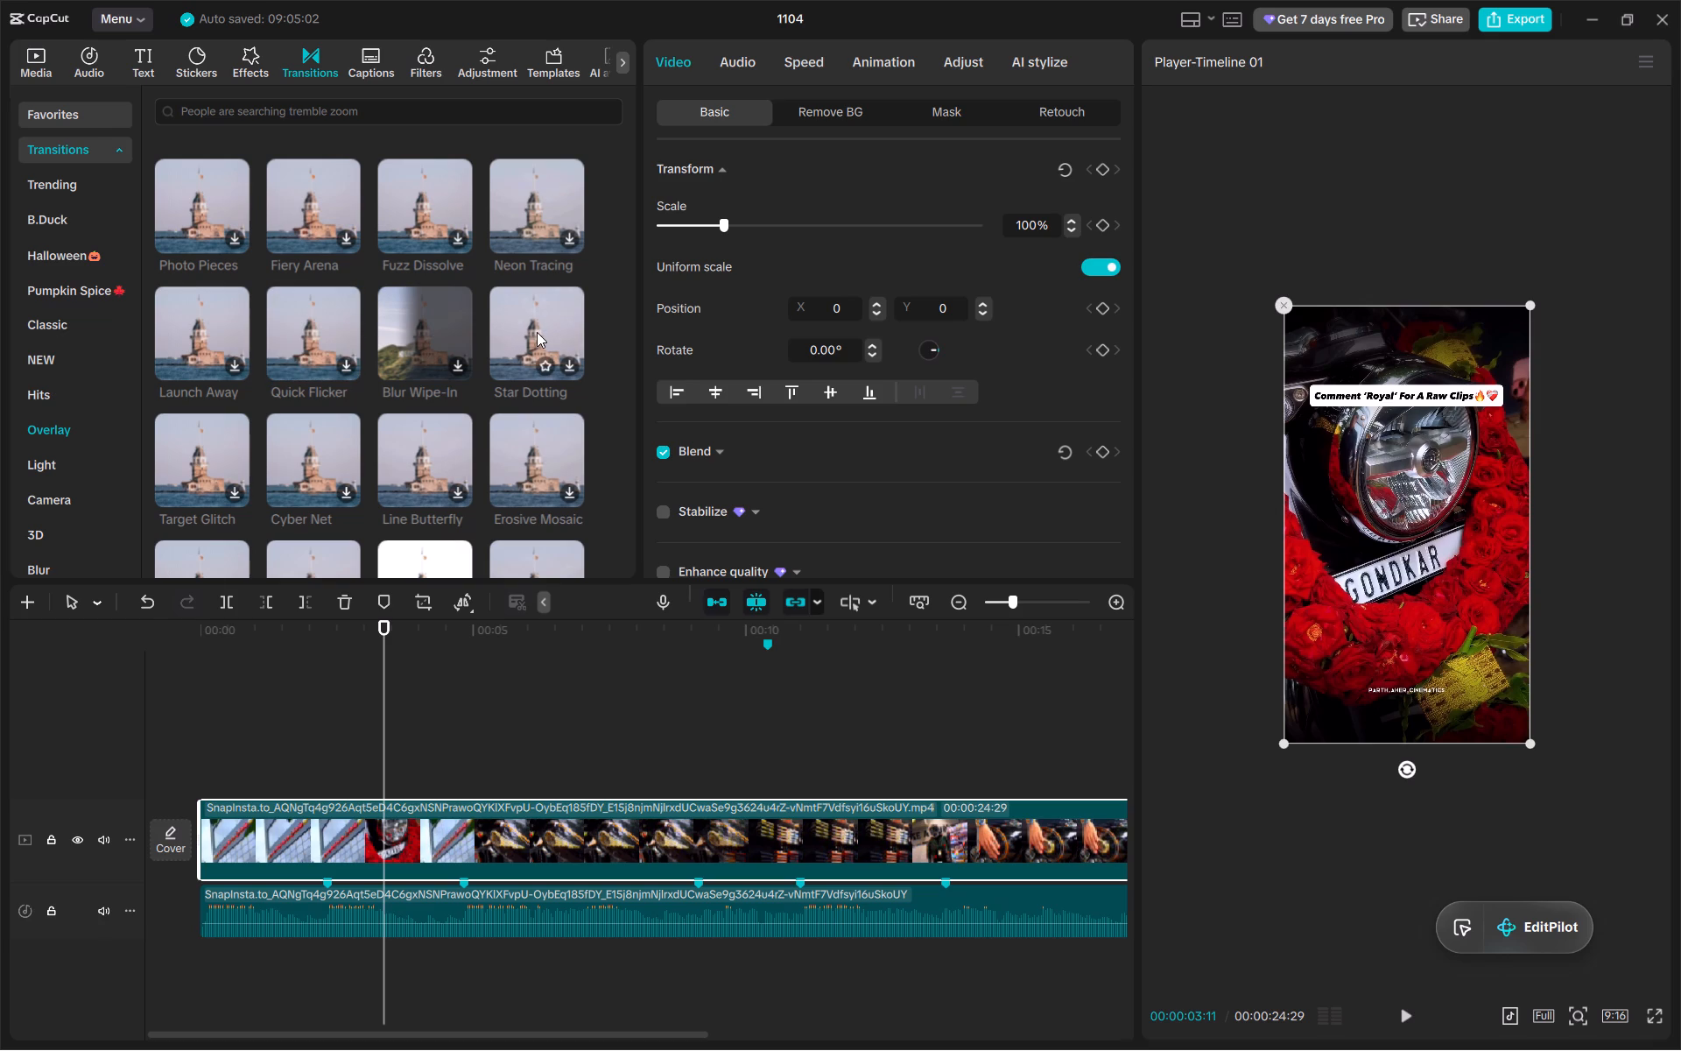
scroll(537, 332, "down", 1)
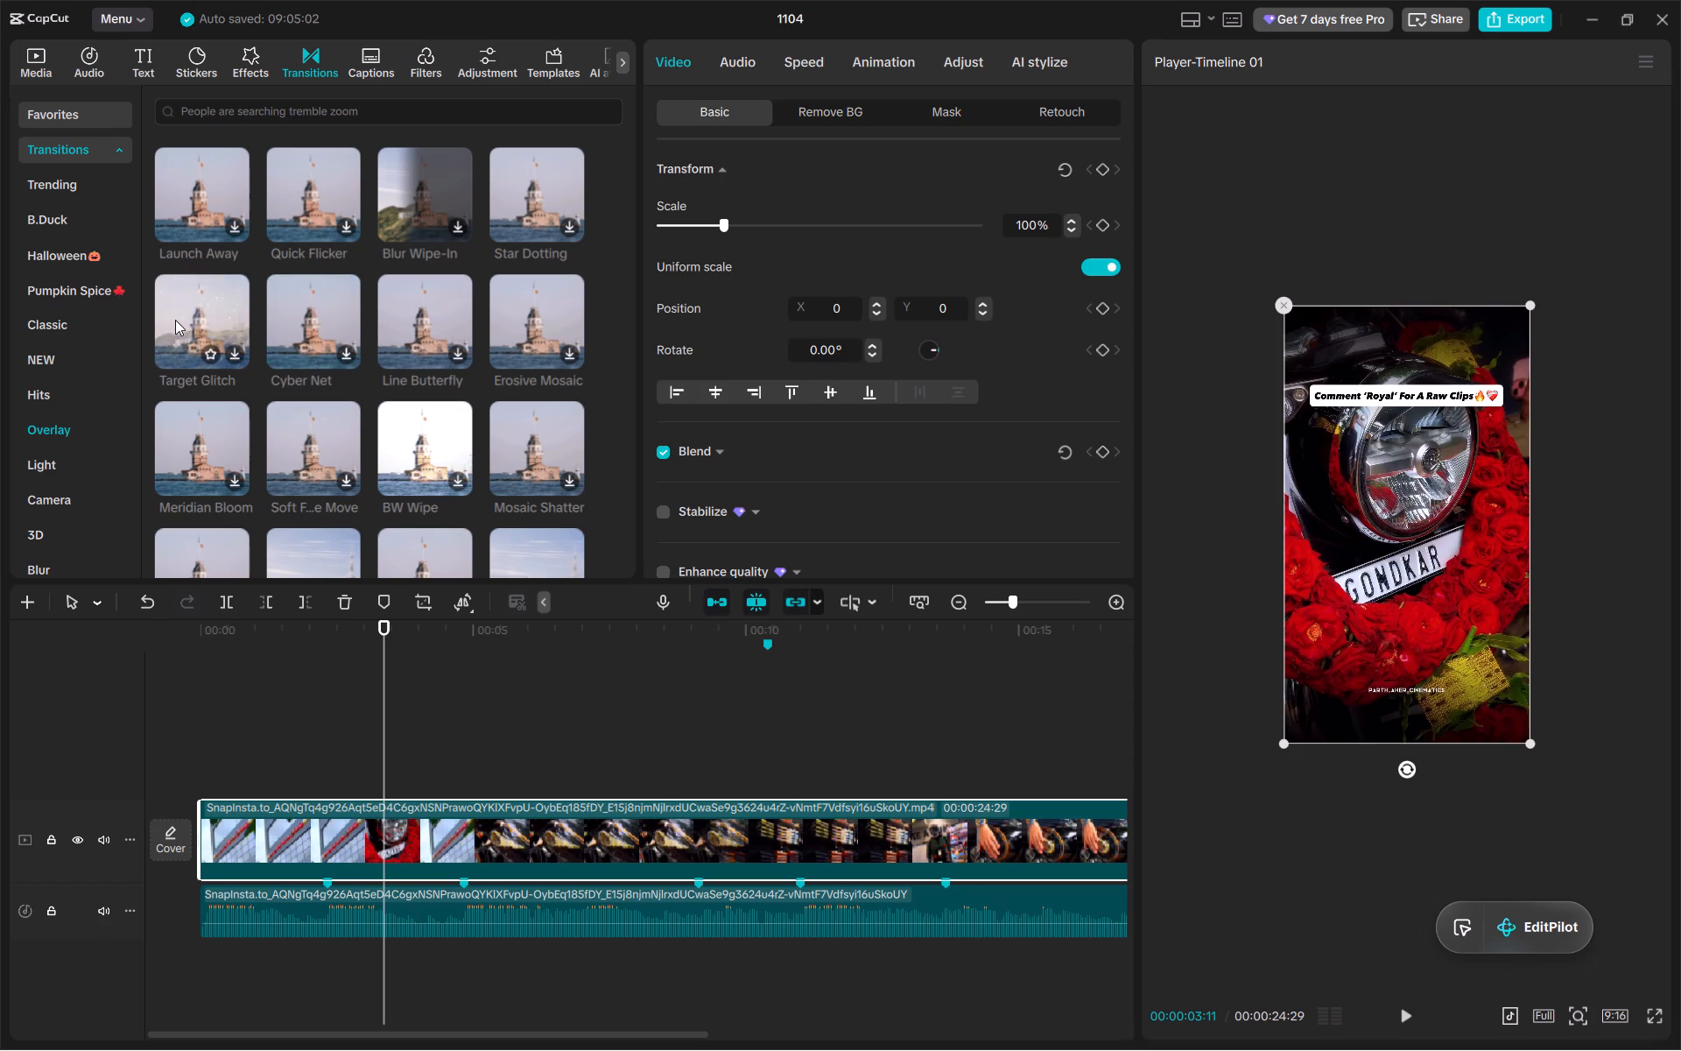
scroll(175, 320, "down", 2)
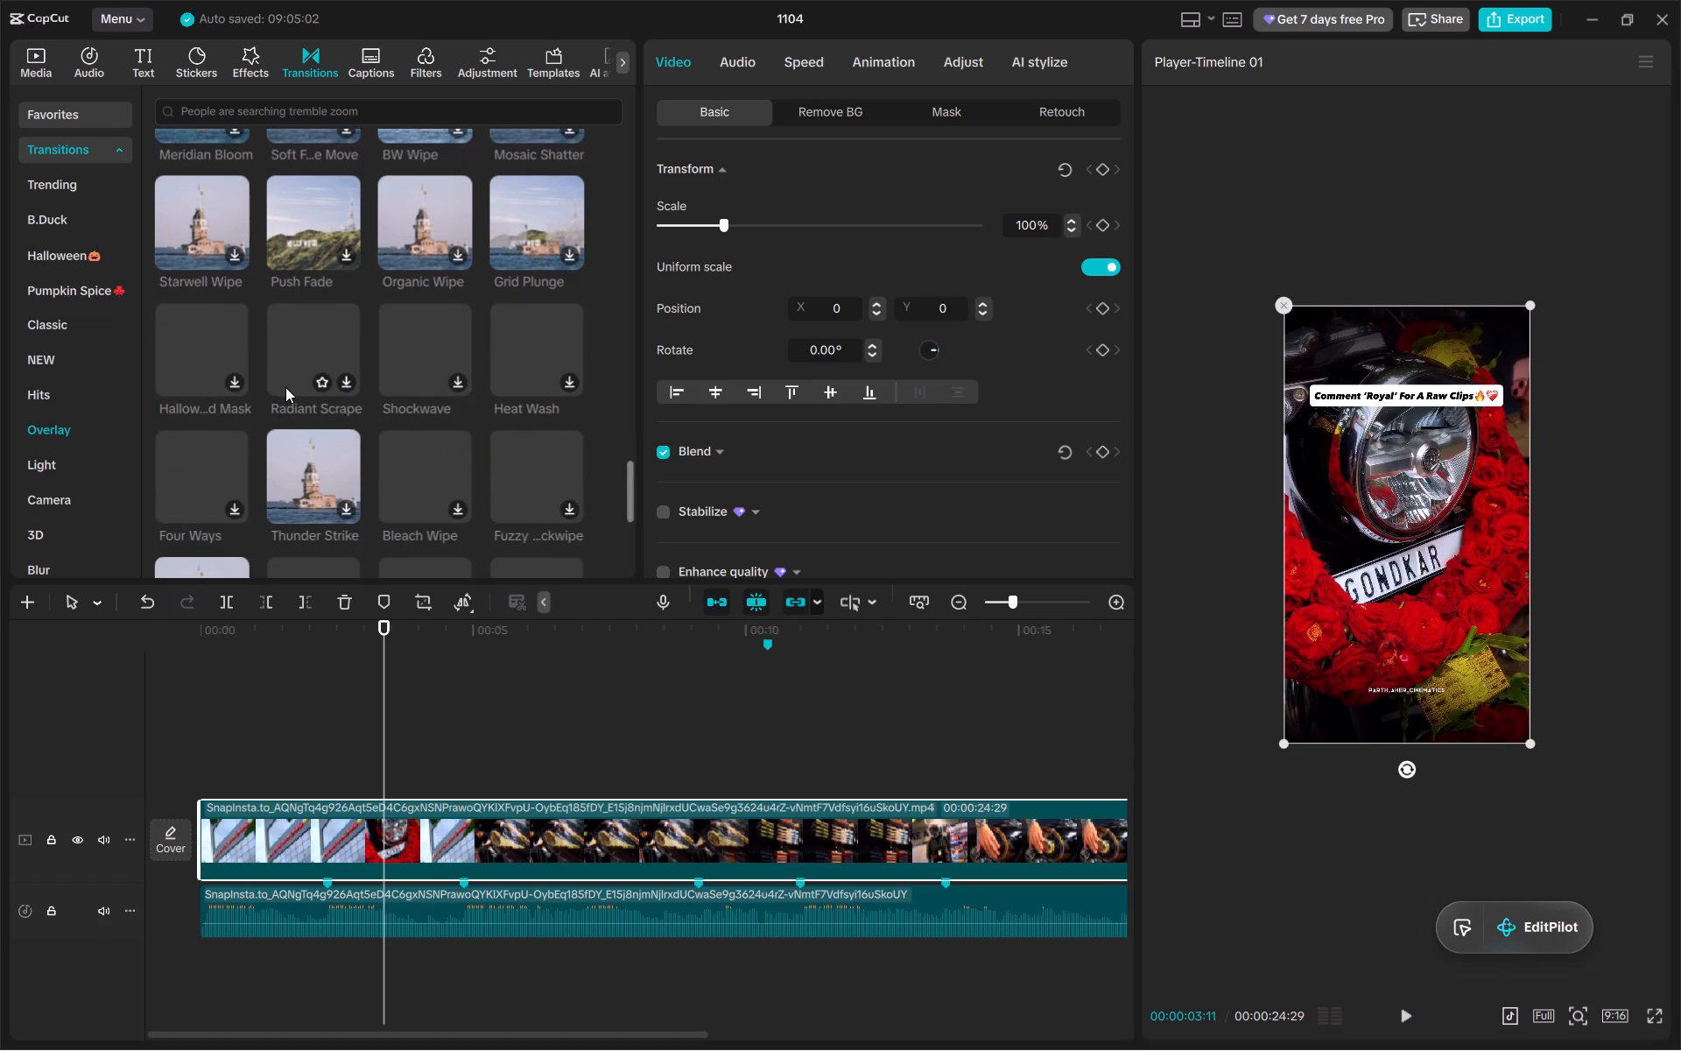
scroll(285, 387, "up", 1)
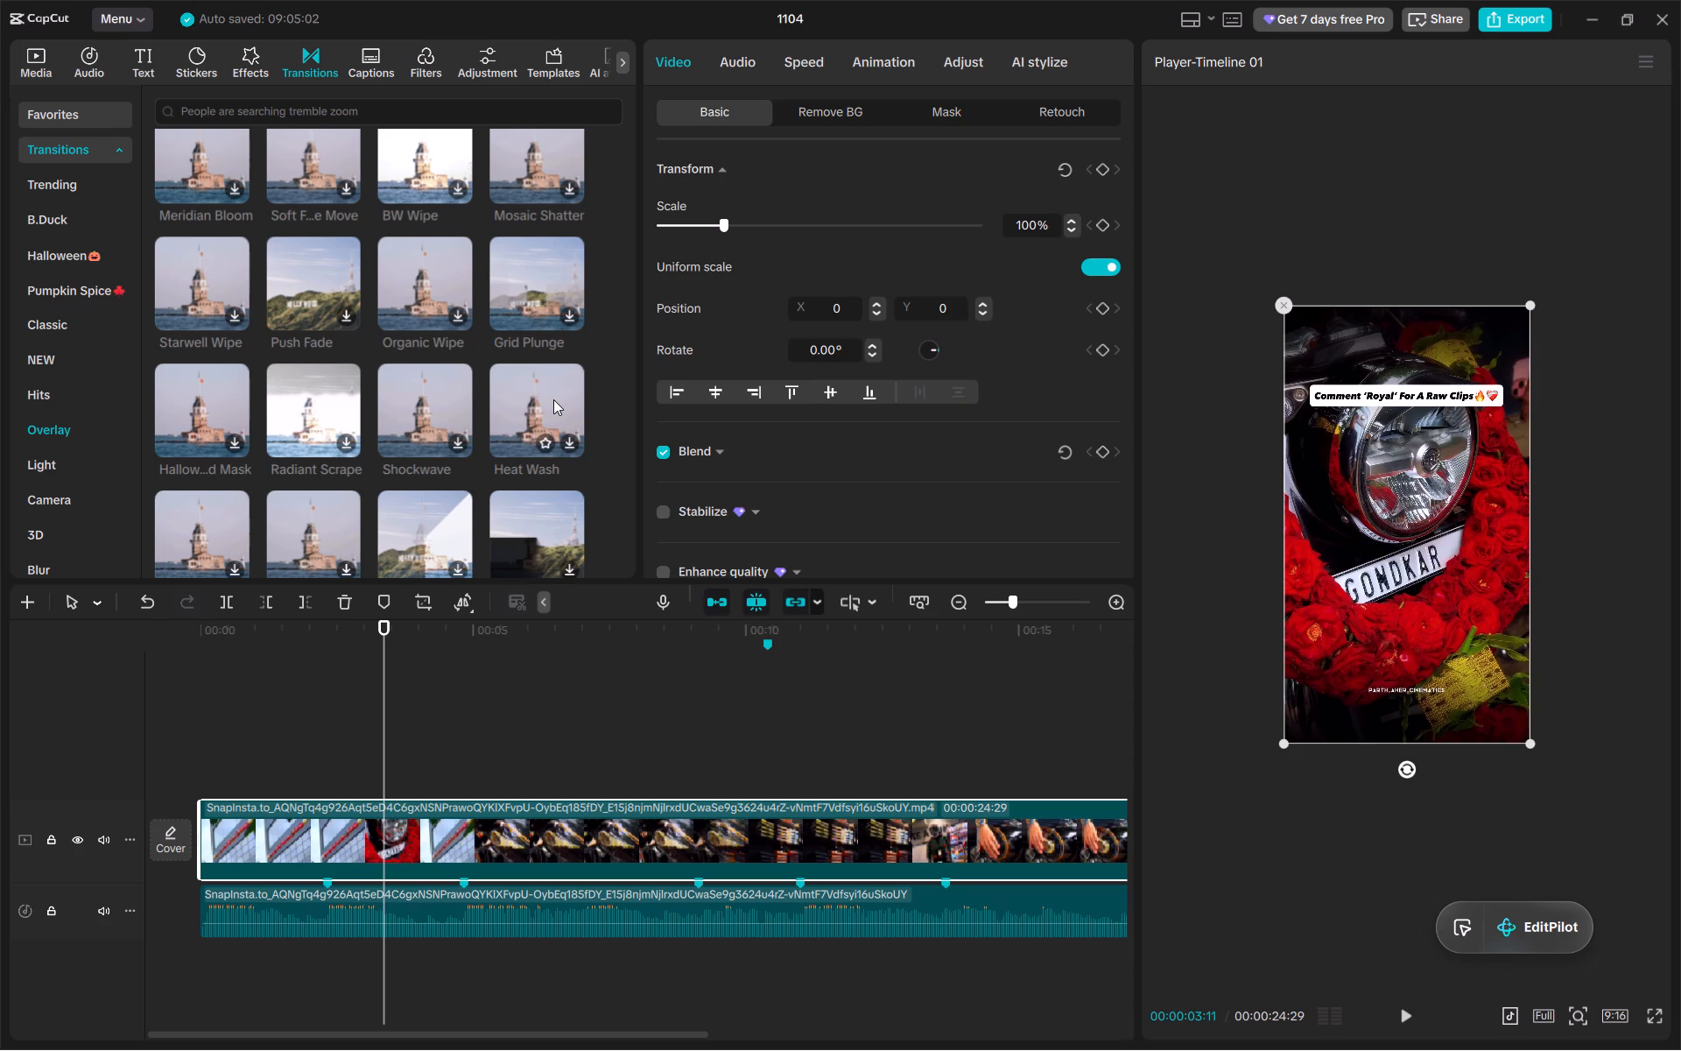
scroll(553, 399, "down", 2)
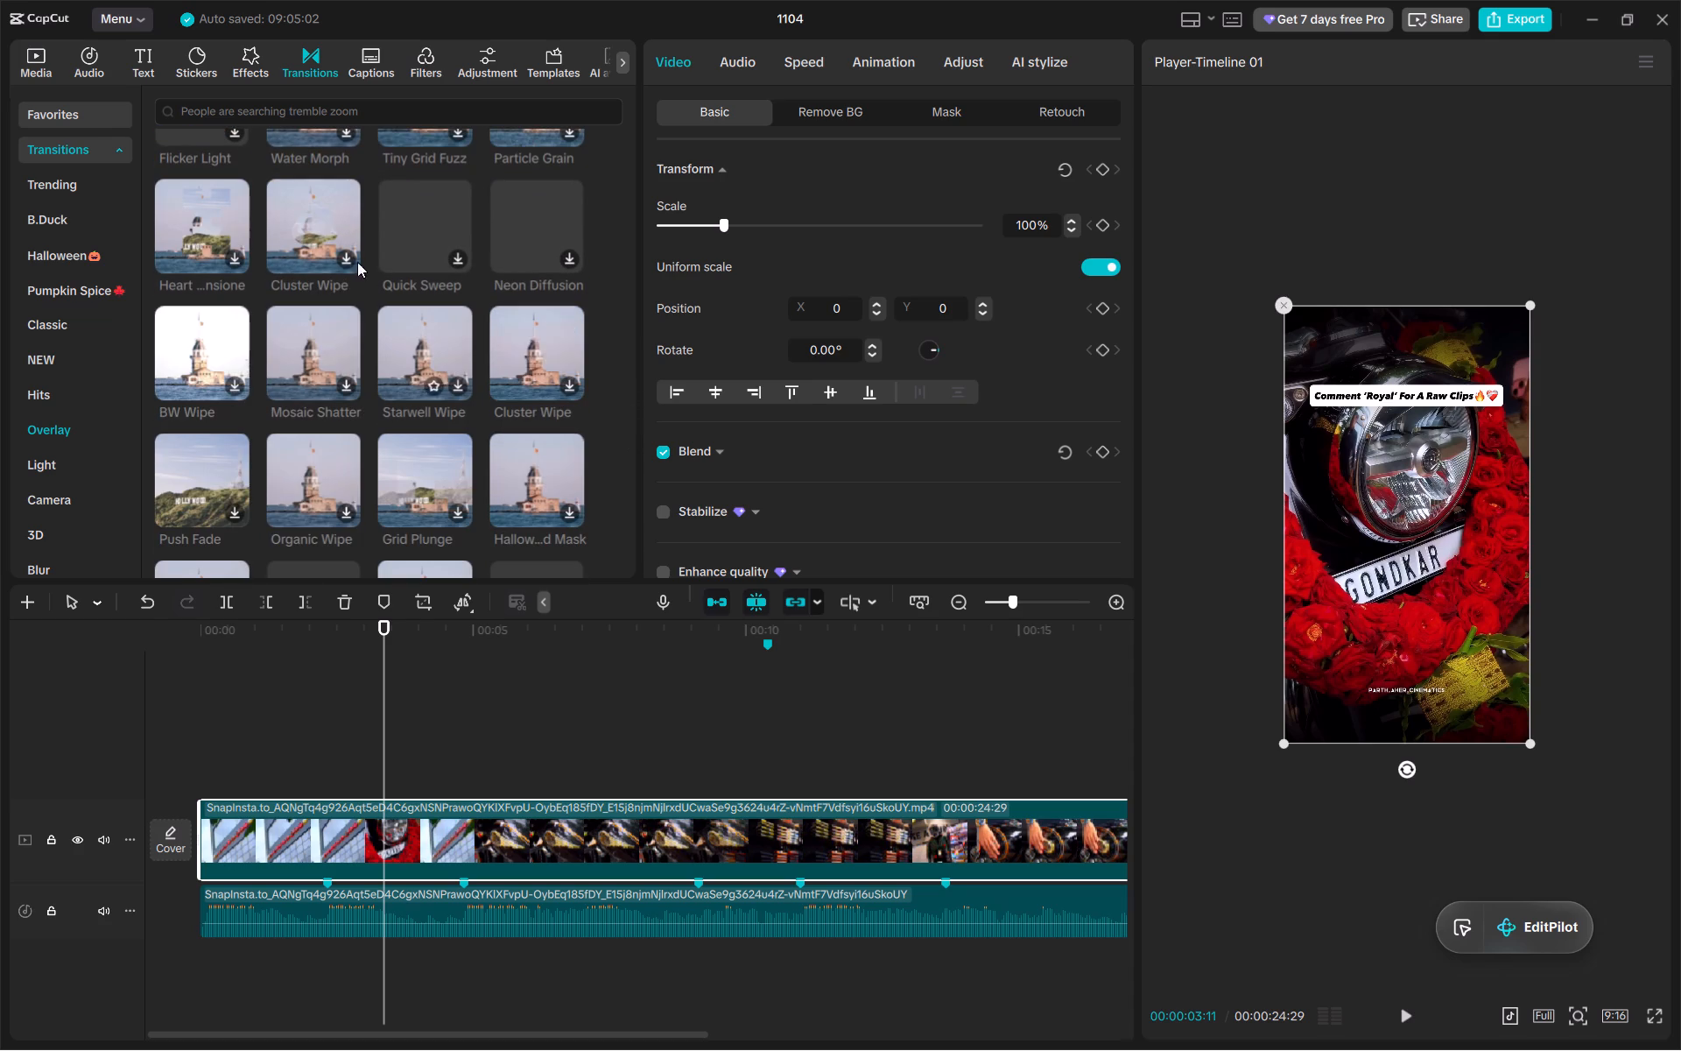
scroll(367, 379, "down", 1)
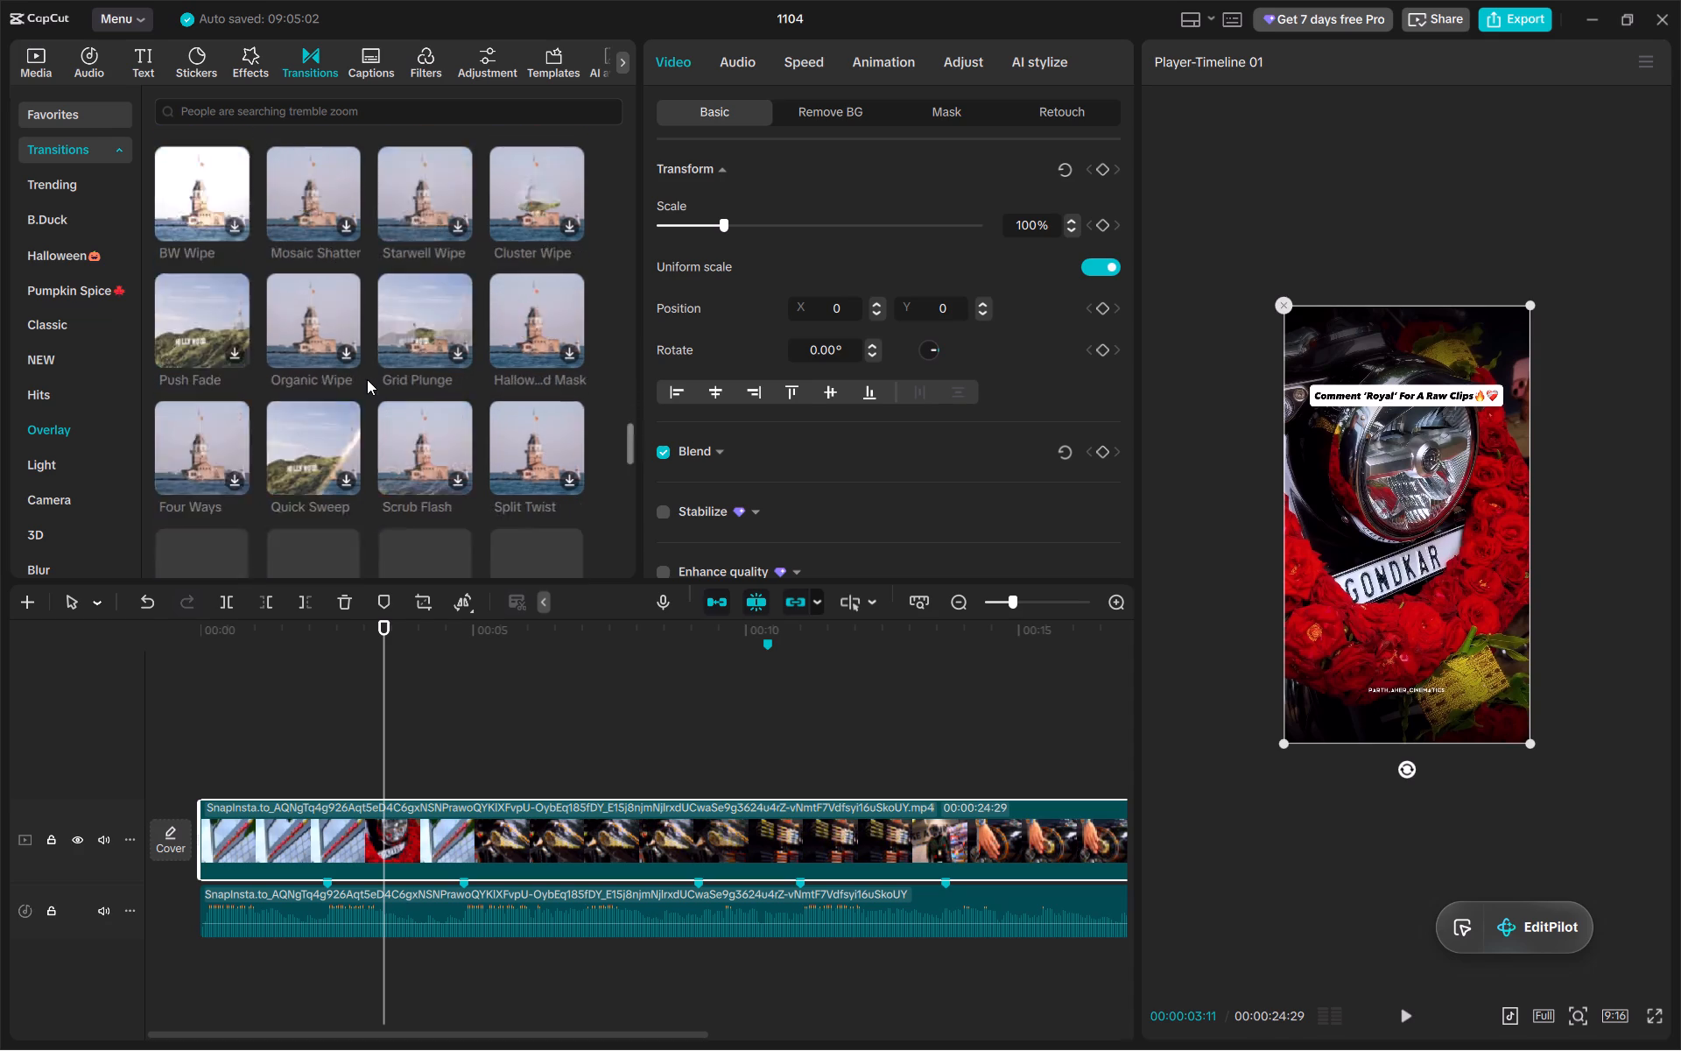
scroll(367, 379, "down", 2)
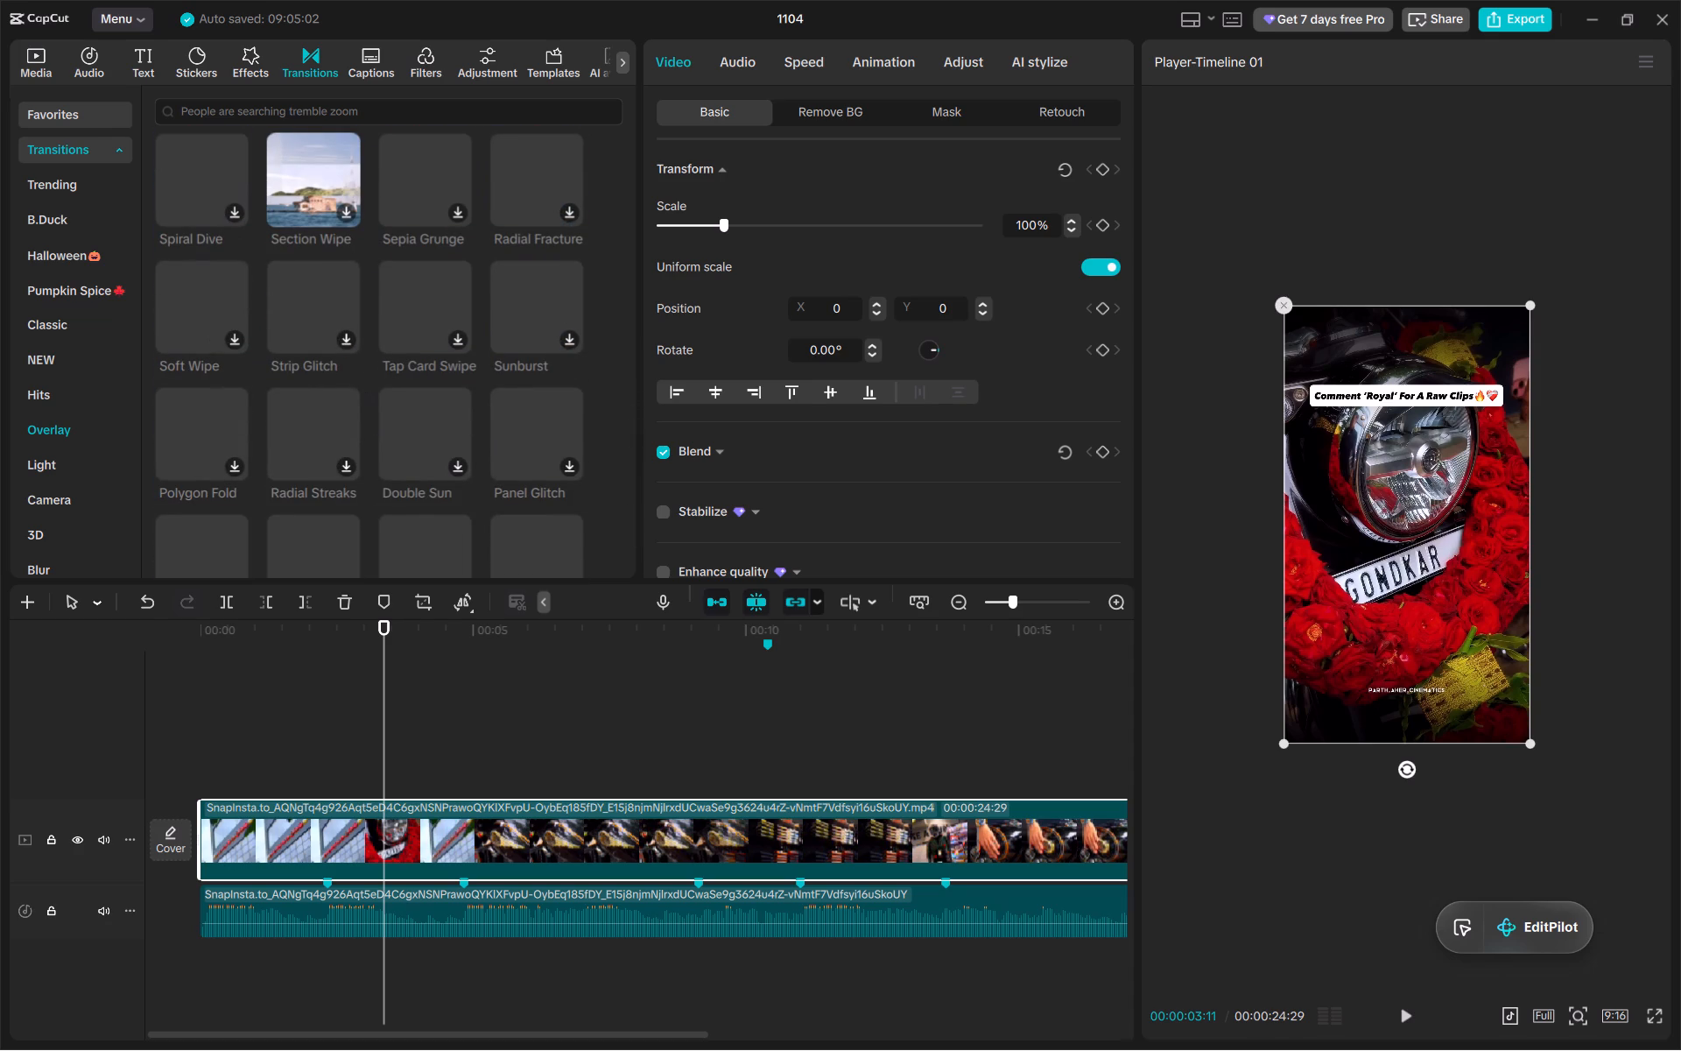
Search the transitions for "smooth transition" and add Then and Now to the favorites.
left_click(264, 113)
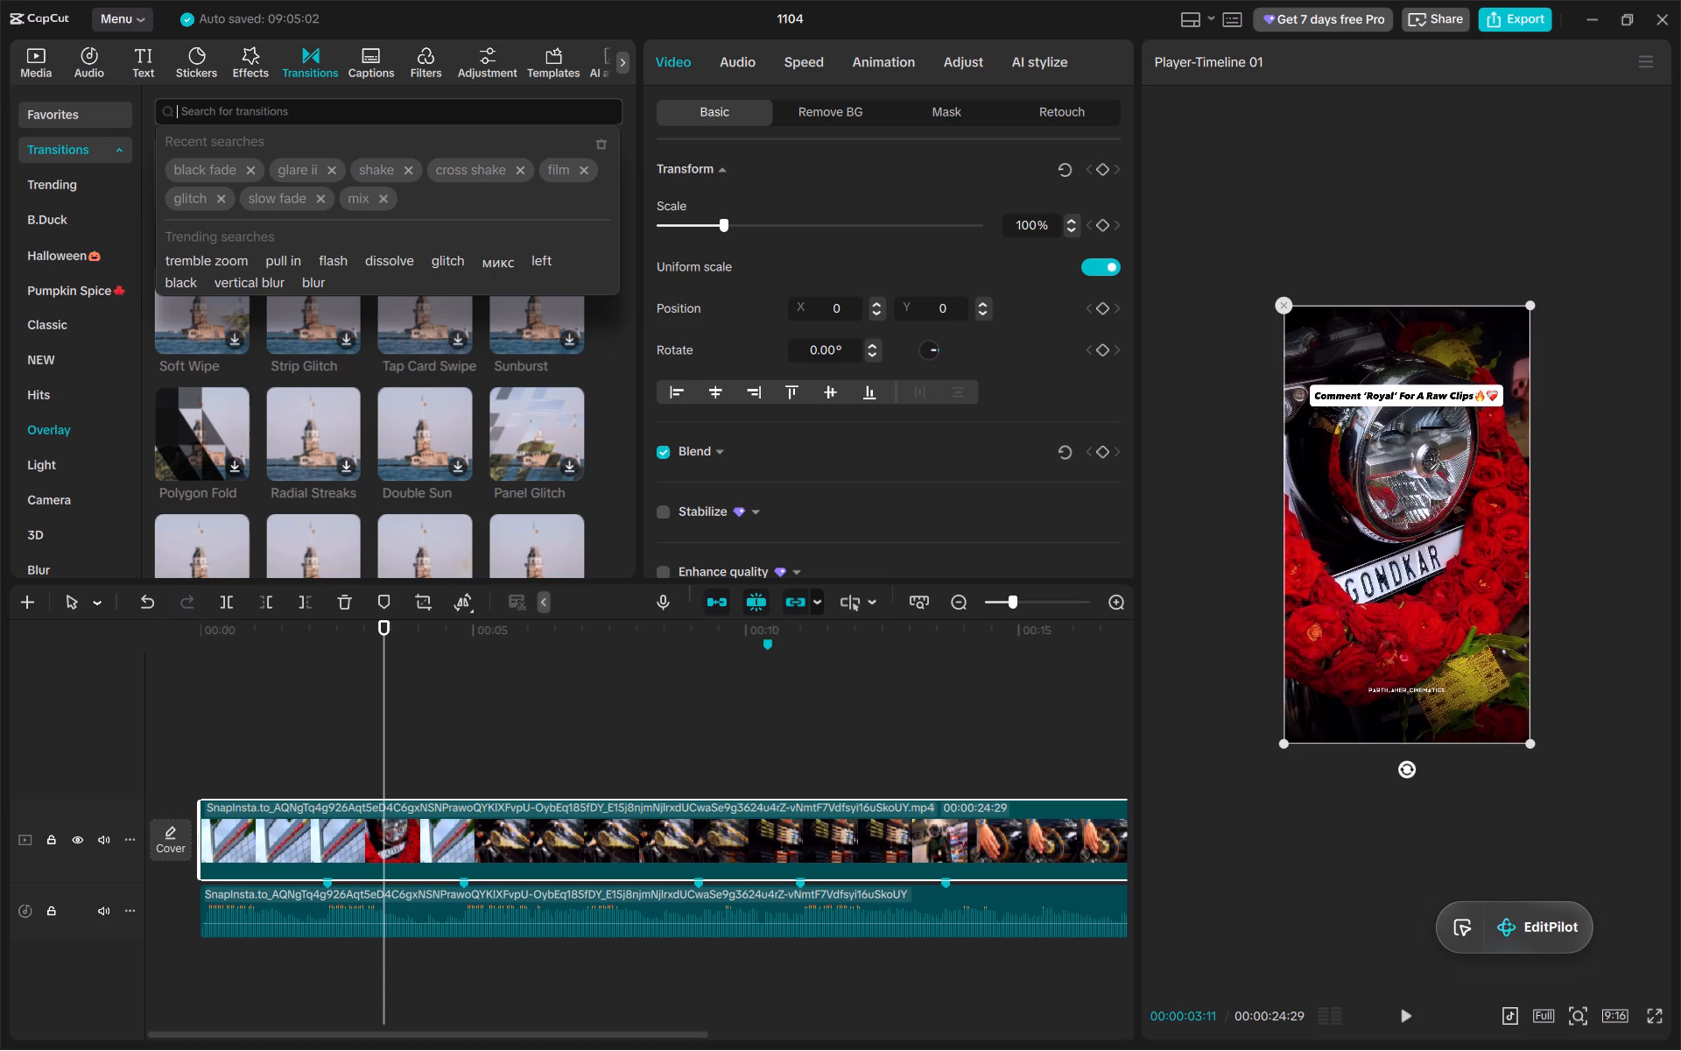
type("smooth")
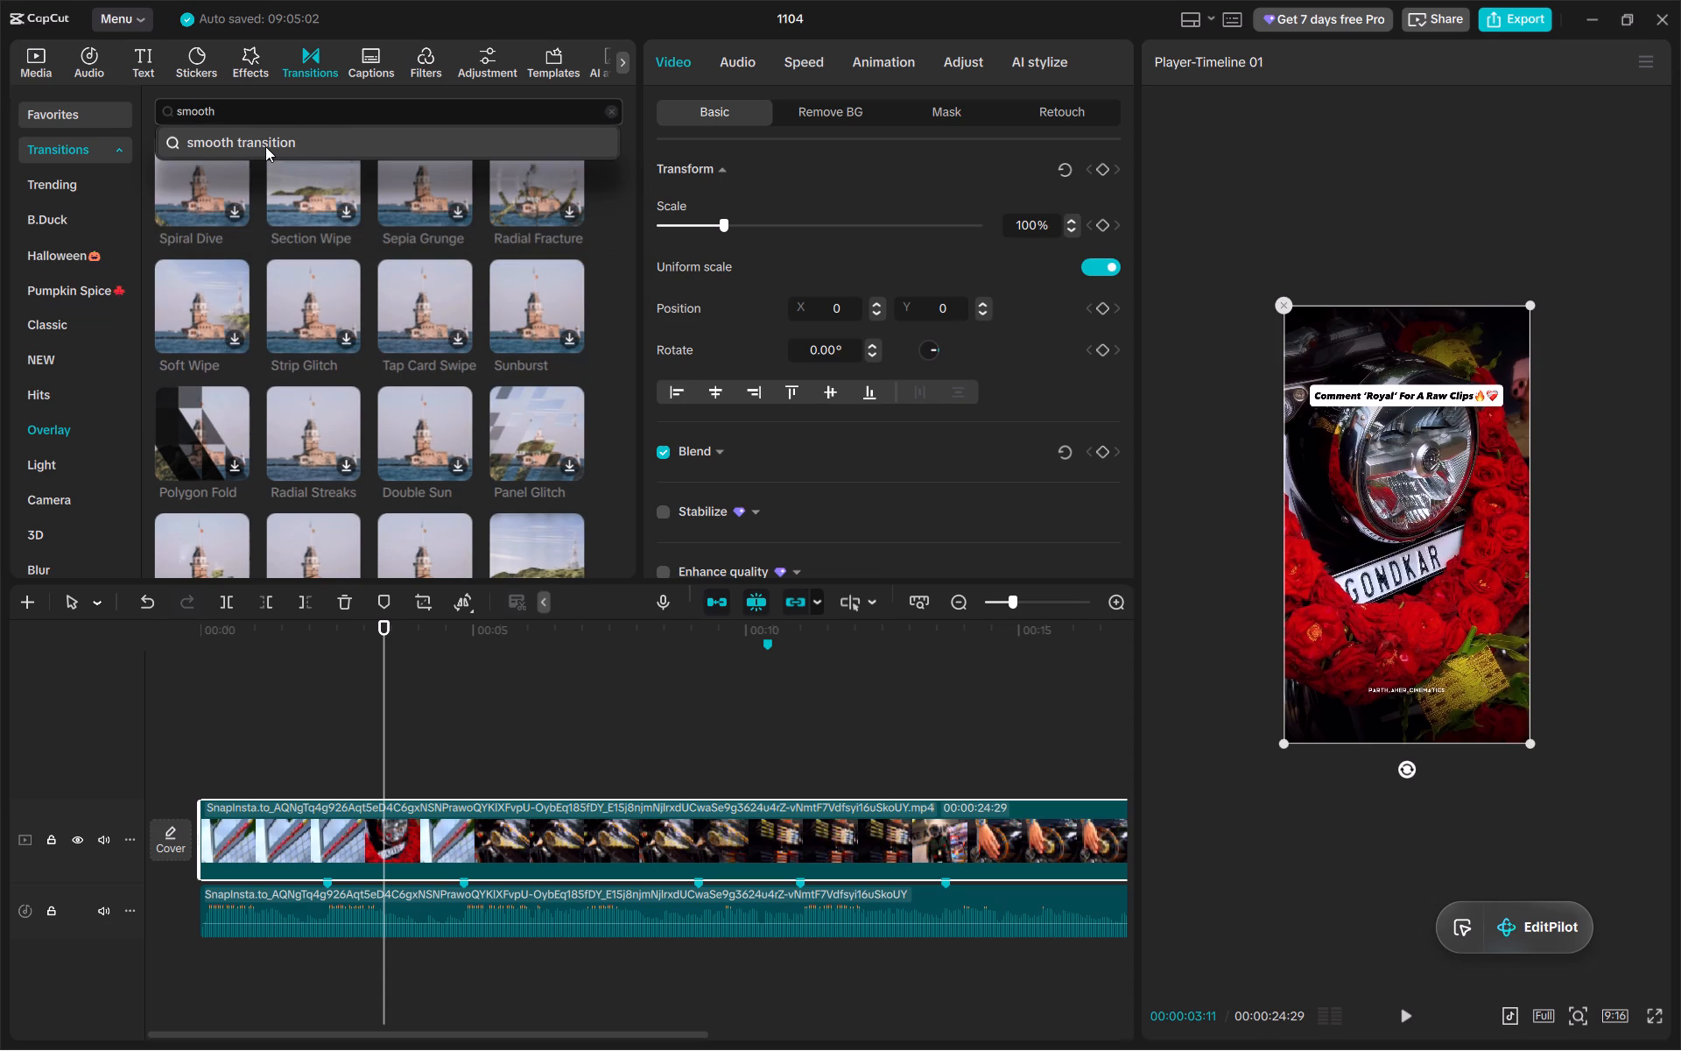
left_click(265, 143)
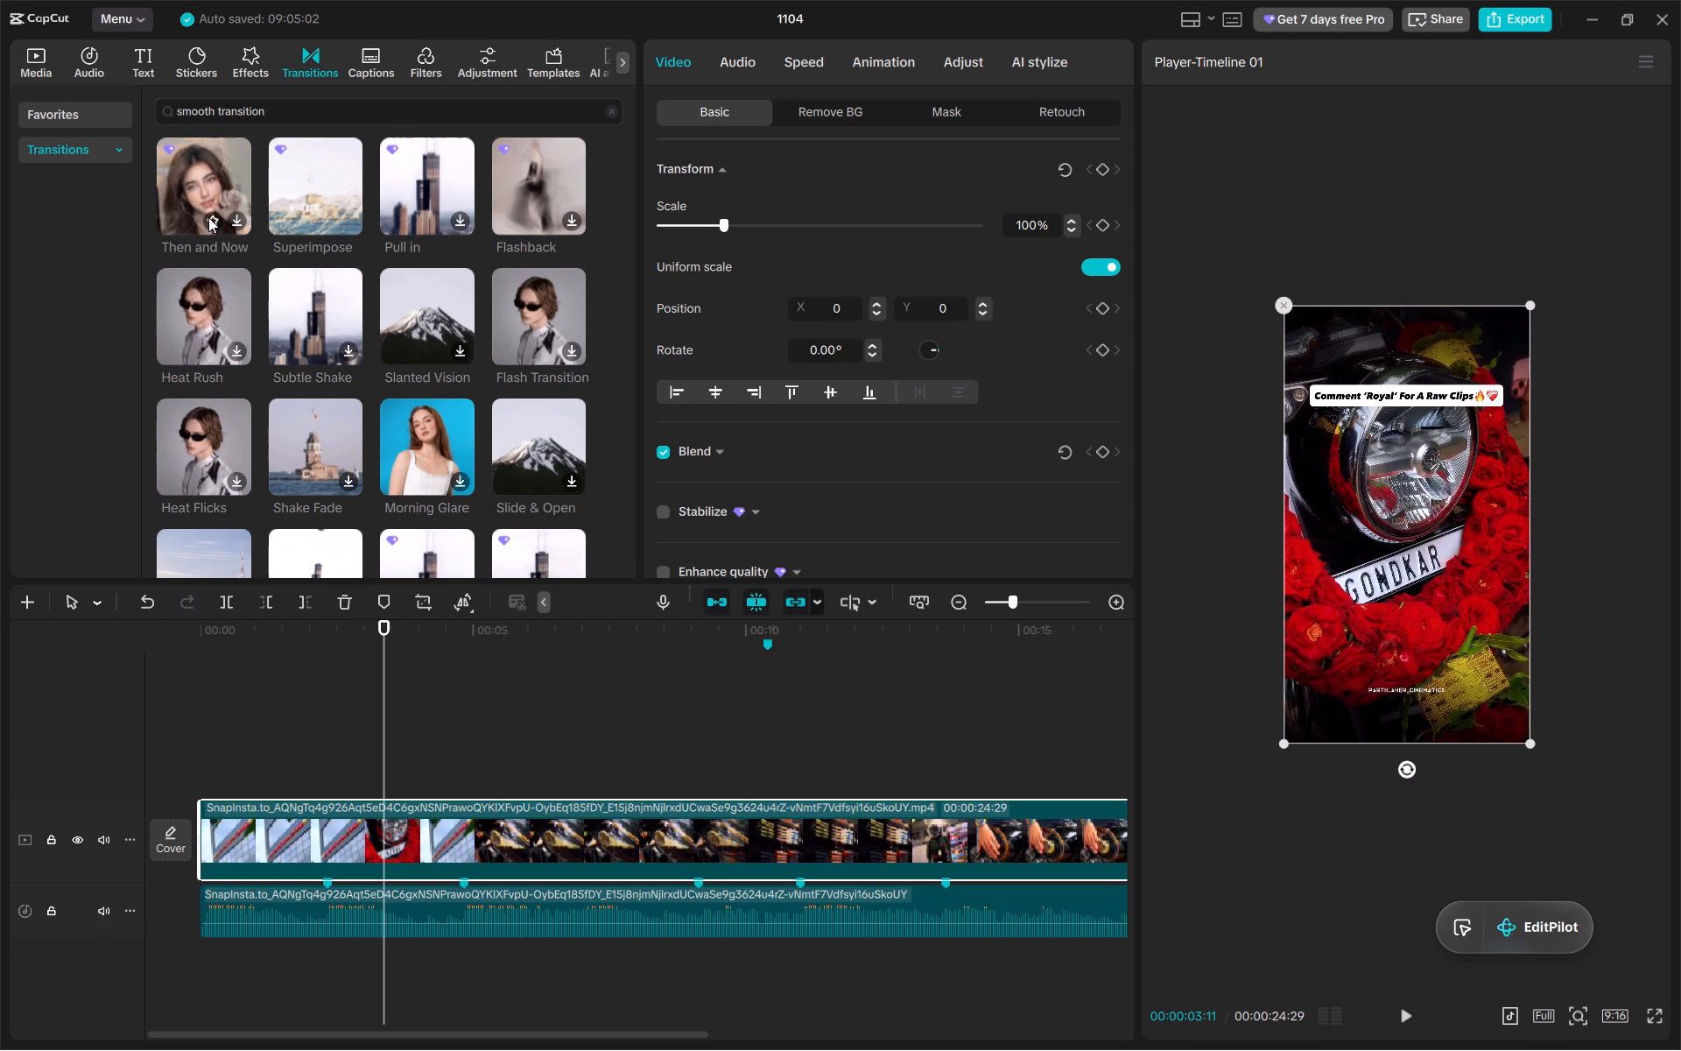
left_click(208, 216)
Look further through the smooth transition results and add Morning Glare to the favorites.
scroll(335, 522, "down", 1)
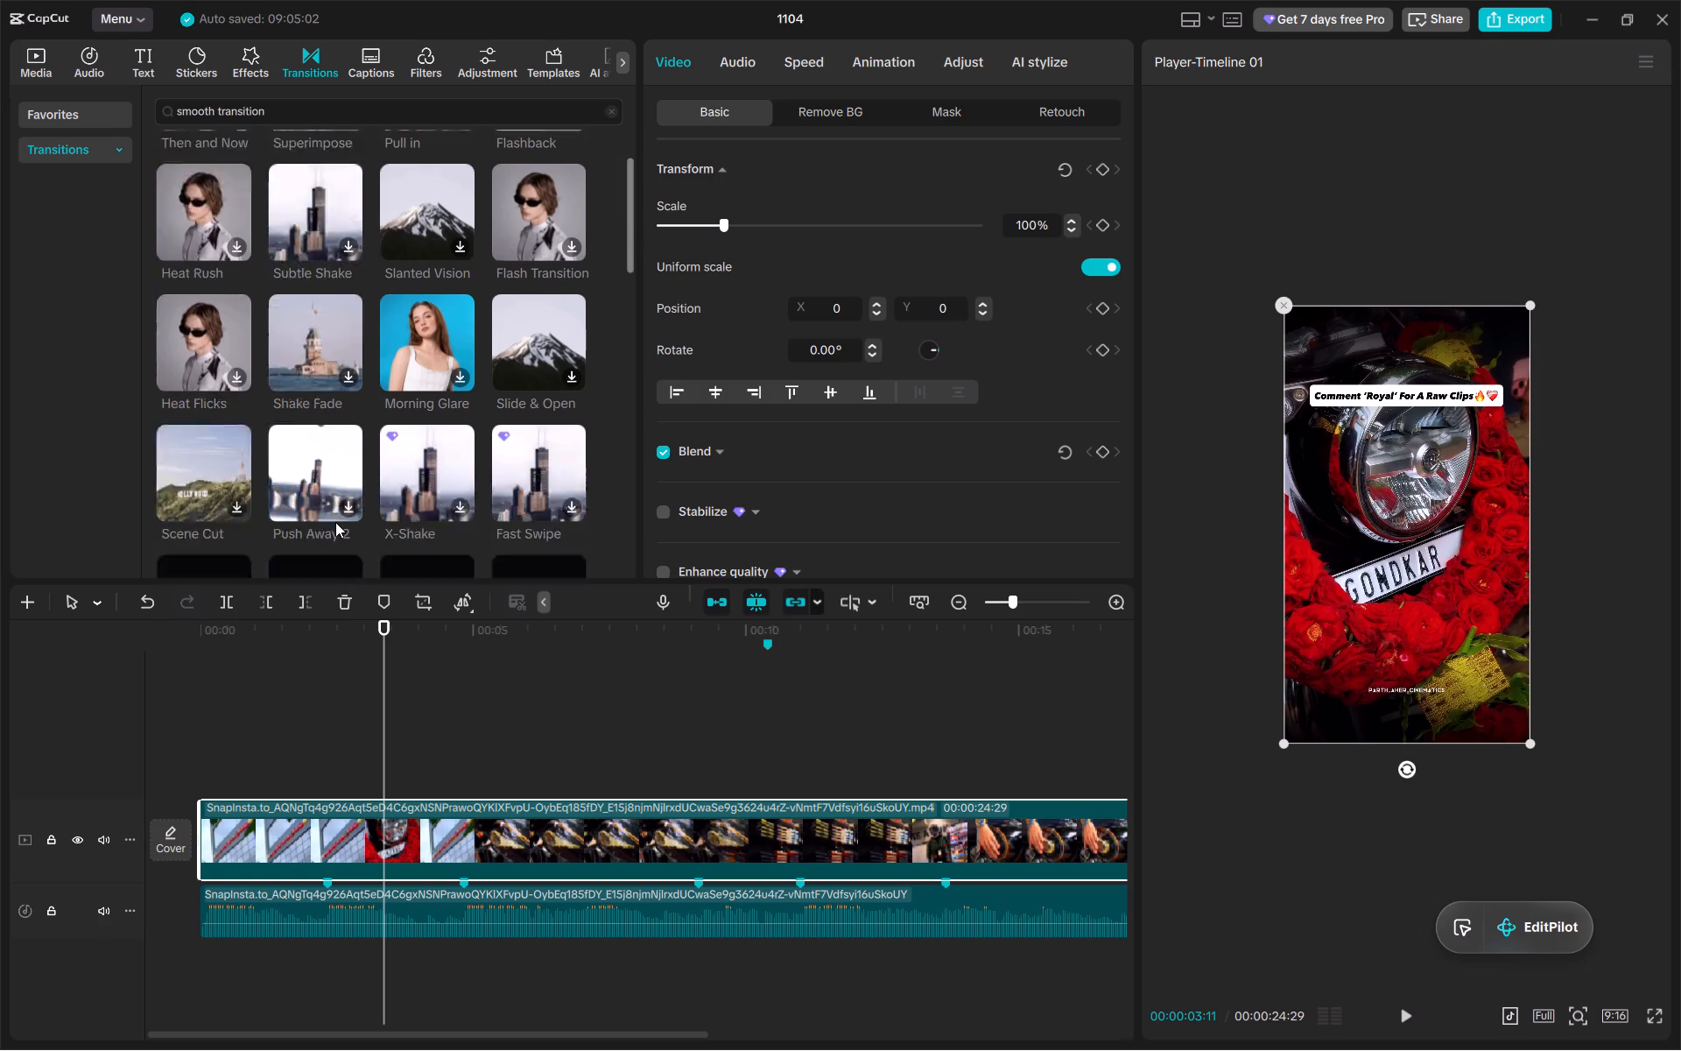
scroll(335, 522, "down", 1)
scroll(327, 338, "up", 1)
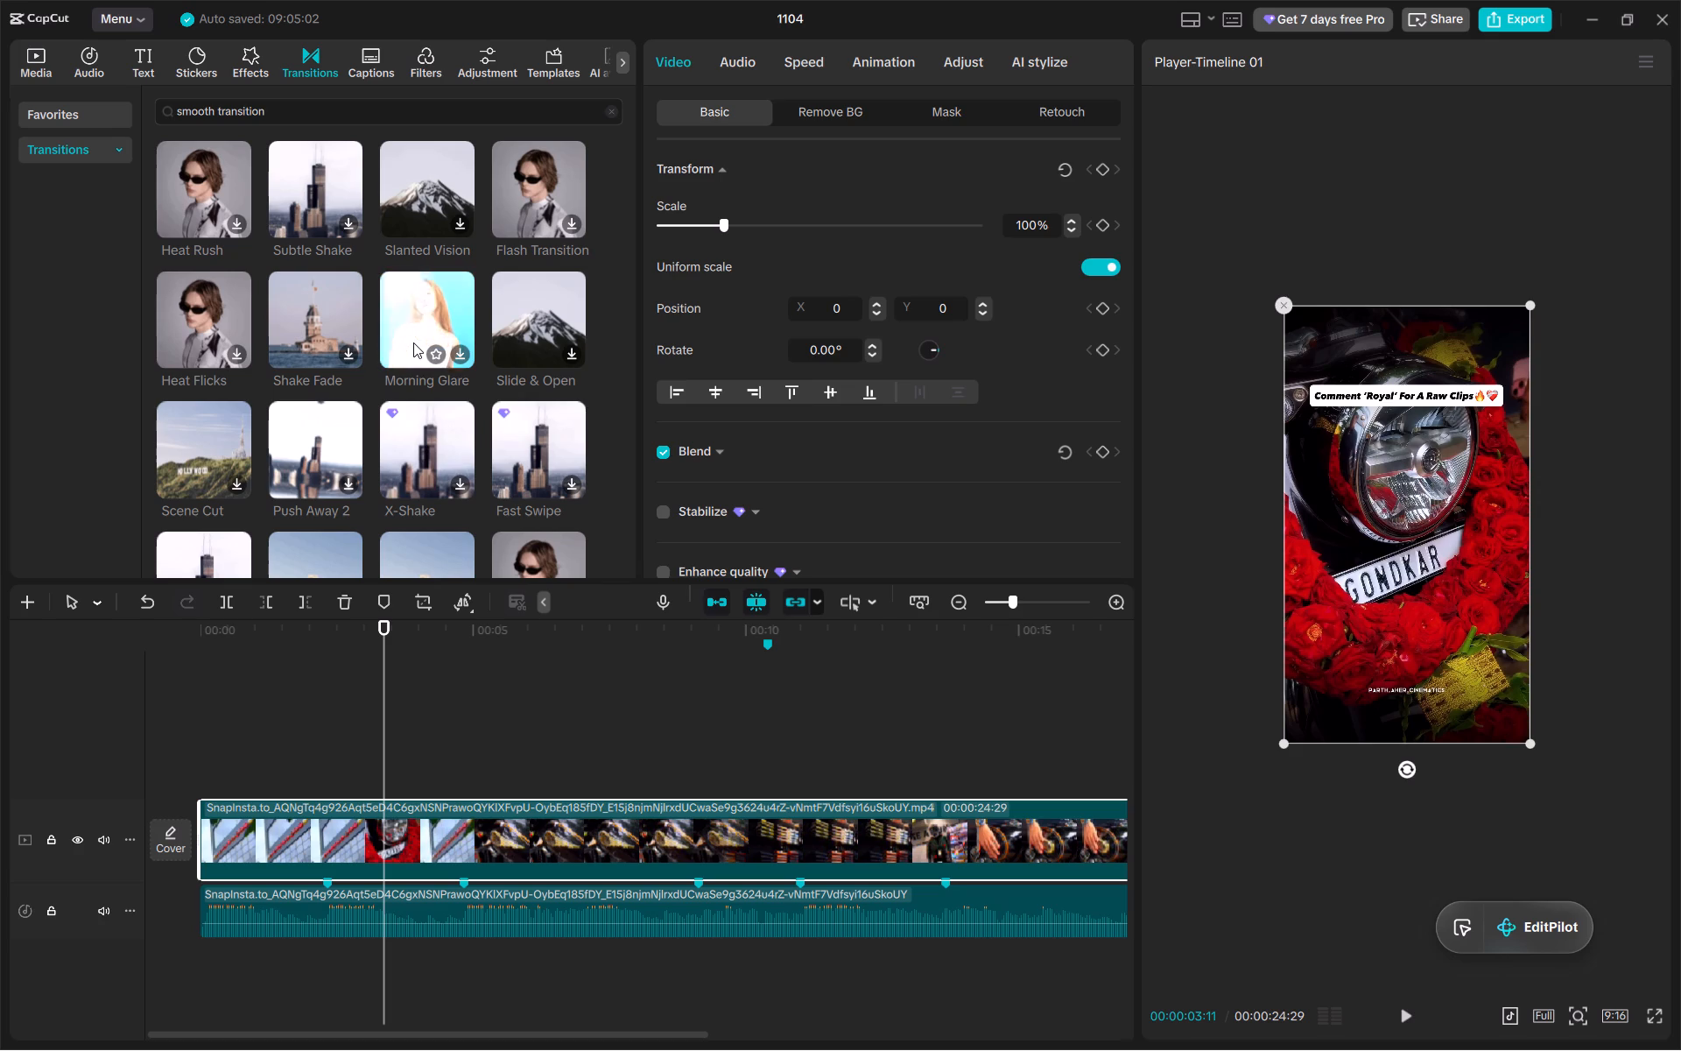
scroll(413, 342, "down", 1)
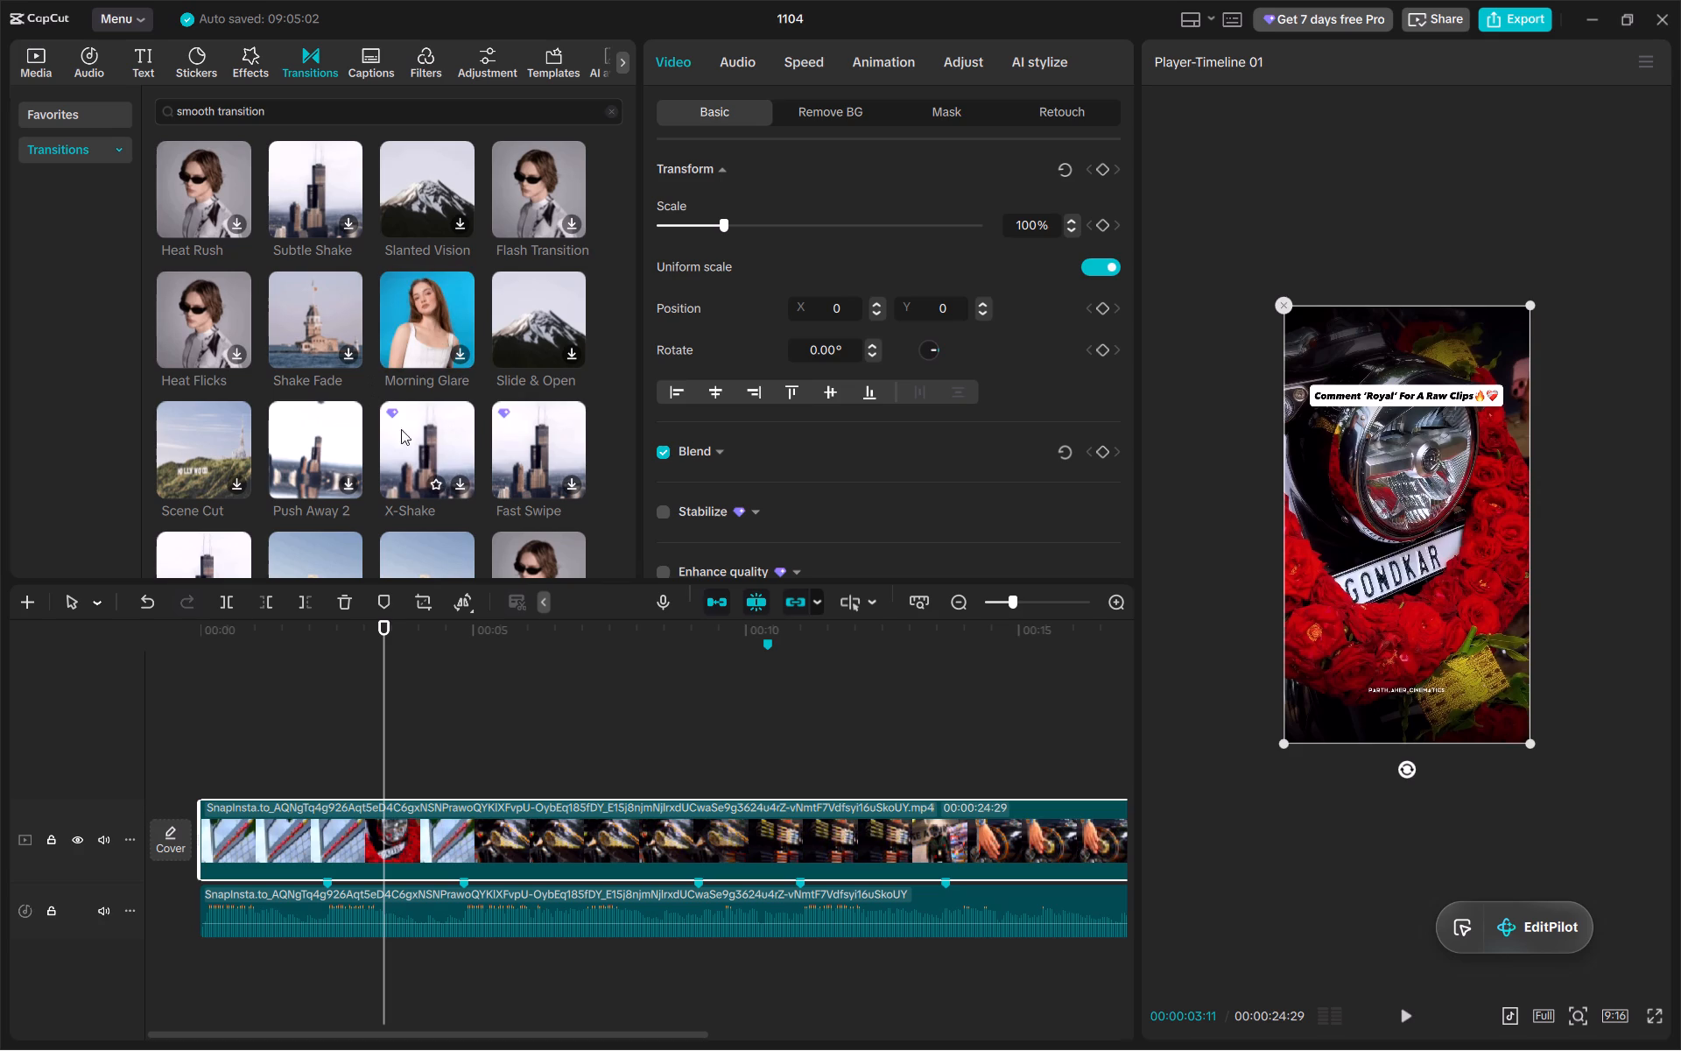
left_click(430, 304)
left_click(430, 355)
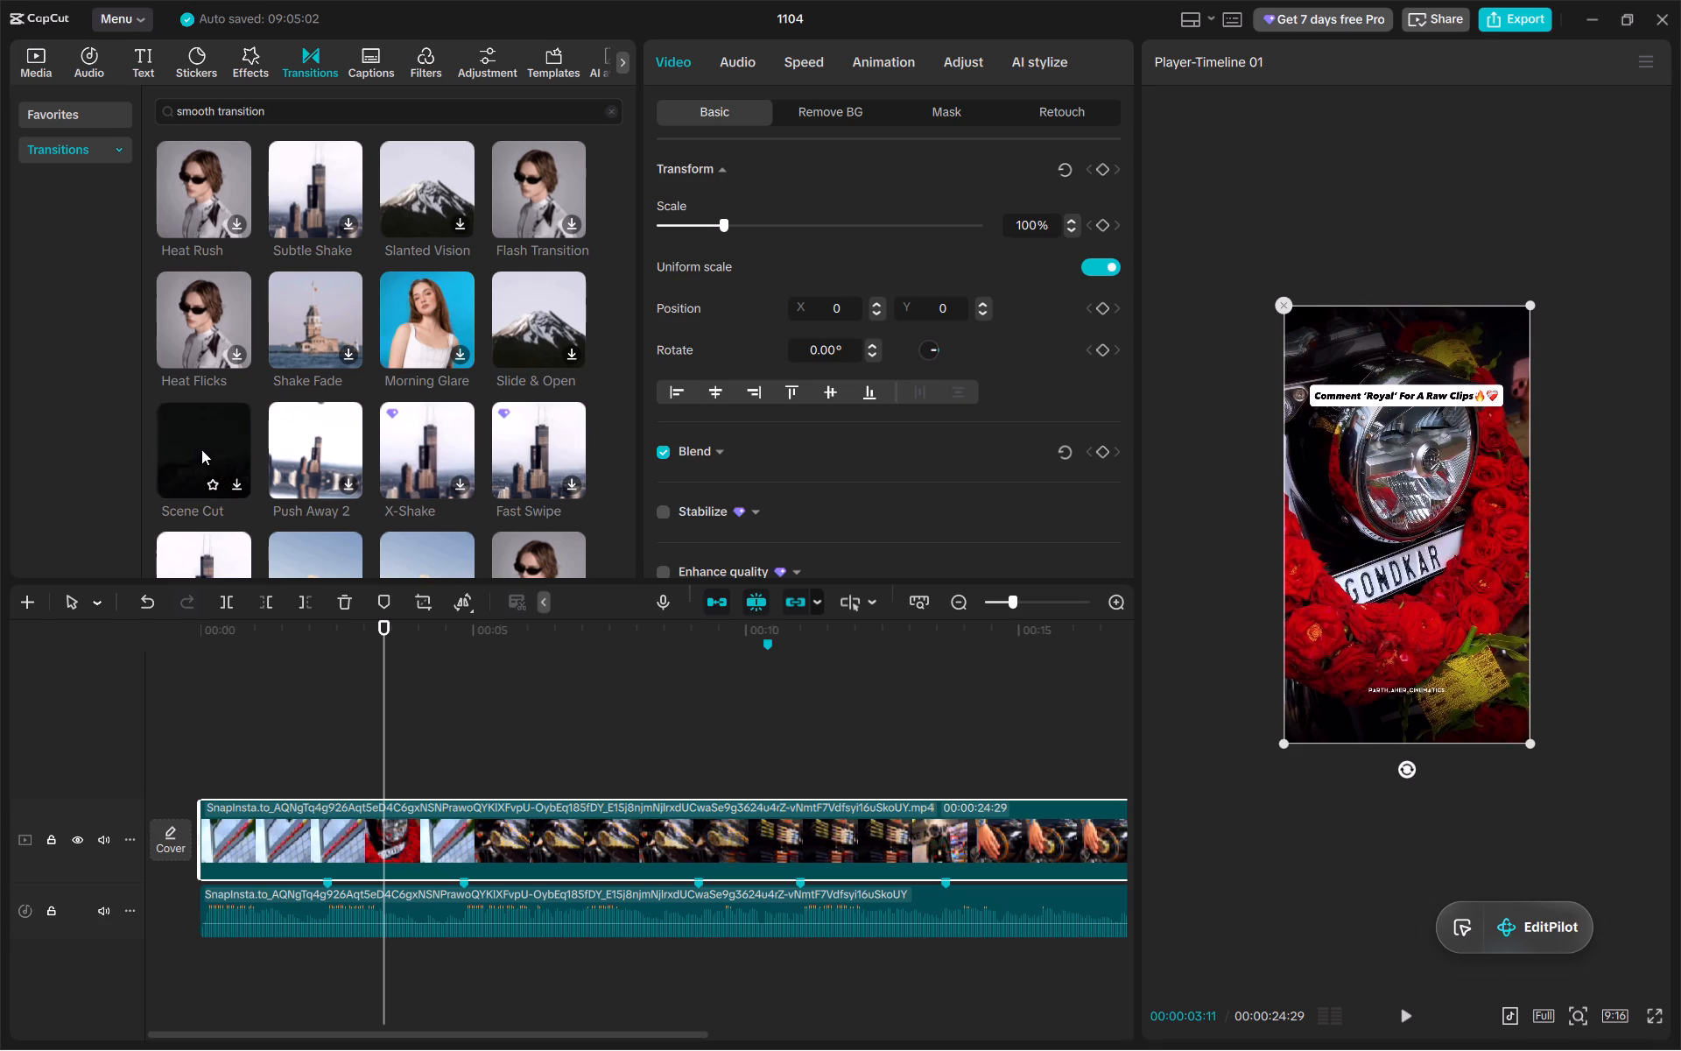
Add the Scene Cut transition from the same search results to the favorites.
scroll(201, 449, "down", 1)
scroll(212, 380, "up", 1)
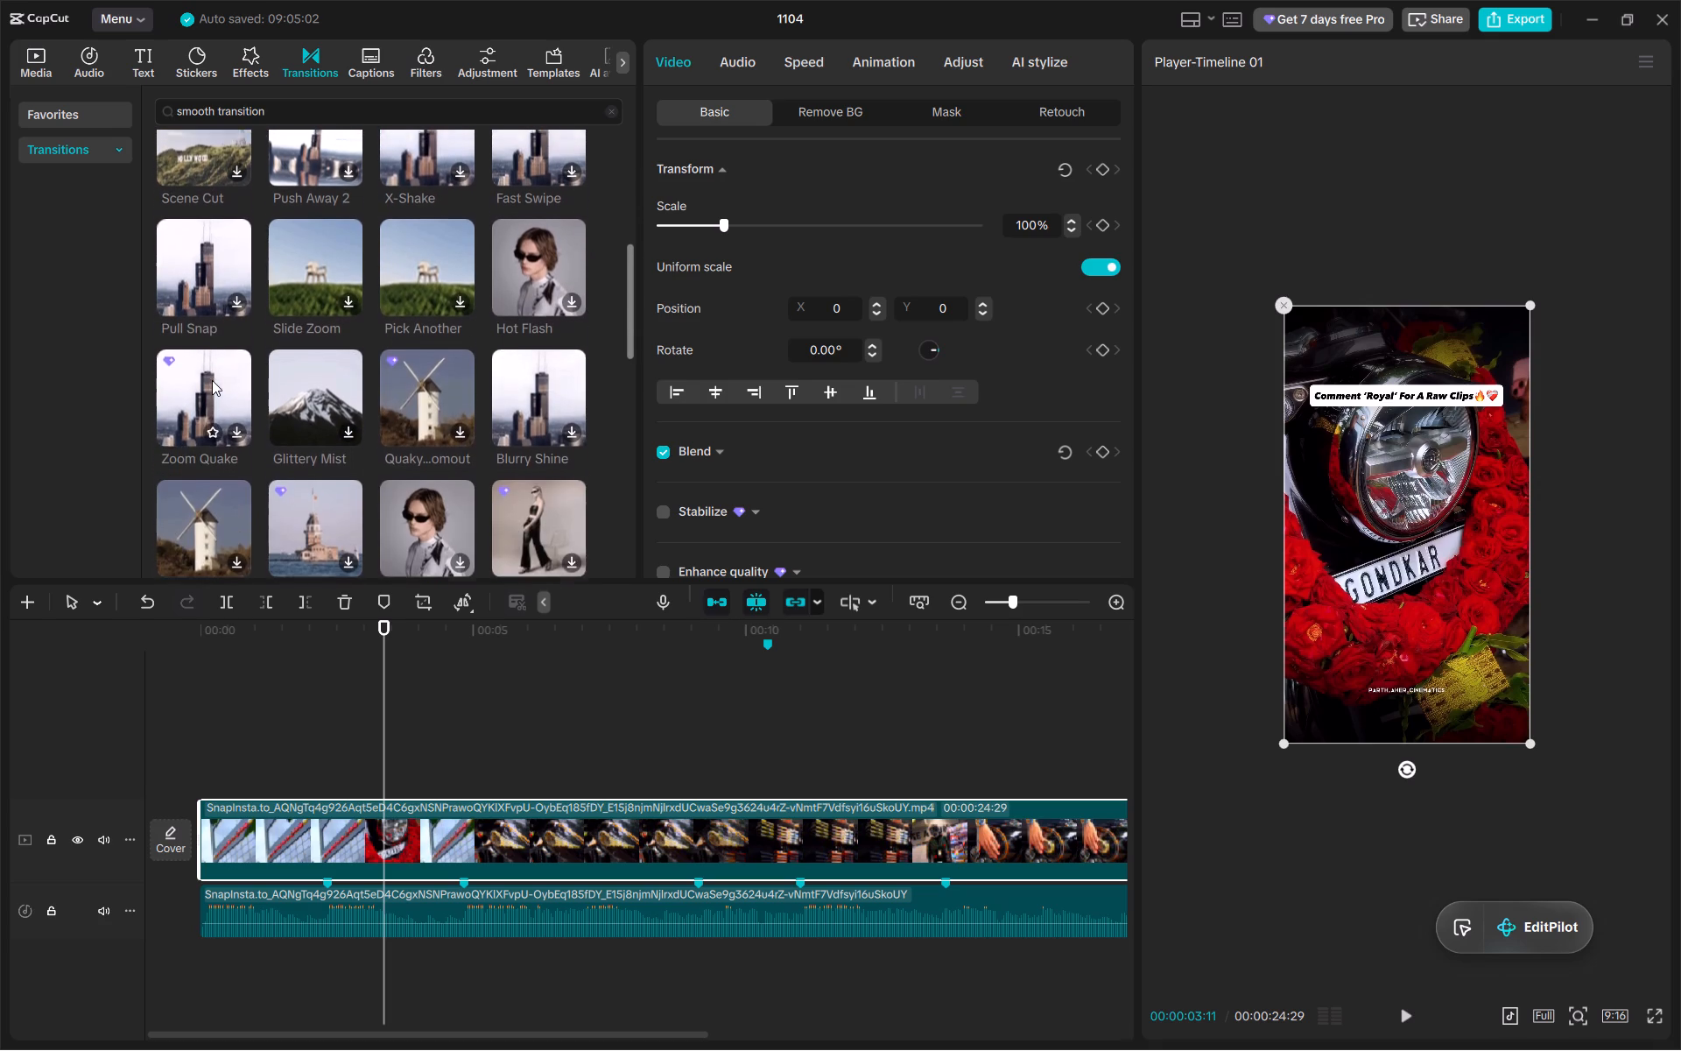
scroll(212, 380, "up", 1)
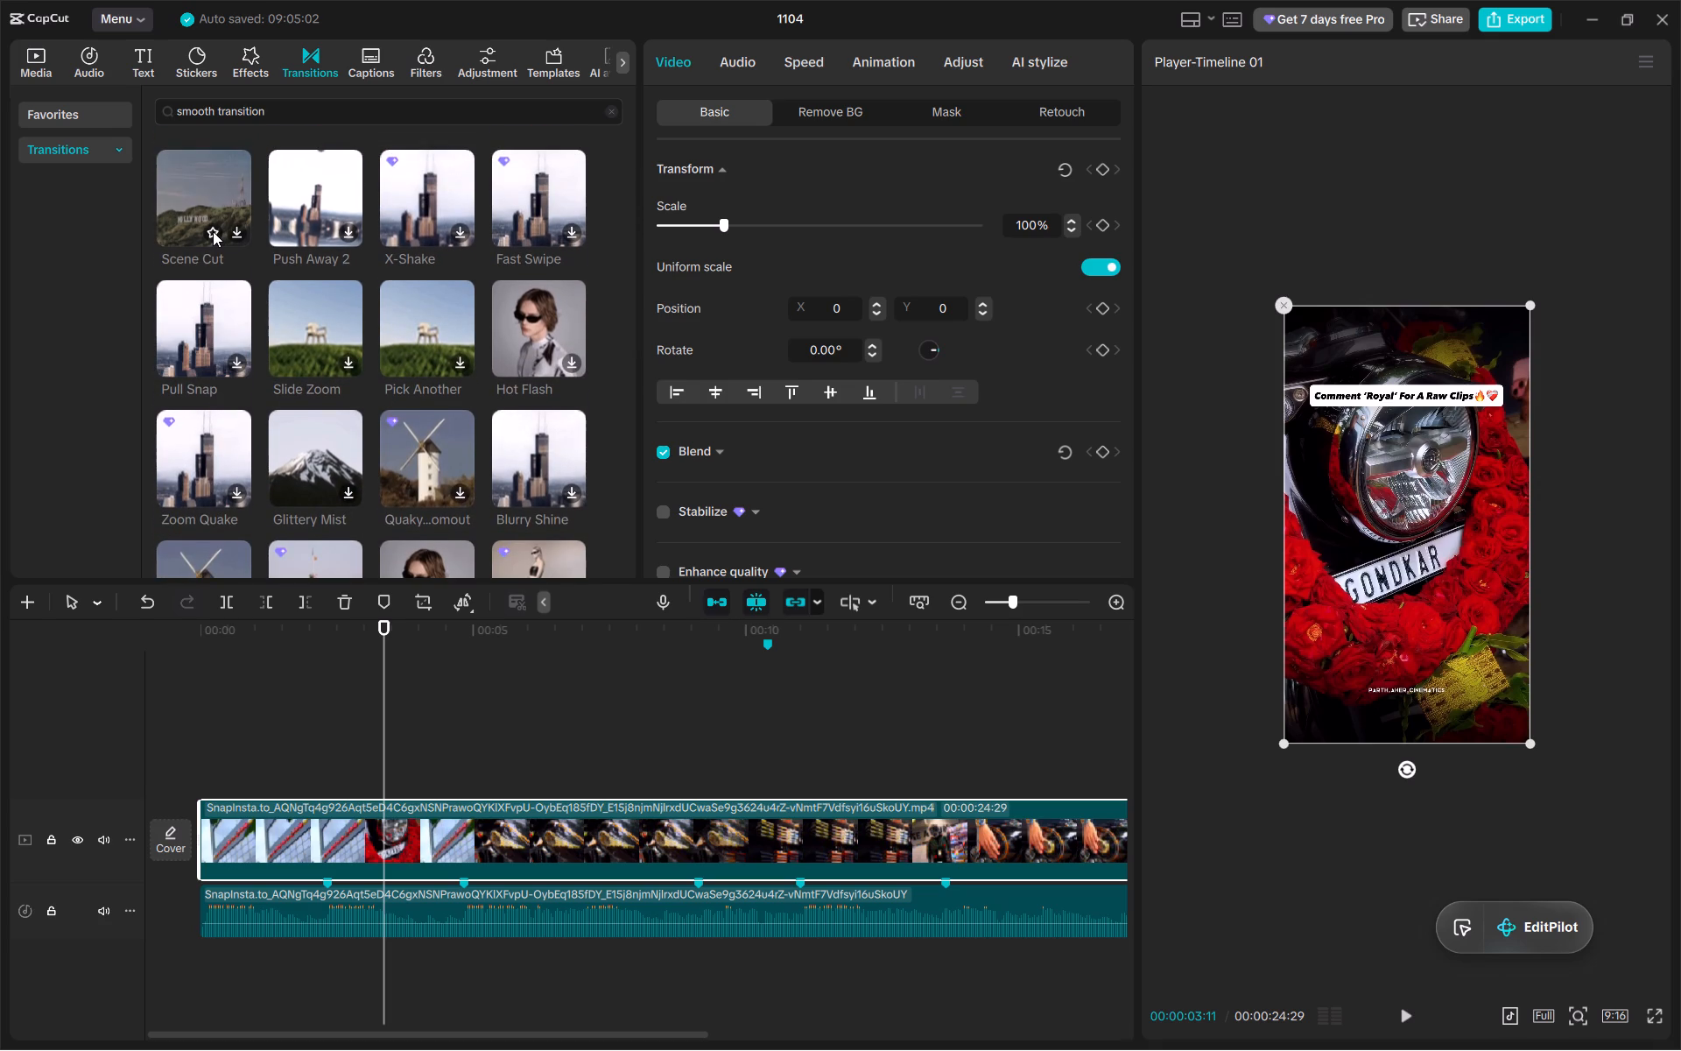
left_click(213, 231)
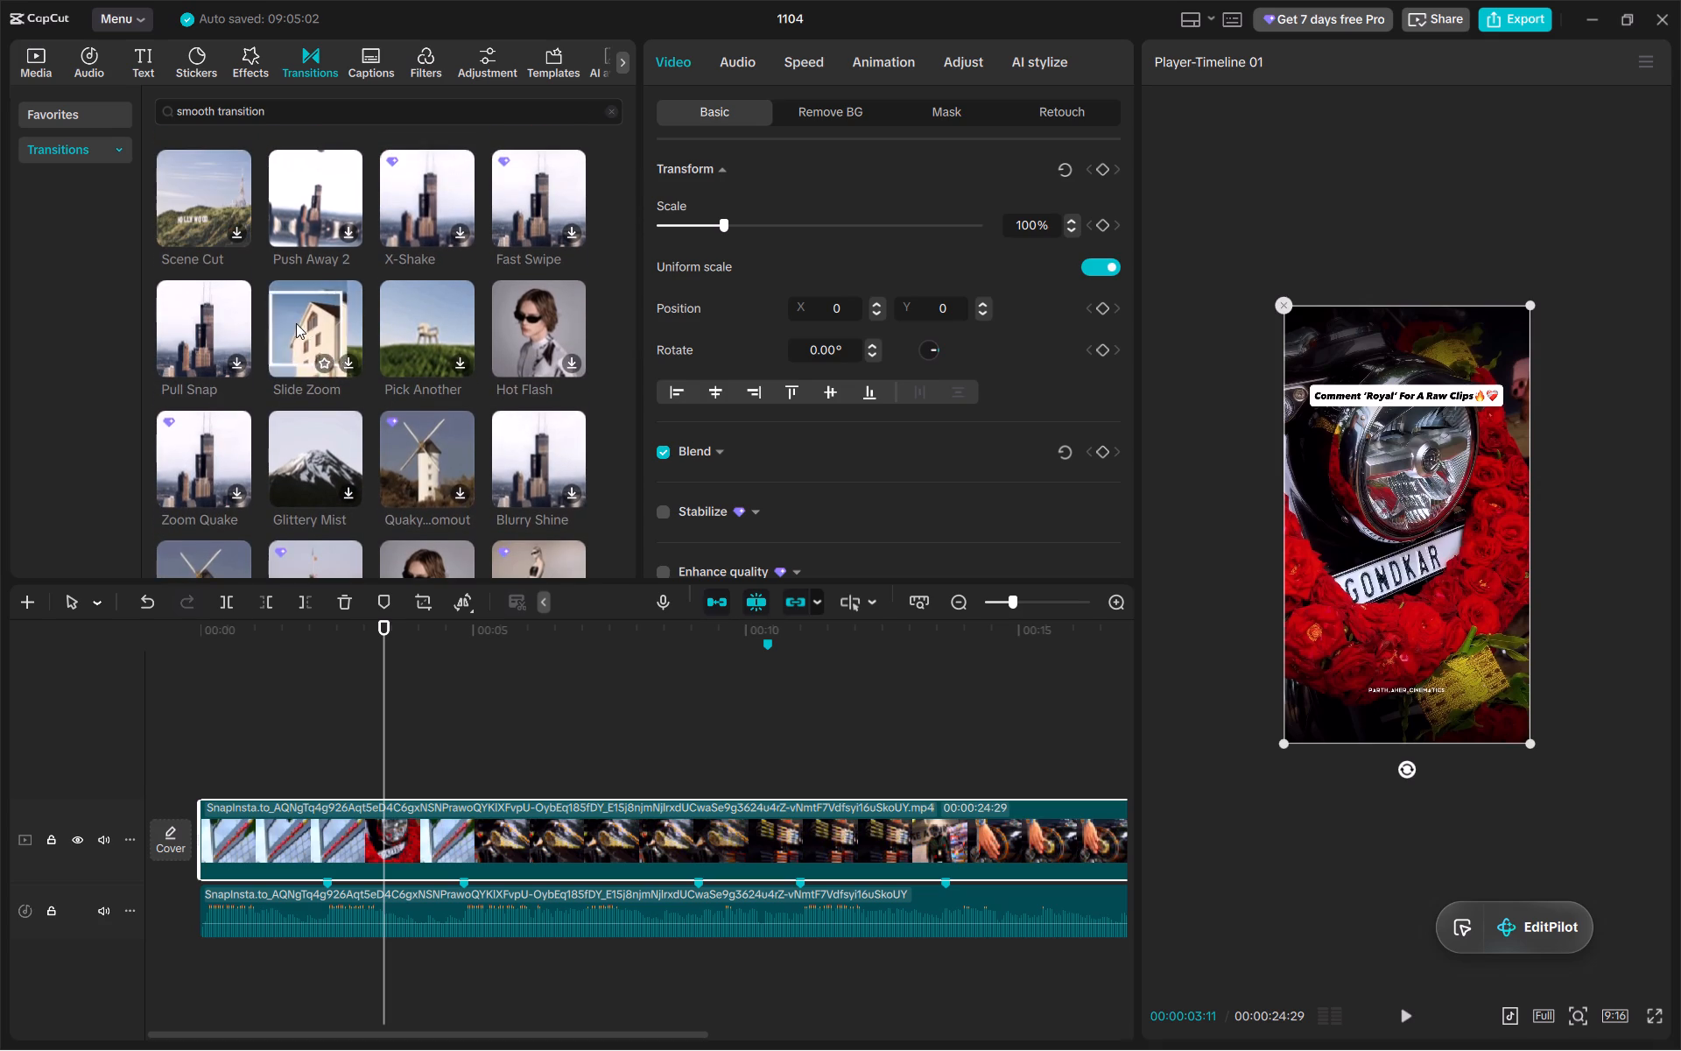
Search the transitions for "simple transition", look over the results, and return to the transition categories.
scroll(392, 332, "down", 1)
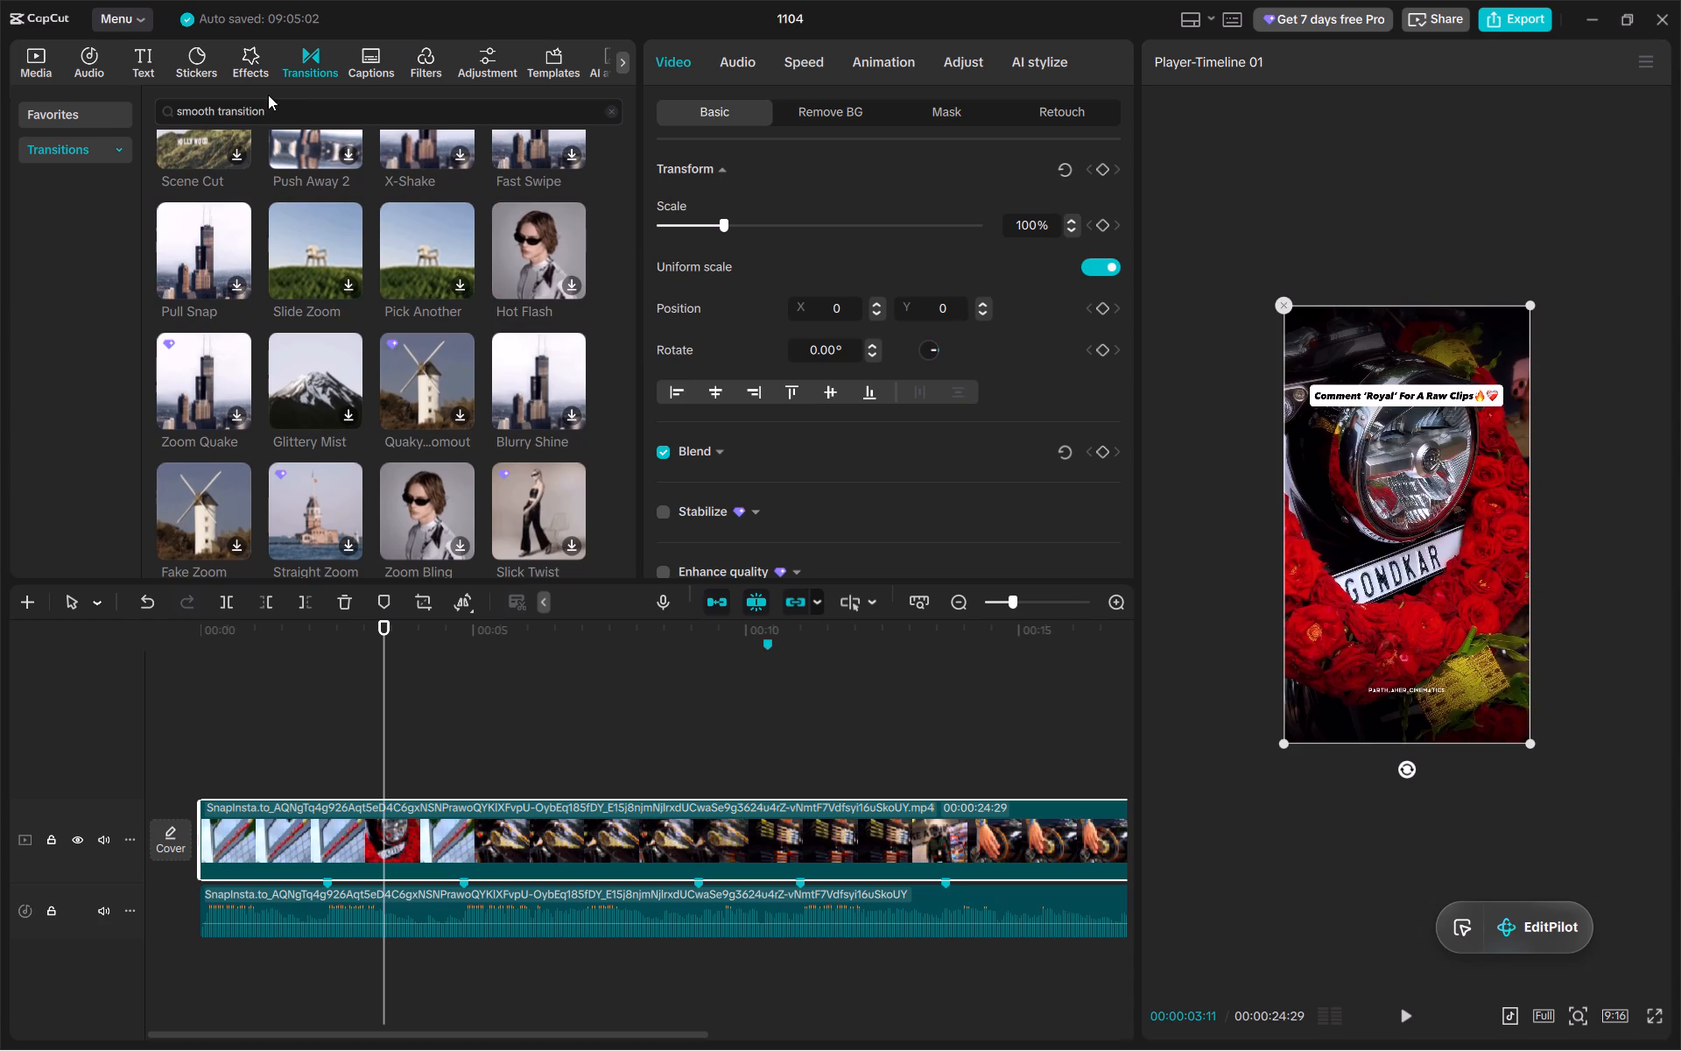
left_click(217, 110)
key("BackSpace")
key("BackSpace")
key("BackSpace")
key("BackSpace")
key("BackSpace")
key("BackSpace")
key("BackSpace")
key("BackSpace")
key("BackSpace")
key("BackSpace")
key("BackSpace")
key("BackSpace")
key("BackSpace")
key("BackSpace")
key("BackSpace")
key("BackSpace")
key("BackSpace")
key("BackSpace")
key("BackSpace")
key("BackSpace")
type("simple")
key("space")
key("Return")
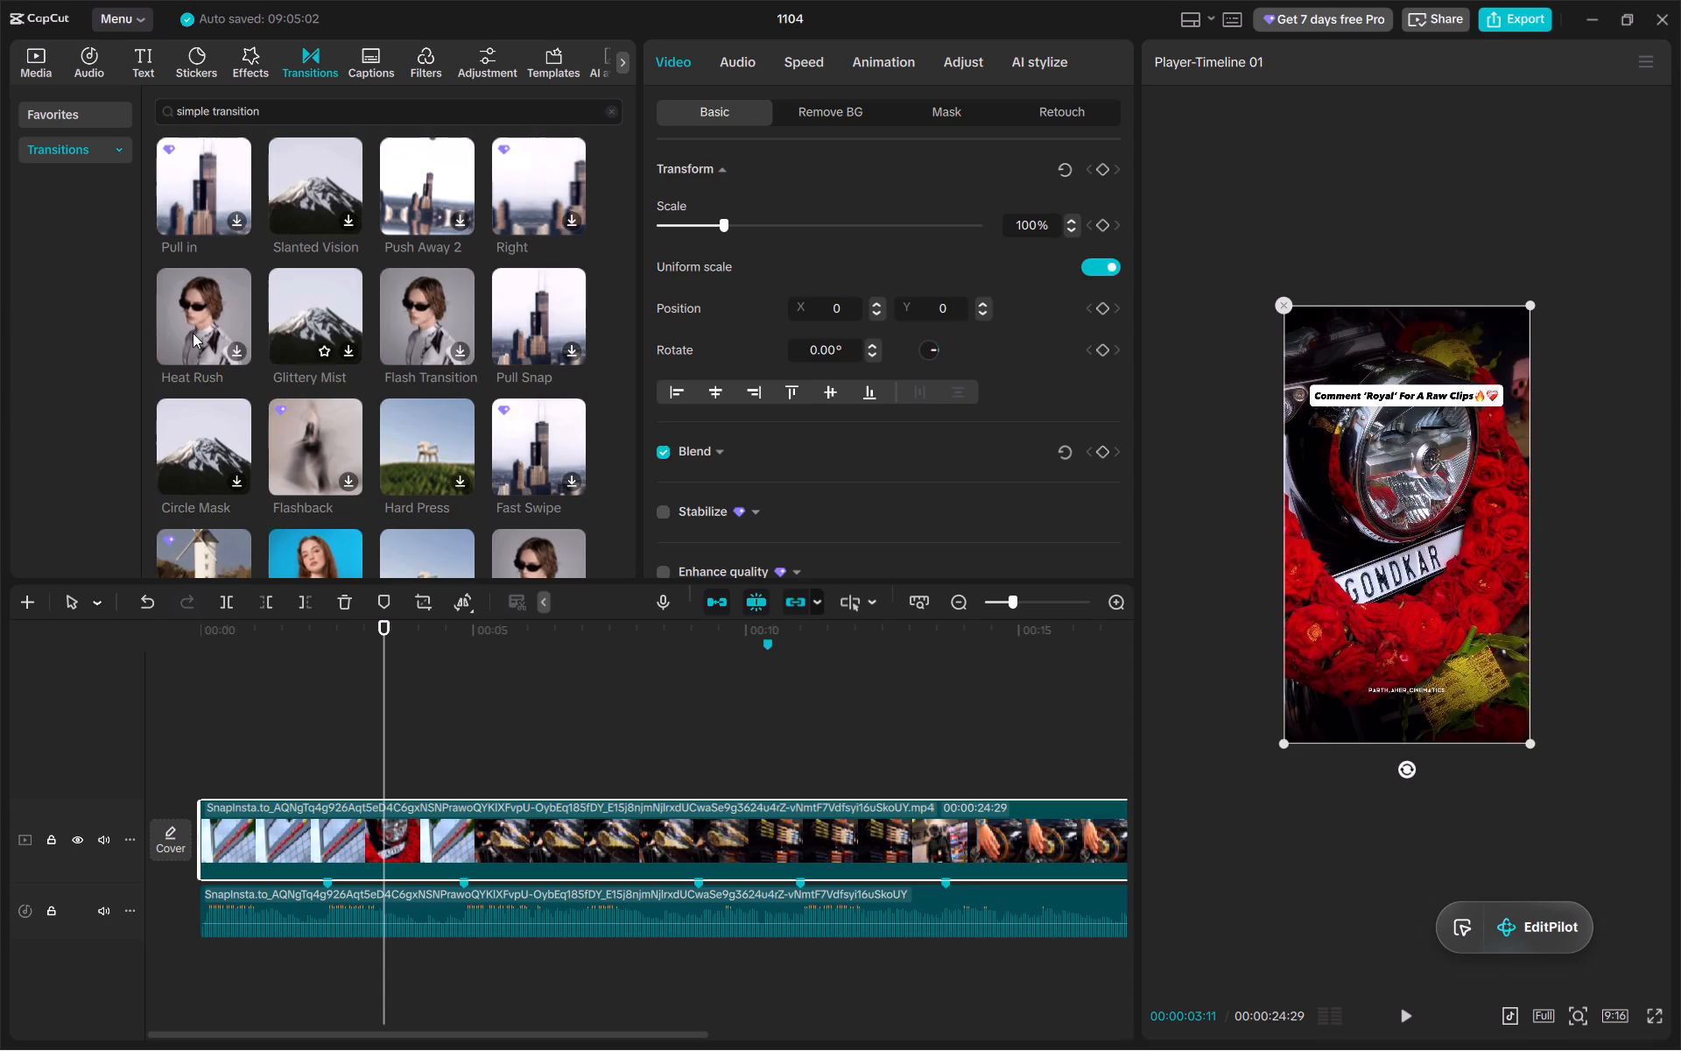
left_click(89, 140)
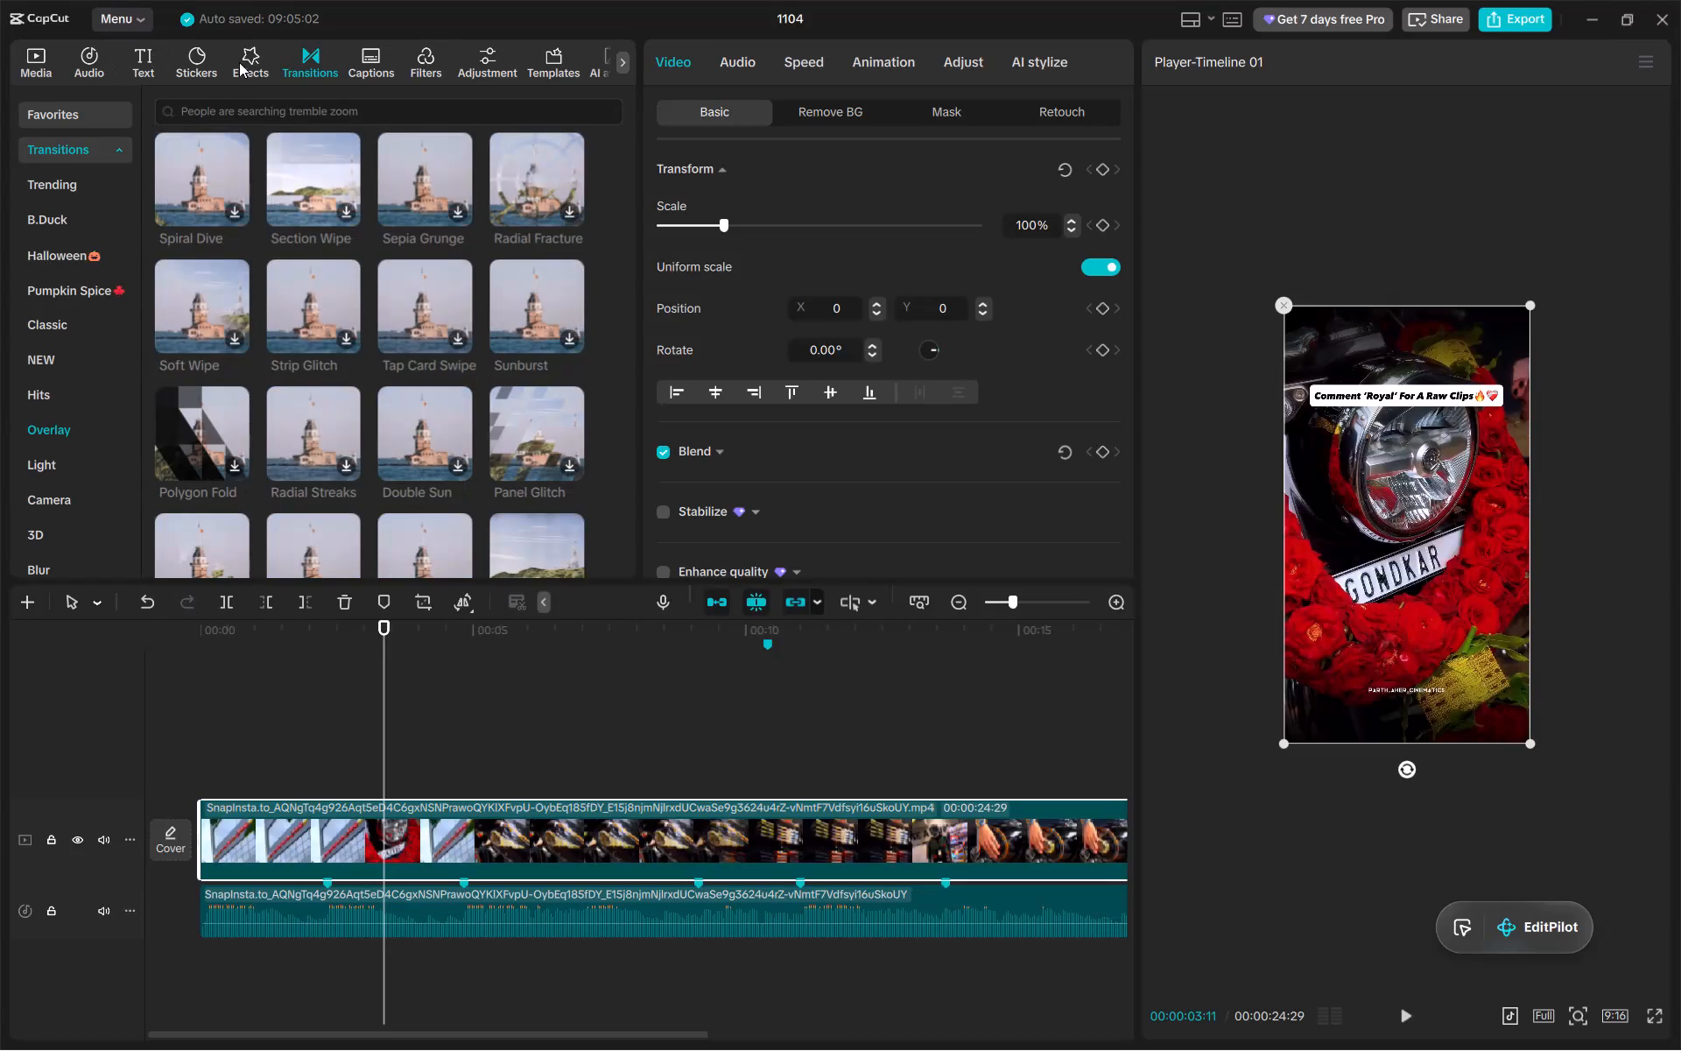
Browse the video effects, going from the Trending category to the Classic category.
left_click(239, 62)
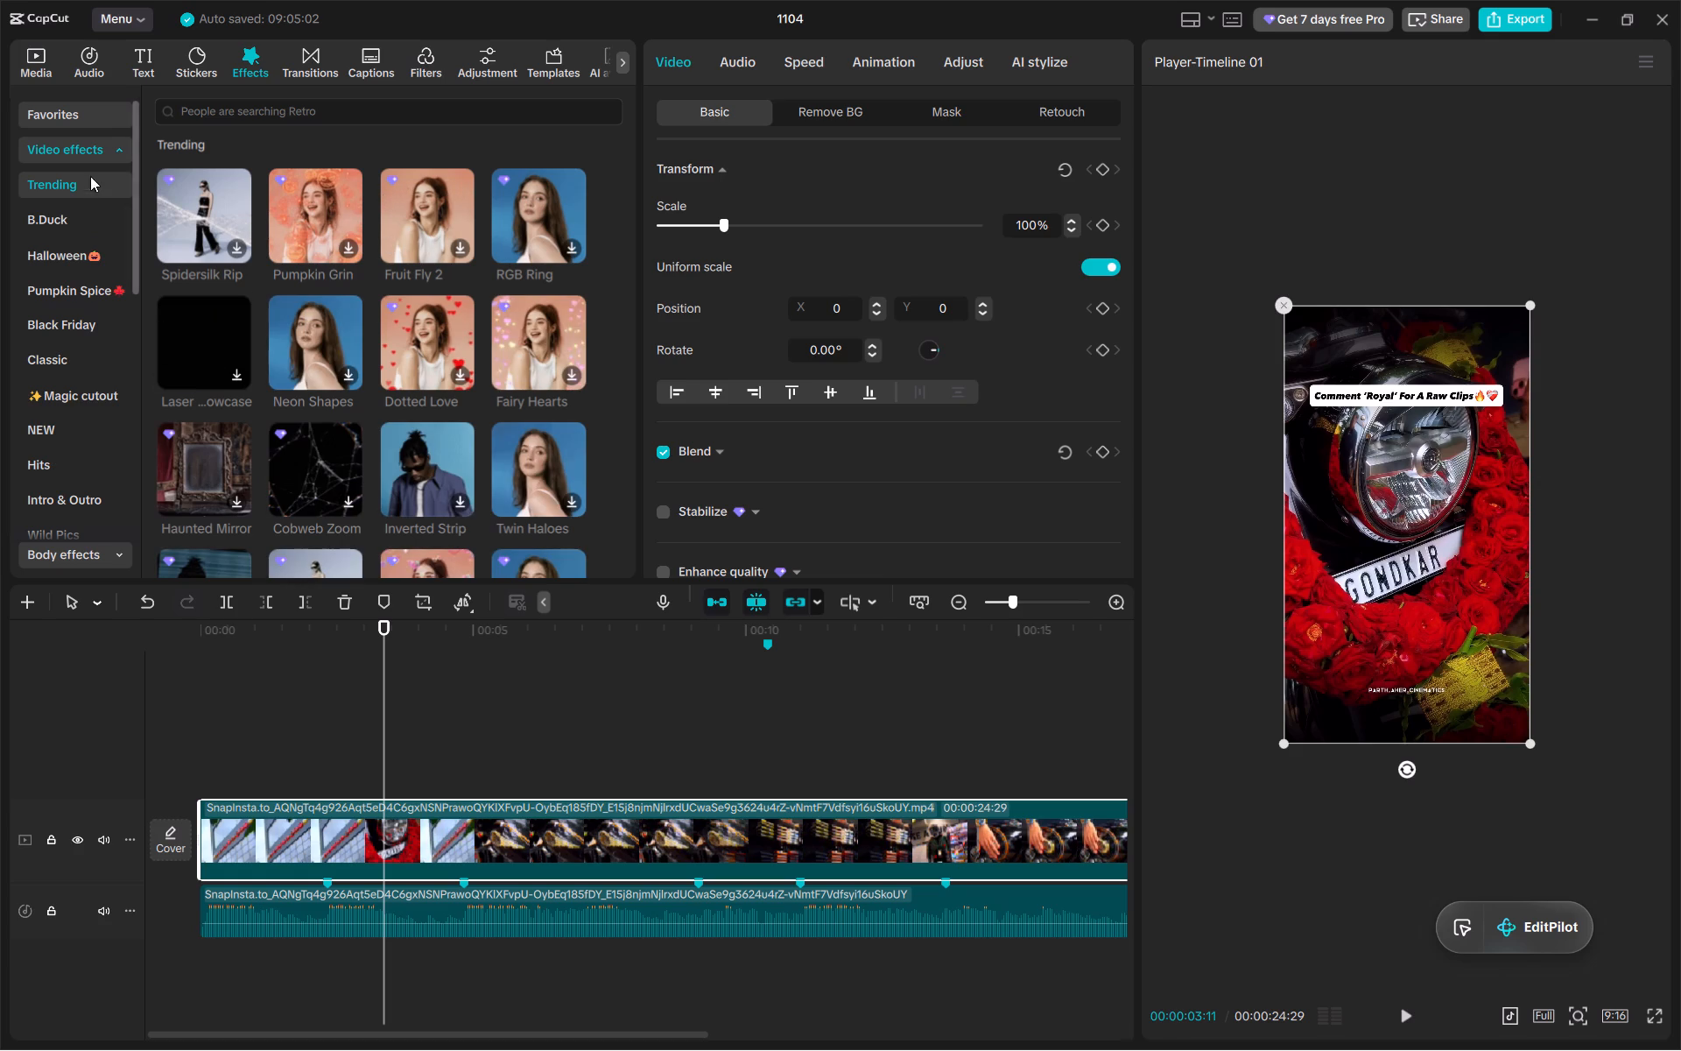
left_click(53, 186)
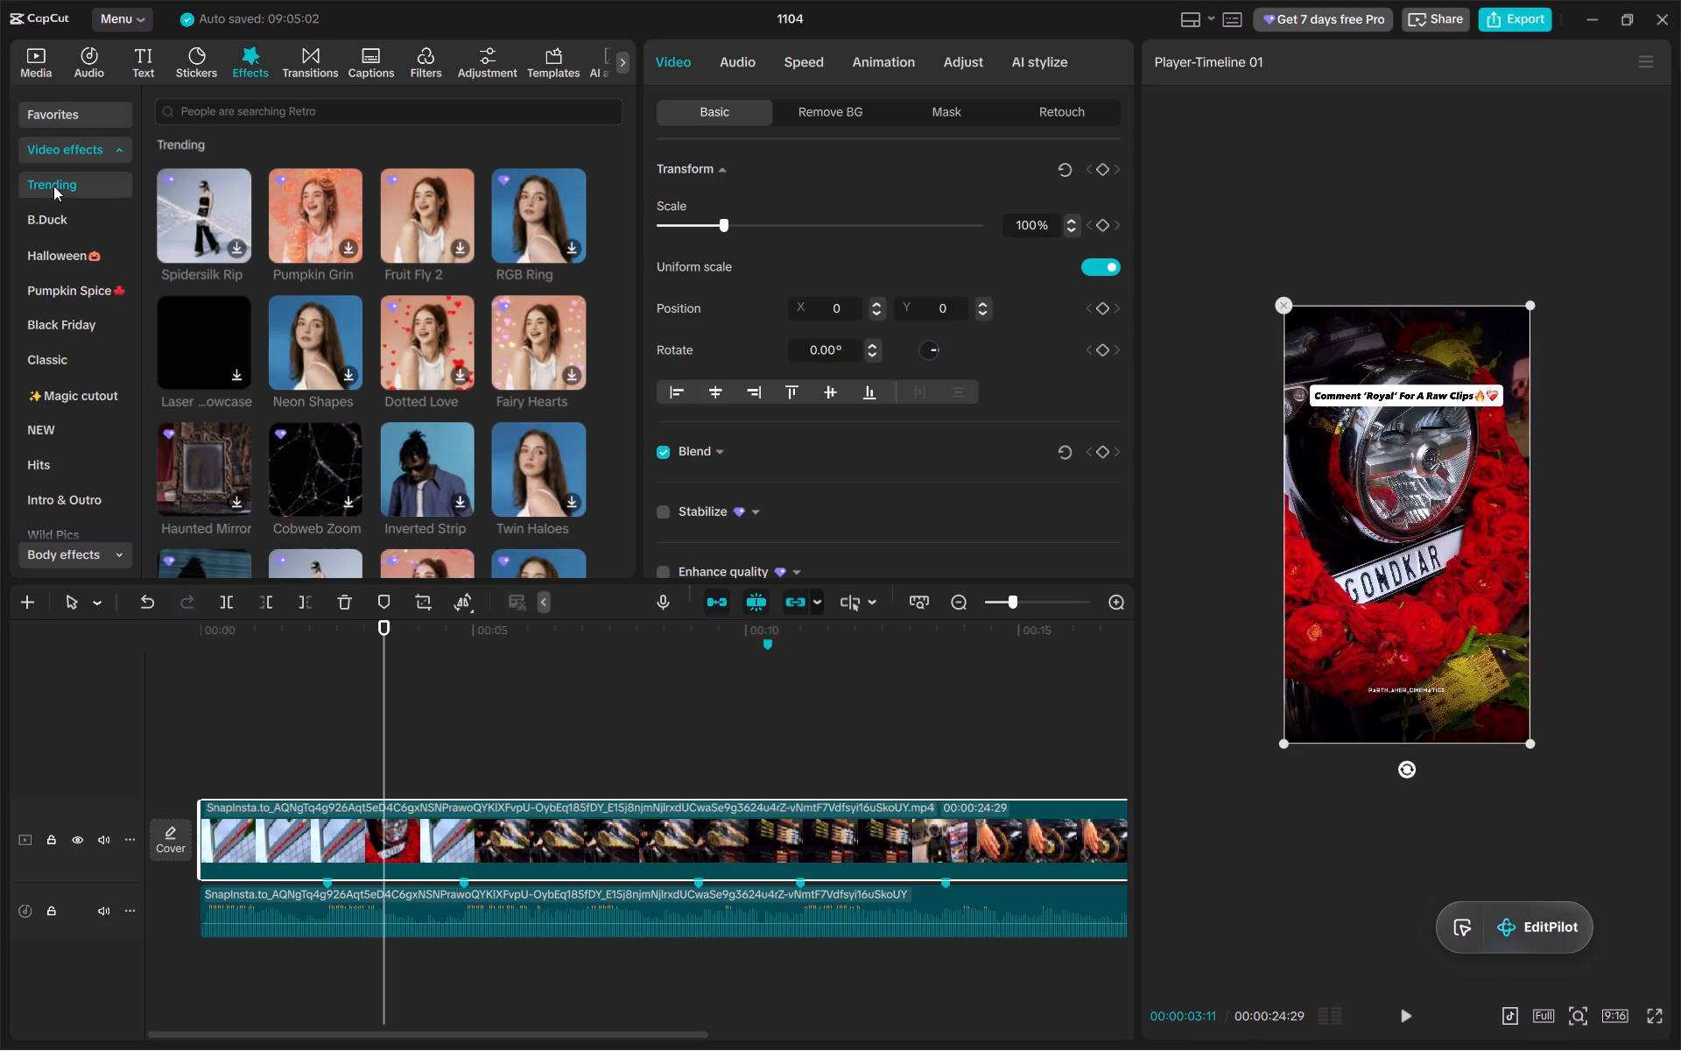
left_click(95, 360)
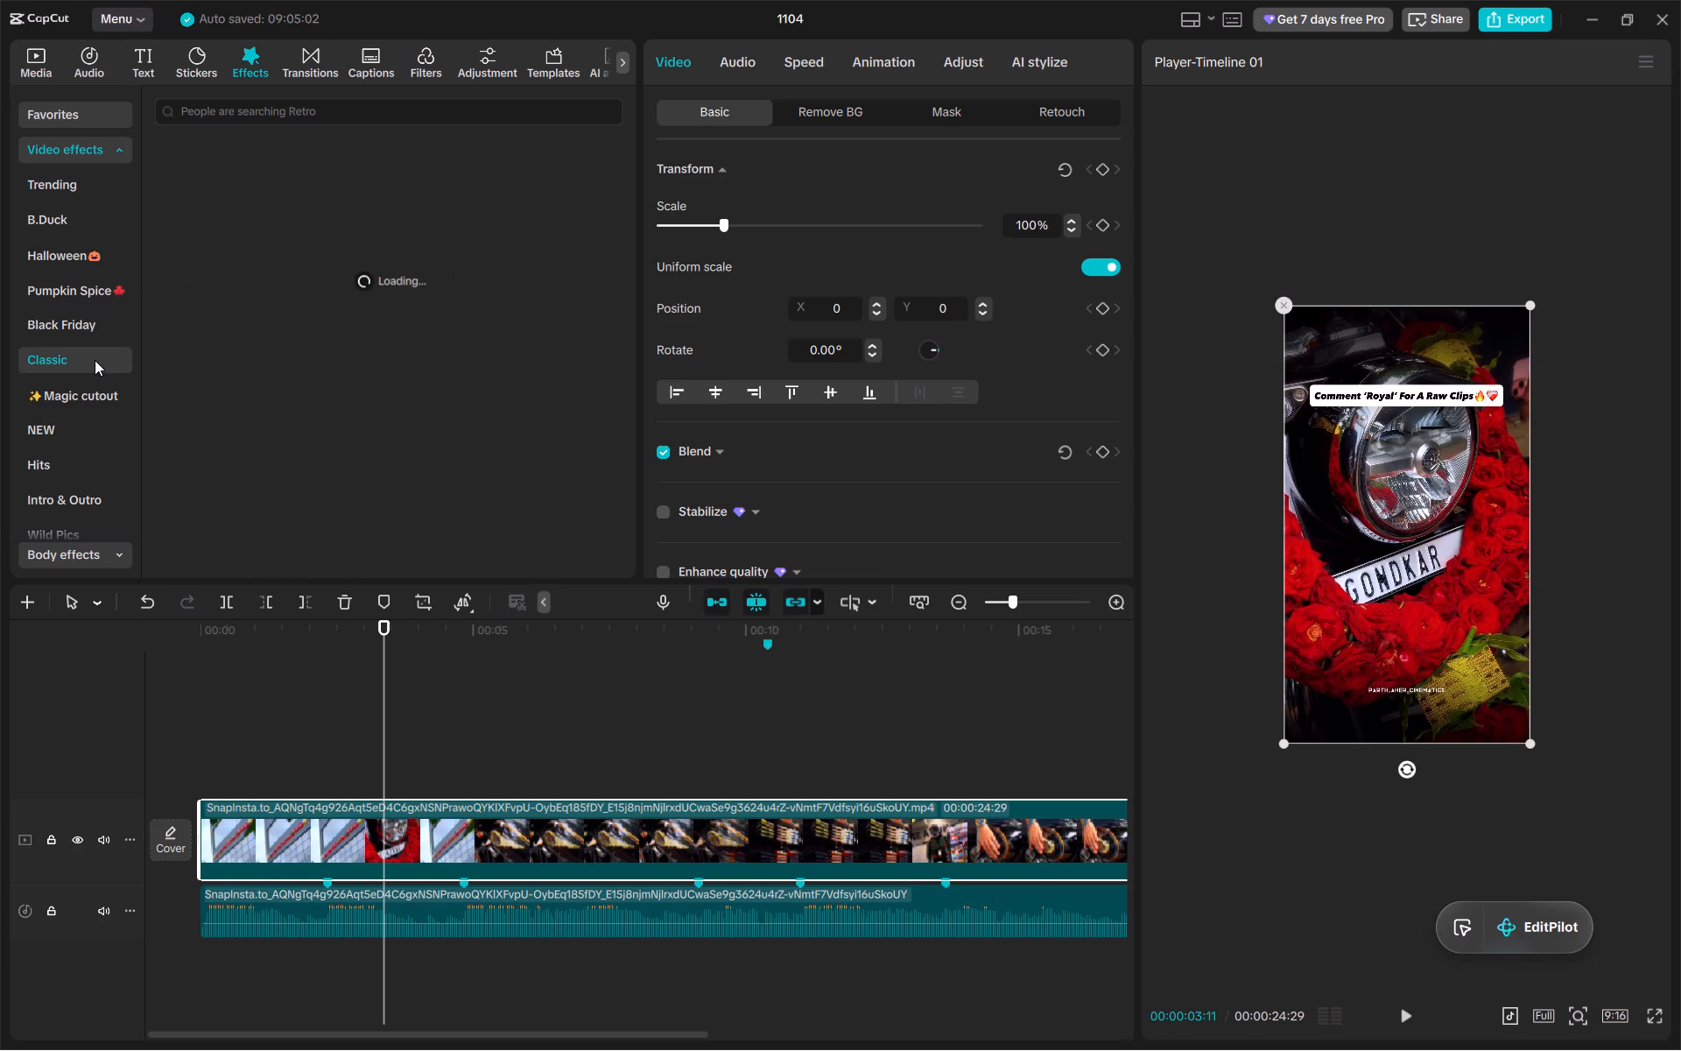
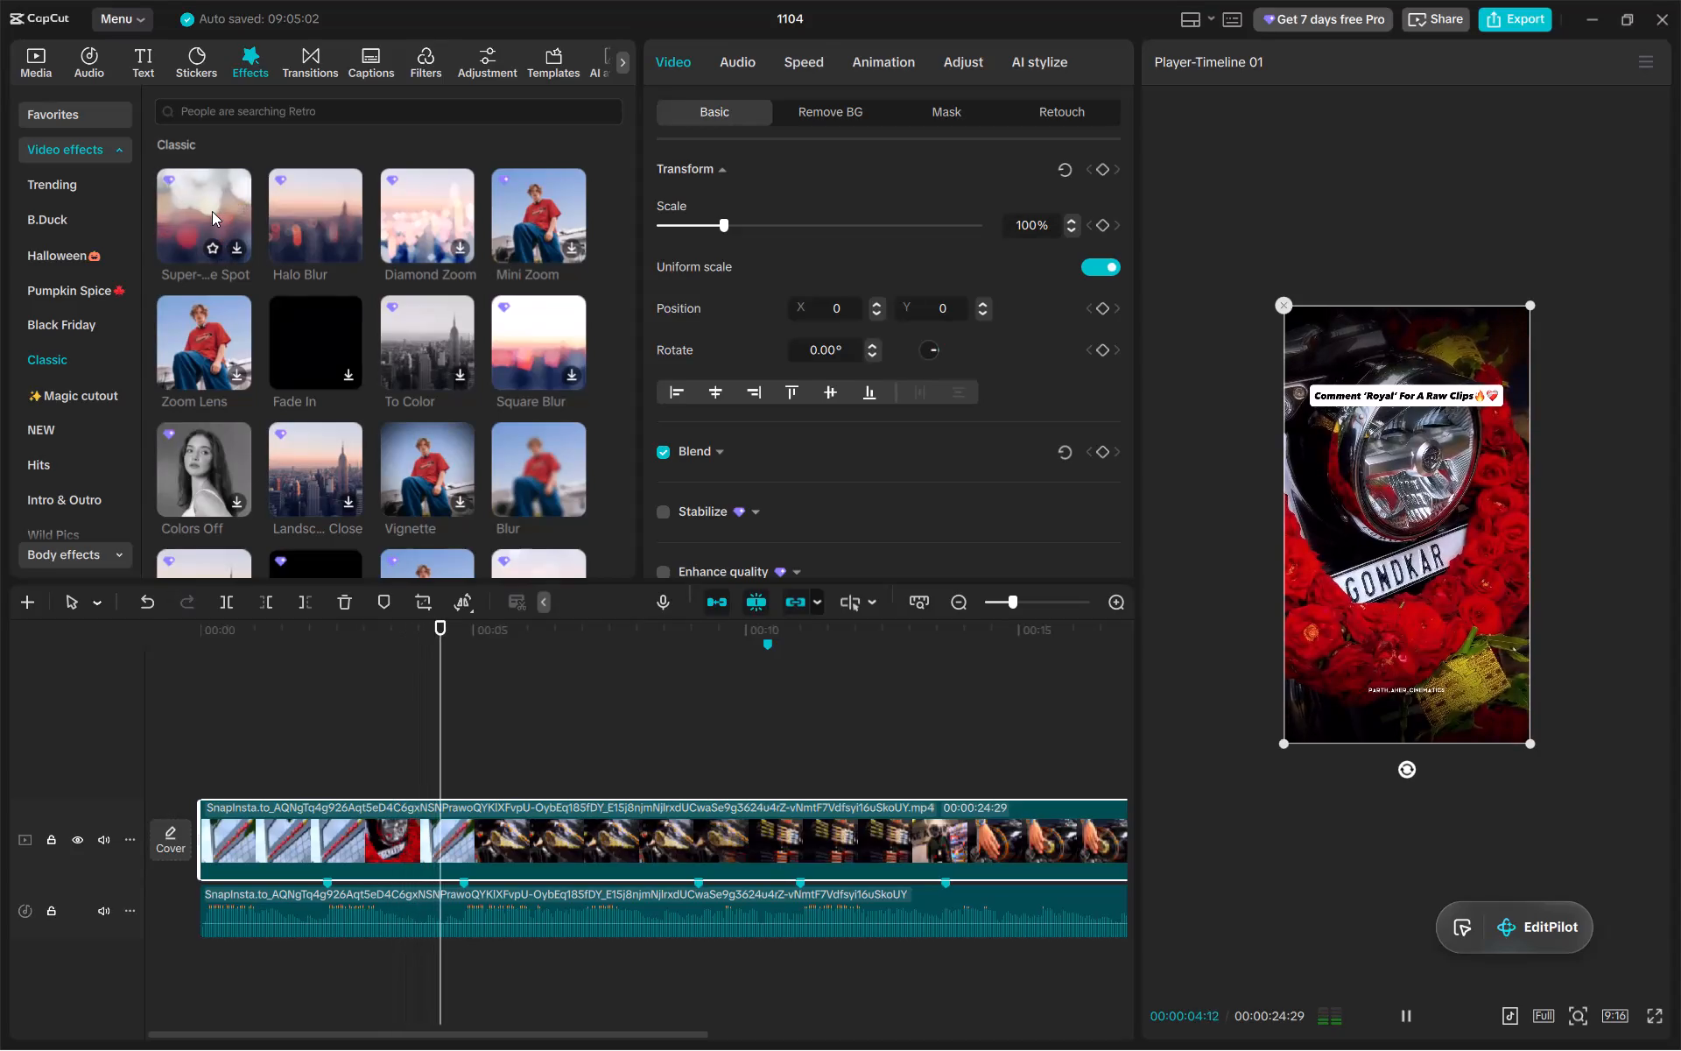
Add the clips IMG_4329, IMG_4328 and IMG_4324 from the imported media to the timeline ahead of the Royal Enfield reel.
key("space")
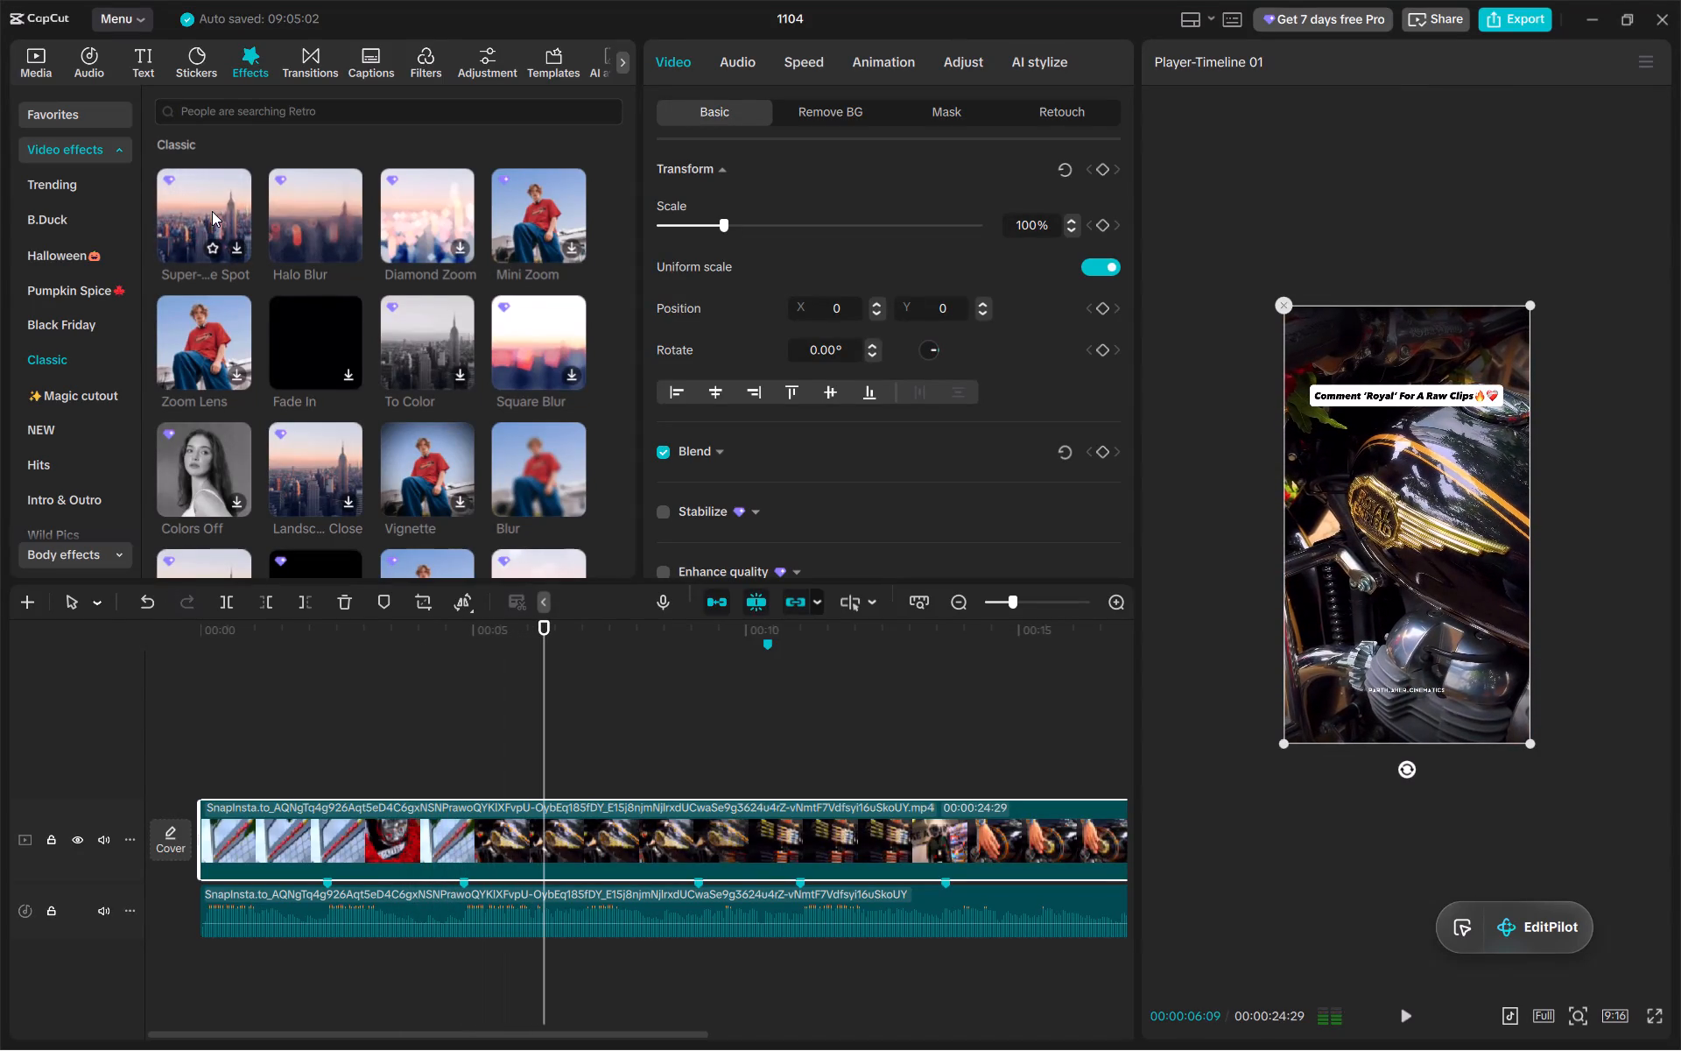
left_click(53, 61)
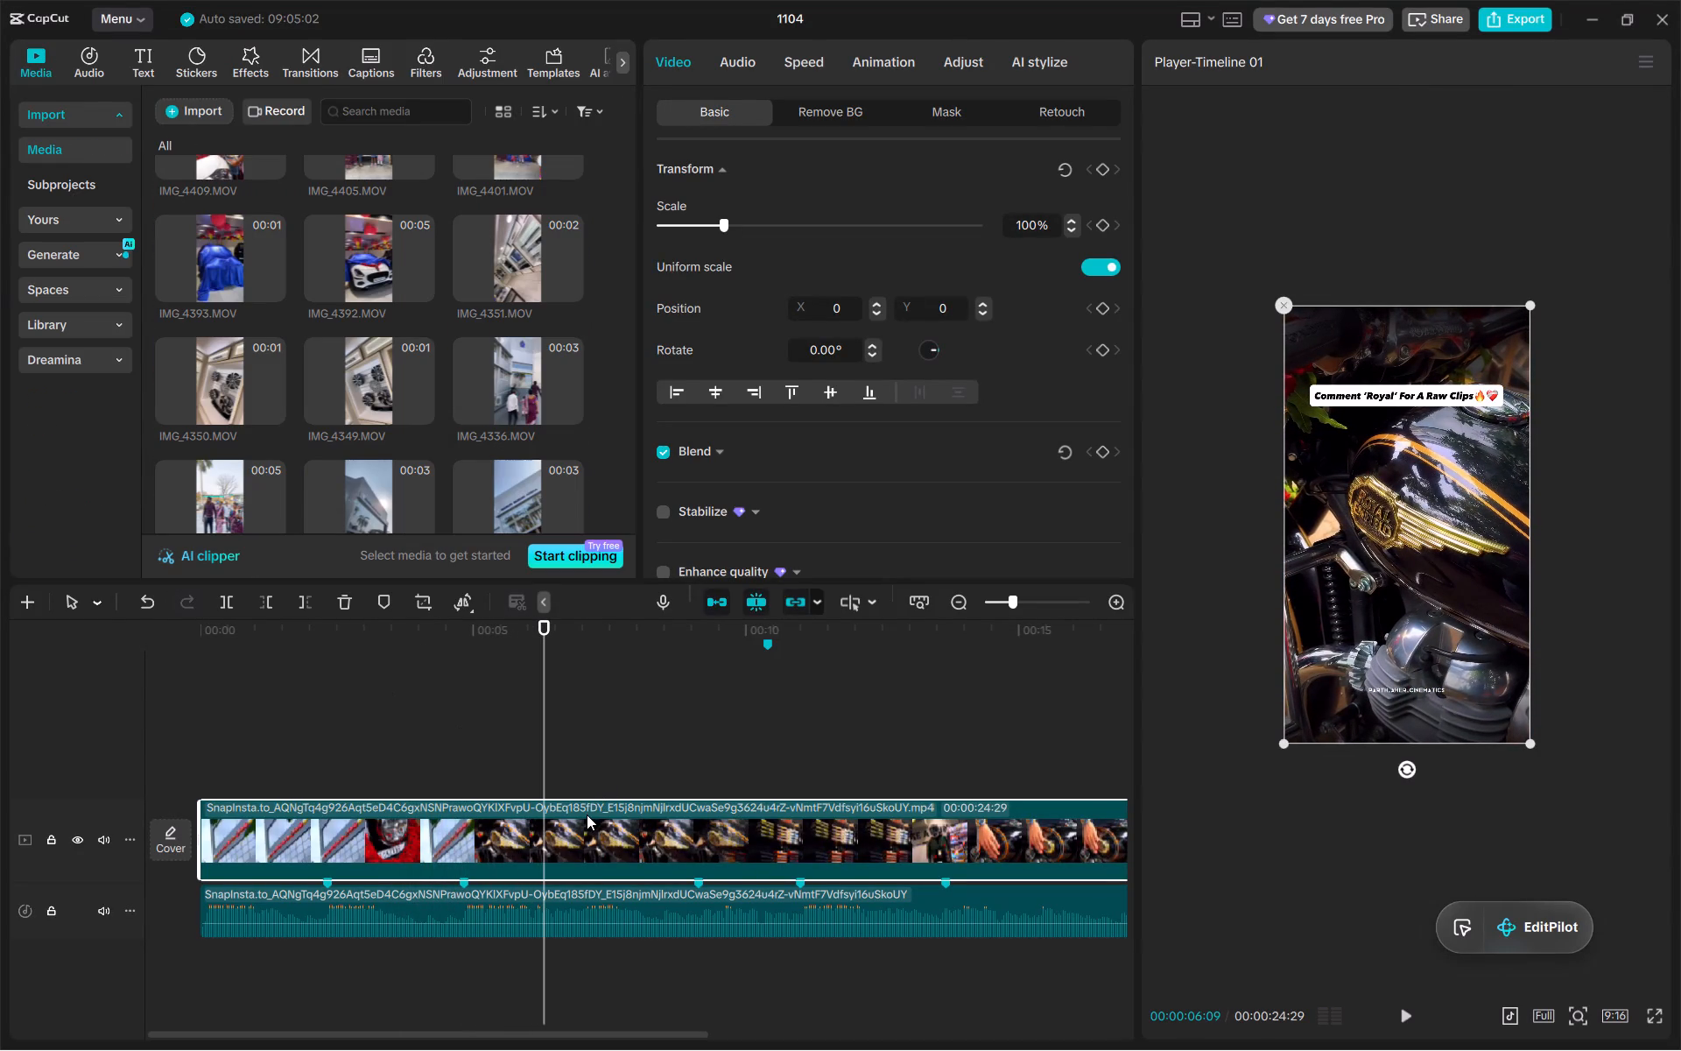
left_click_drag(587, 815, 1030, 806)
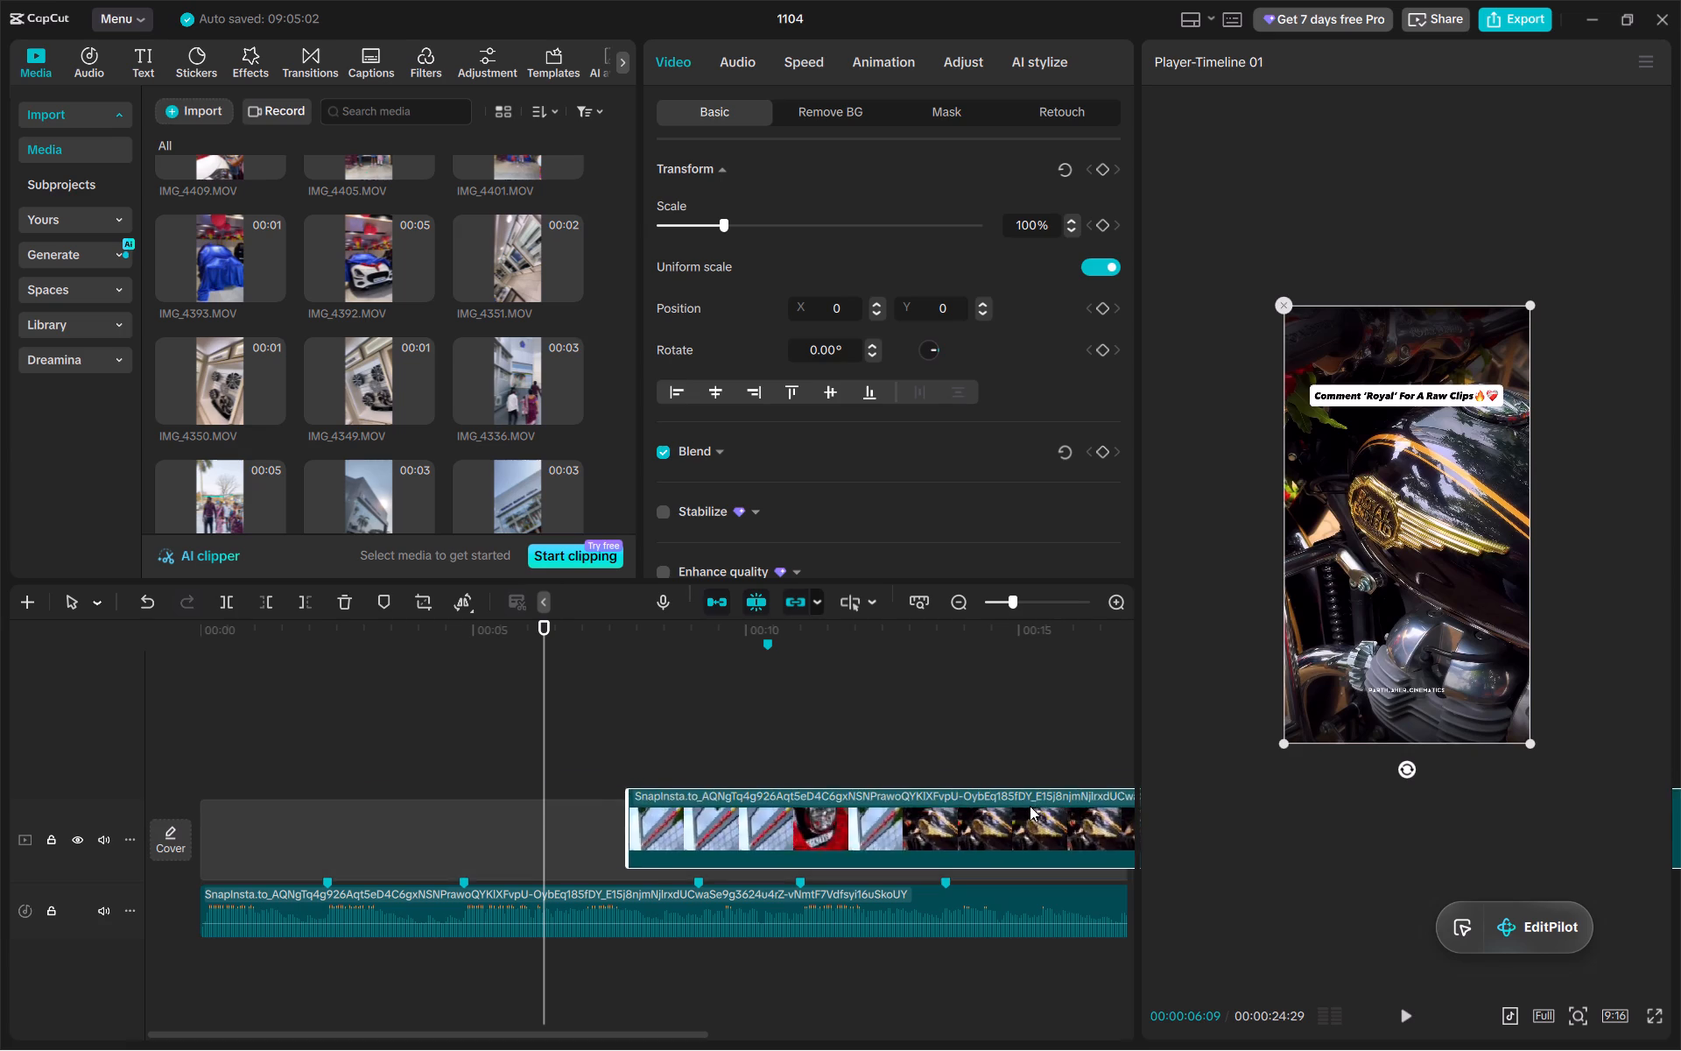
left_click_drag(1030, 806, 1052, 807)
scroll(522, 405, "down", 1)
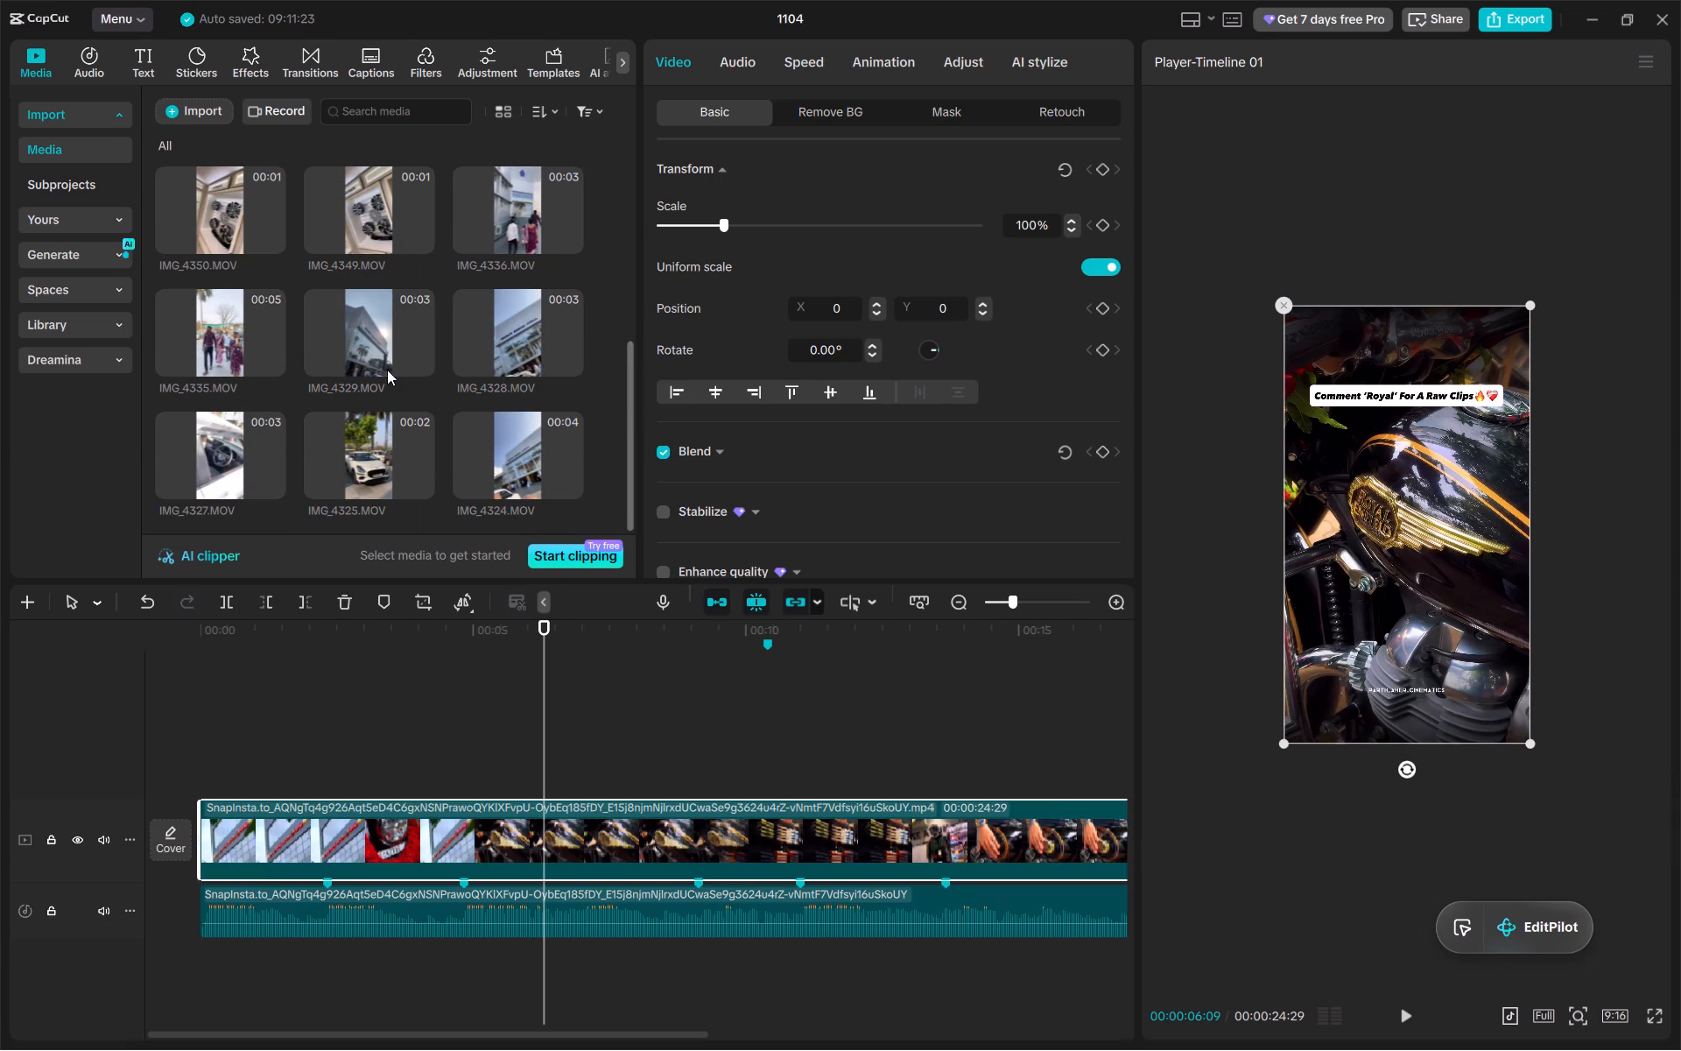
left_click(419, 361)
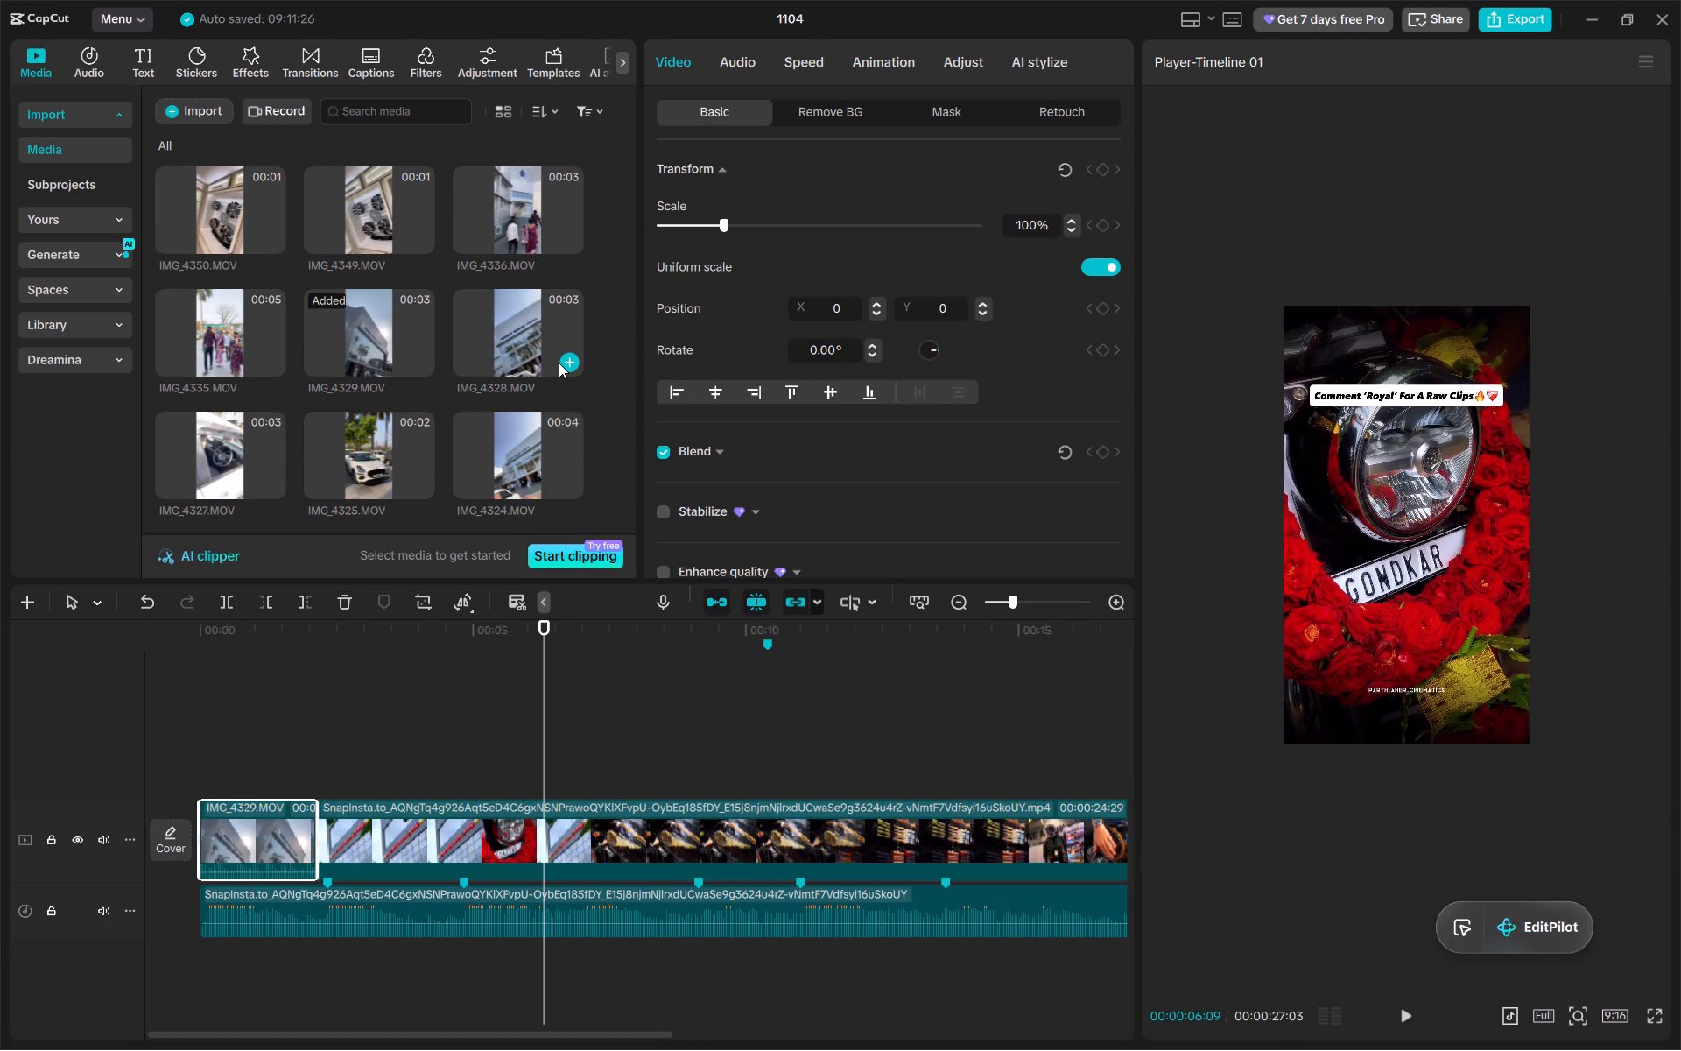
left_click(565, 361)
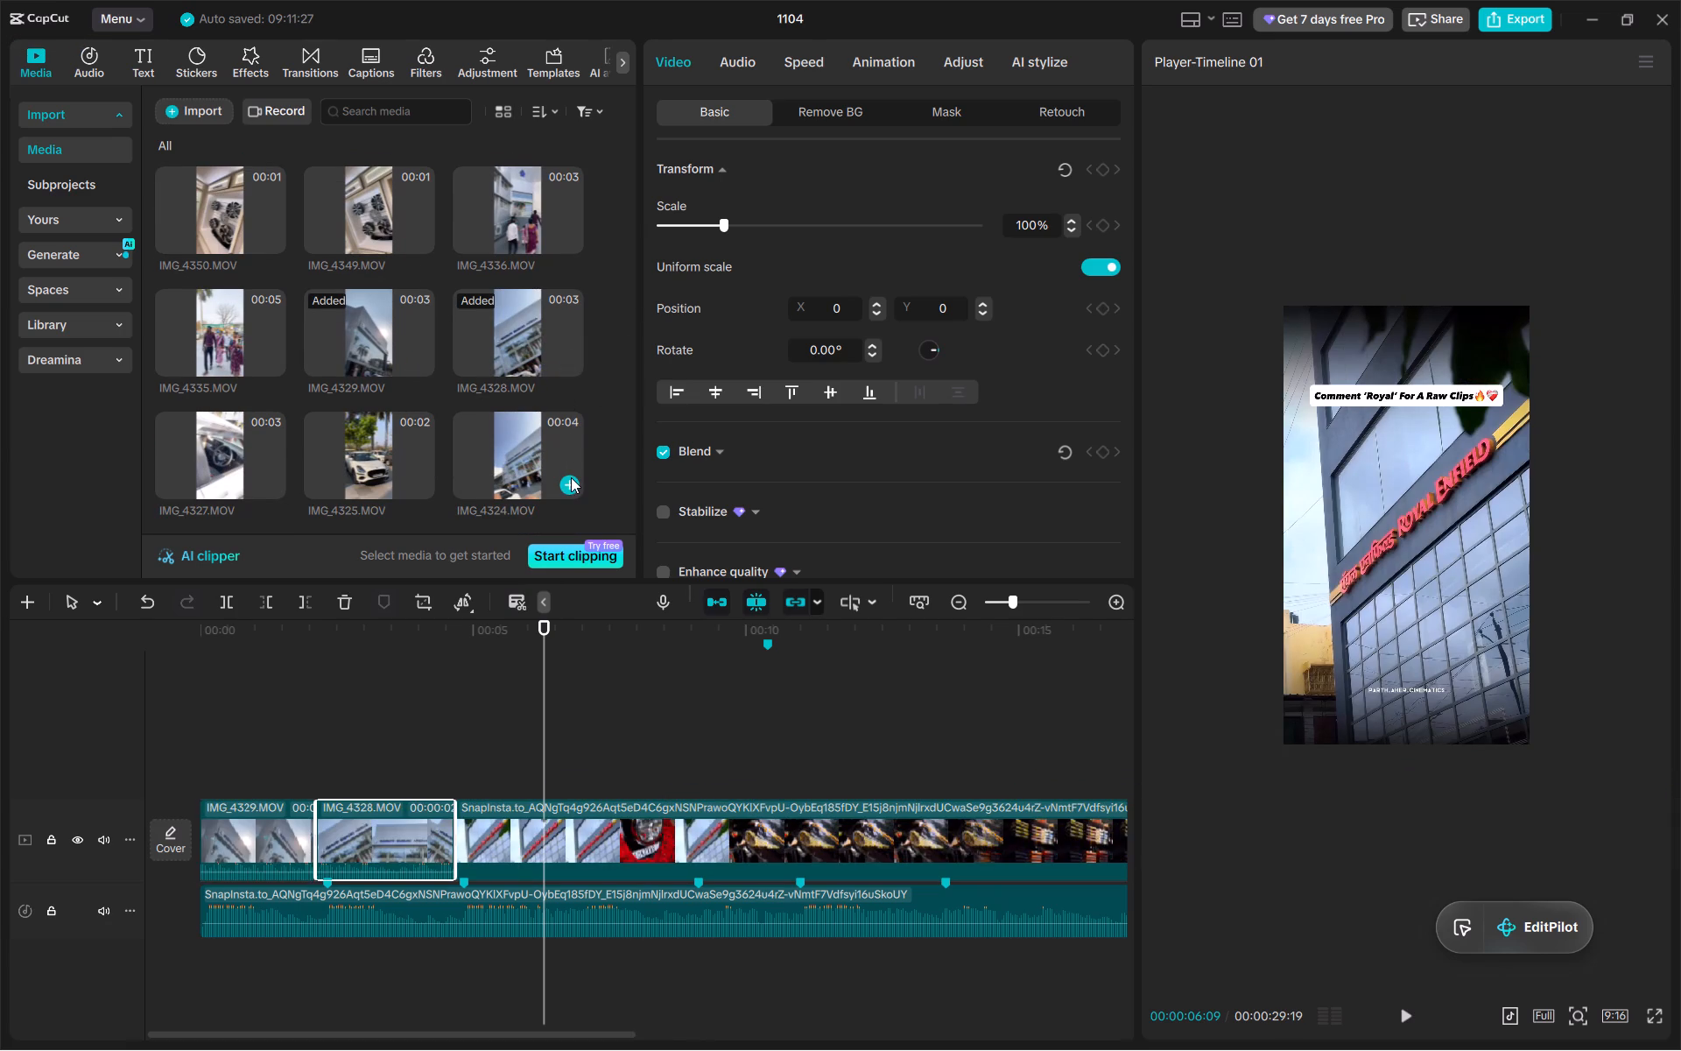
left_click(571, 477)
Play the added clips from the beginning, stop playback, and mute the main video track.
left_click(426, 773)
left_click_drag(426, 773, 179, 789)
key("space")
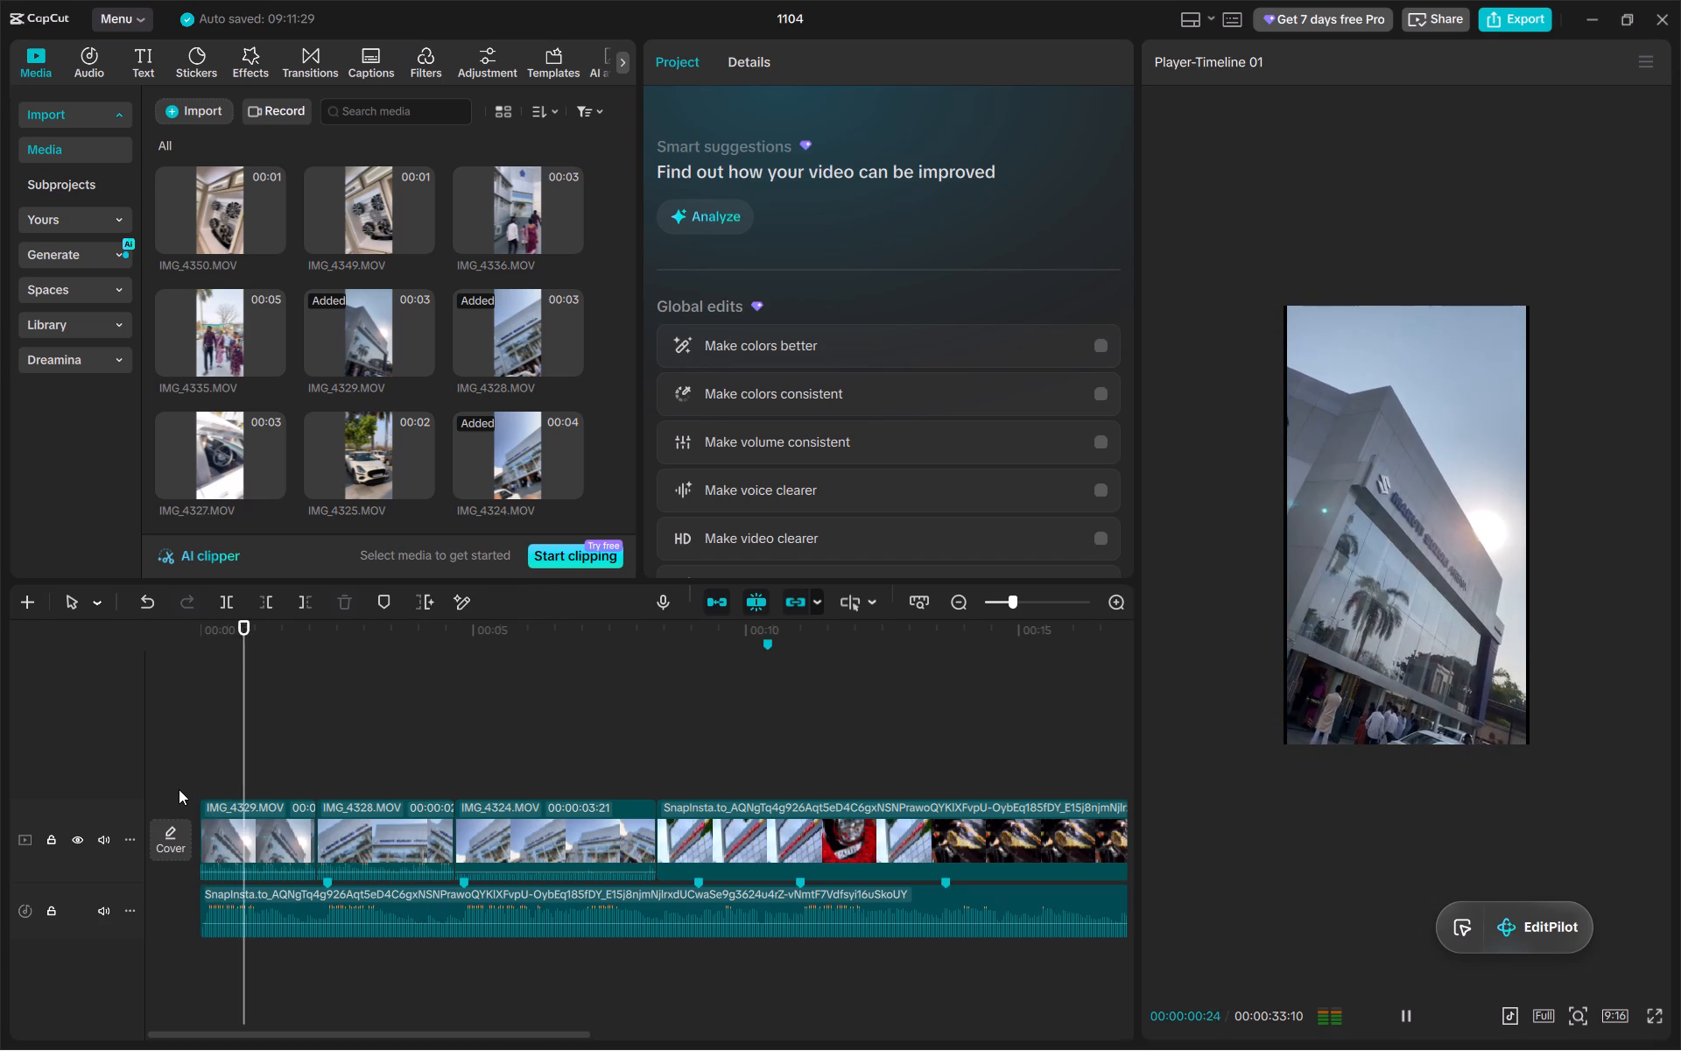
key("space")
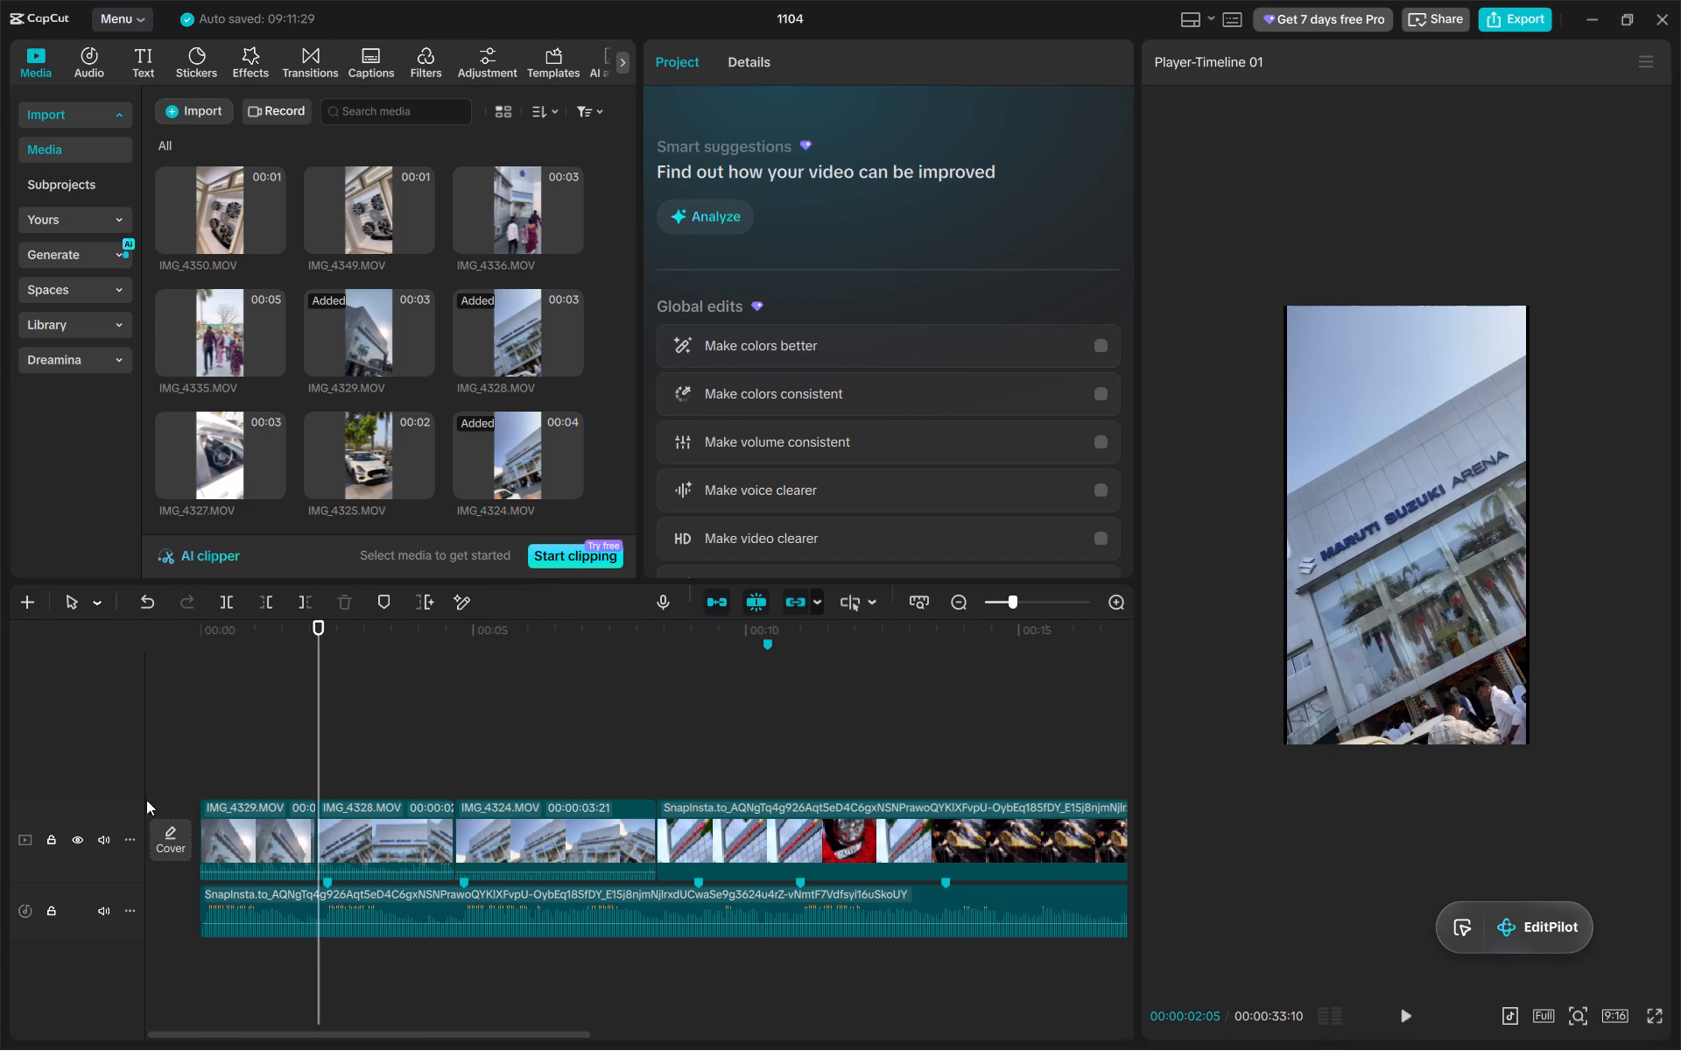
left_click(104, 833)
Review the three showroom exterior clips from the start and delete IMG_4324 from the timeline.
left_click(327, 713)
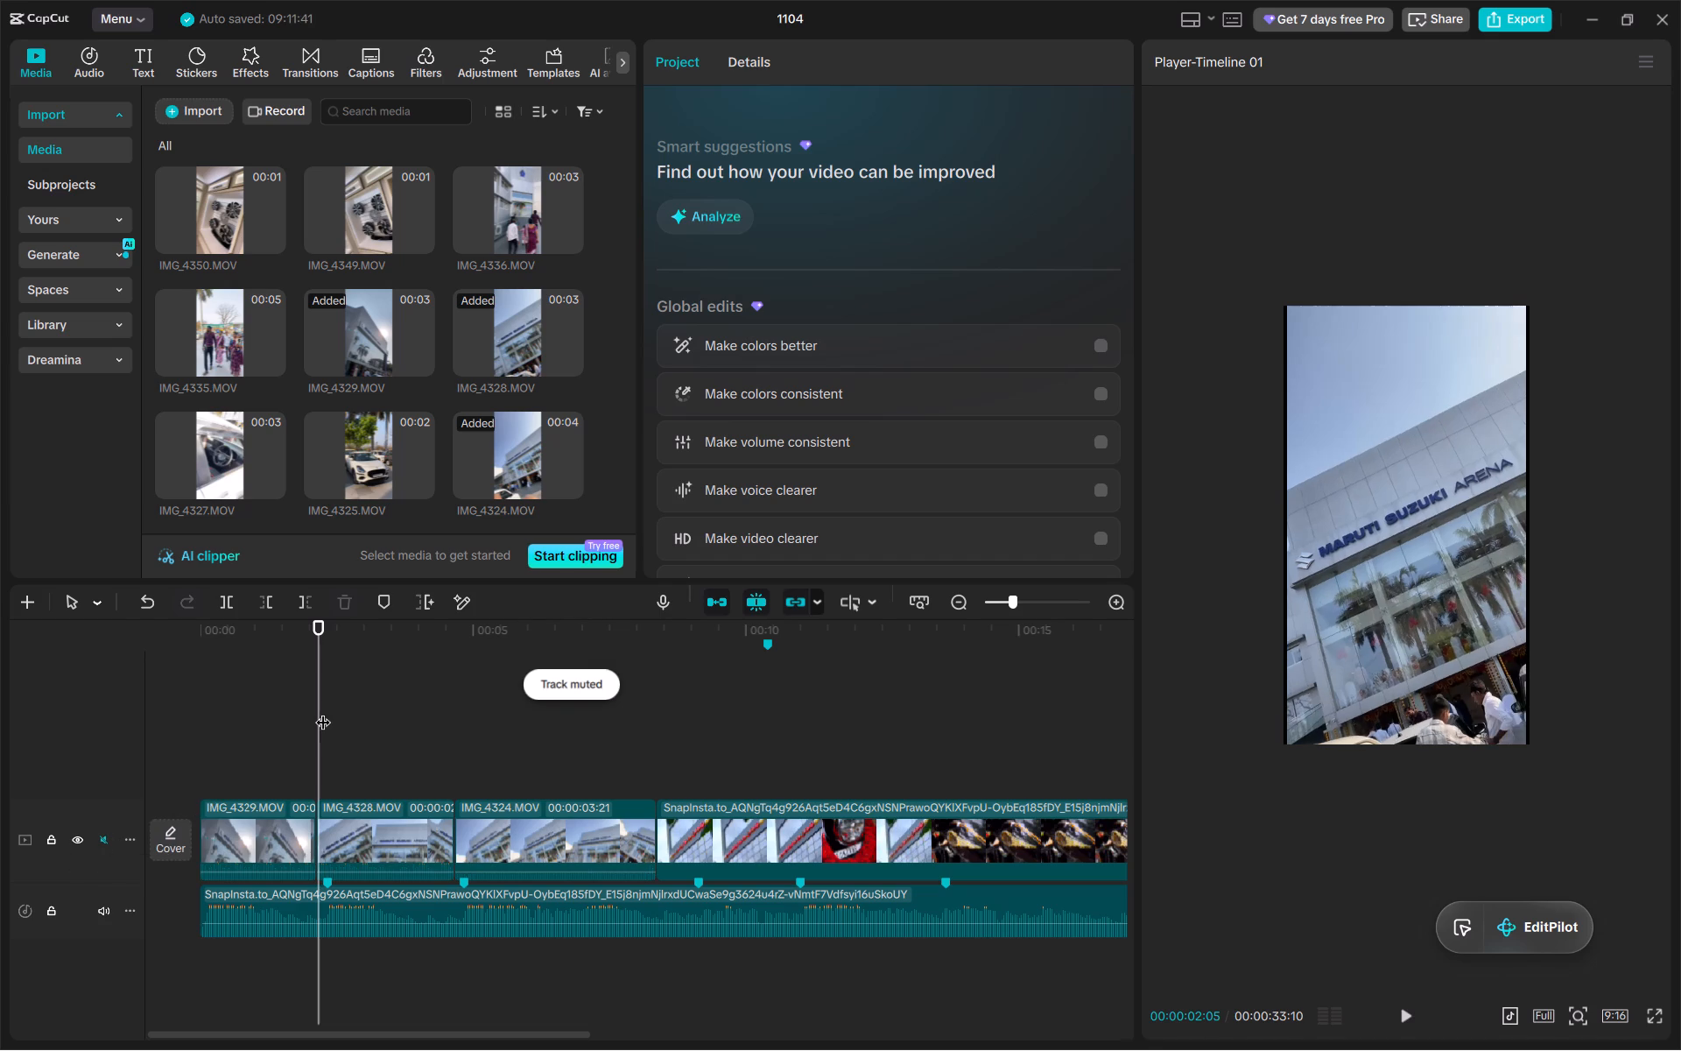
left_click_drag(323, 711, 89, 719)
key("space")
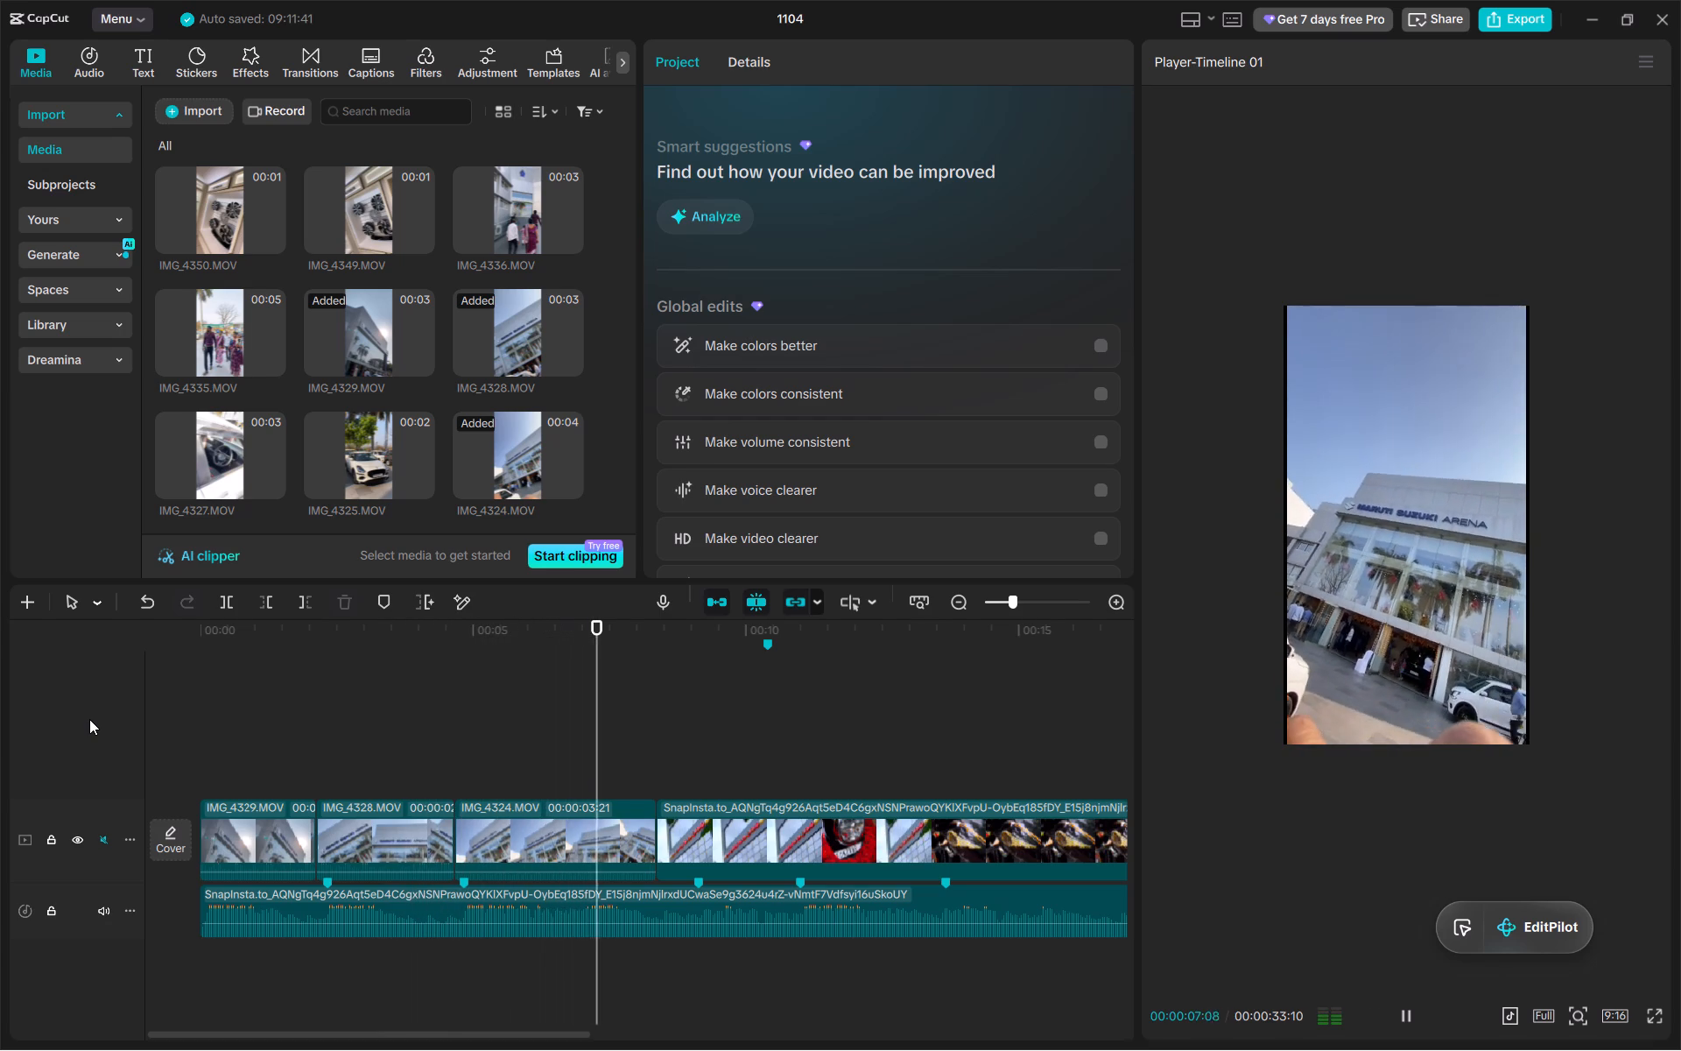
key("space")
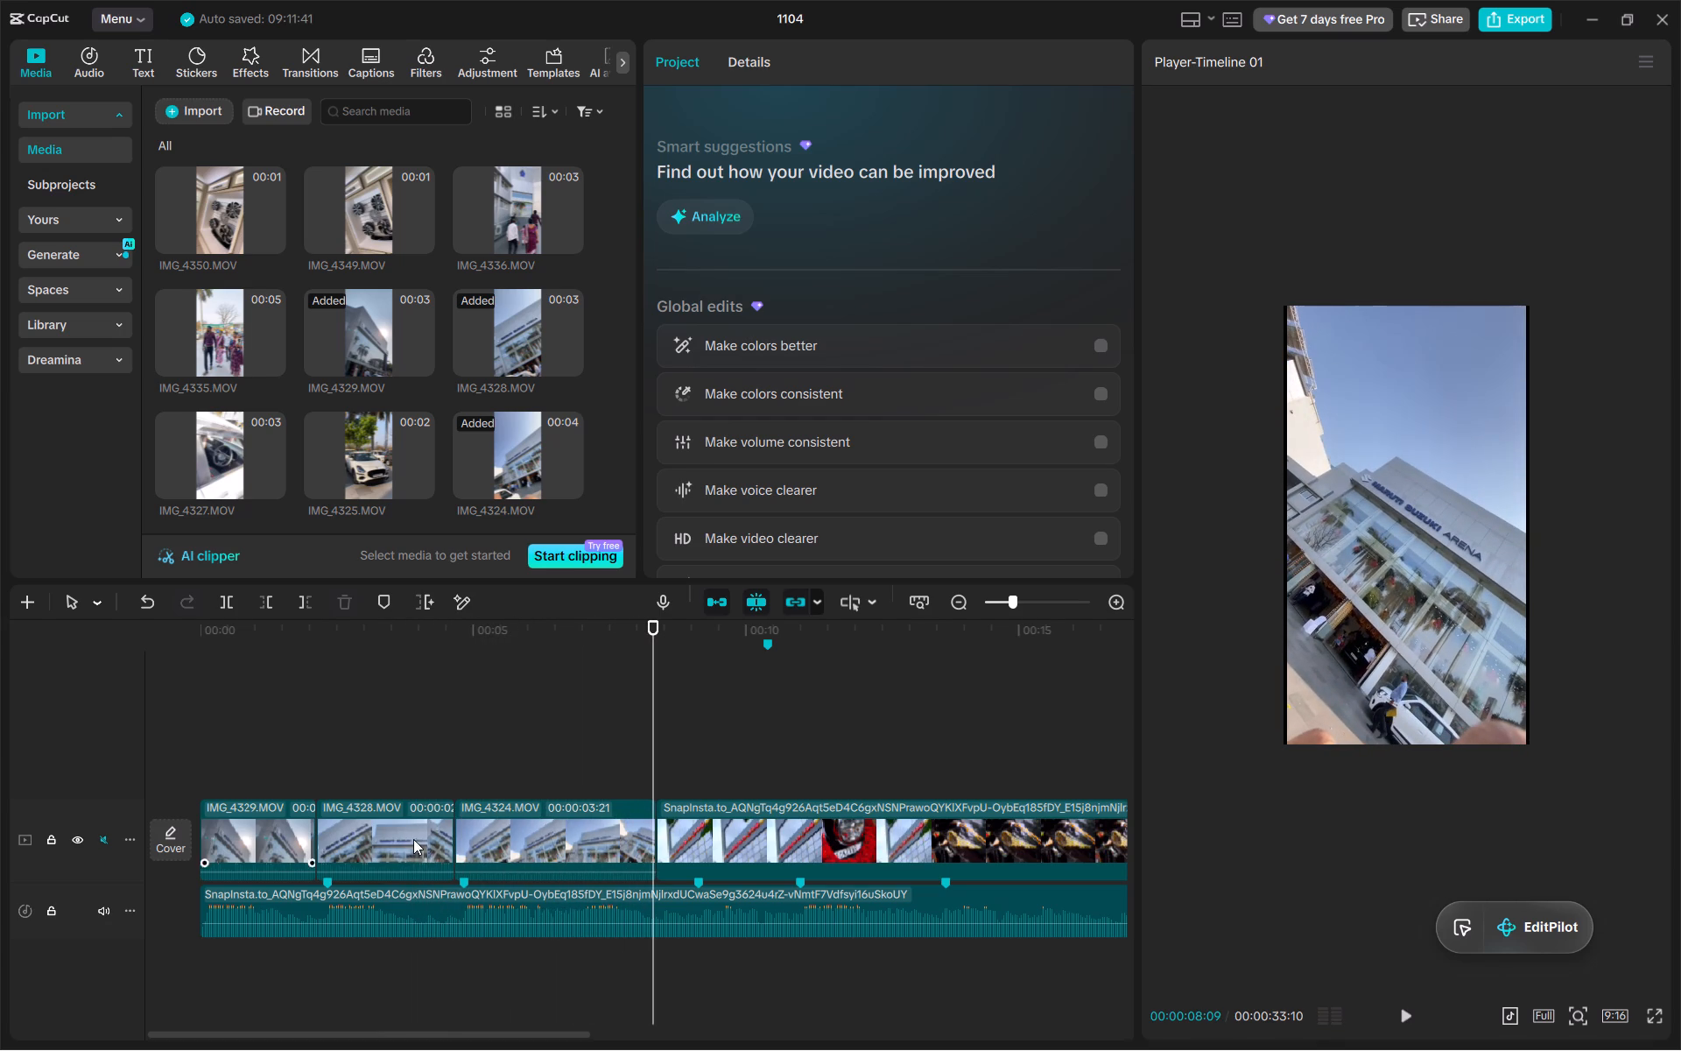
left_click(521, 836)
key("BackSpace")
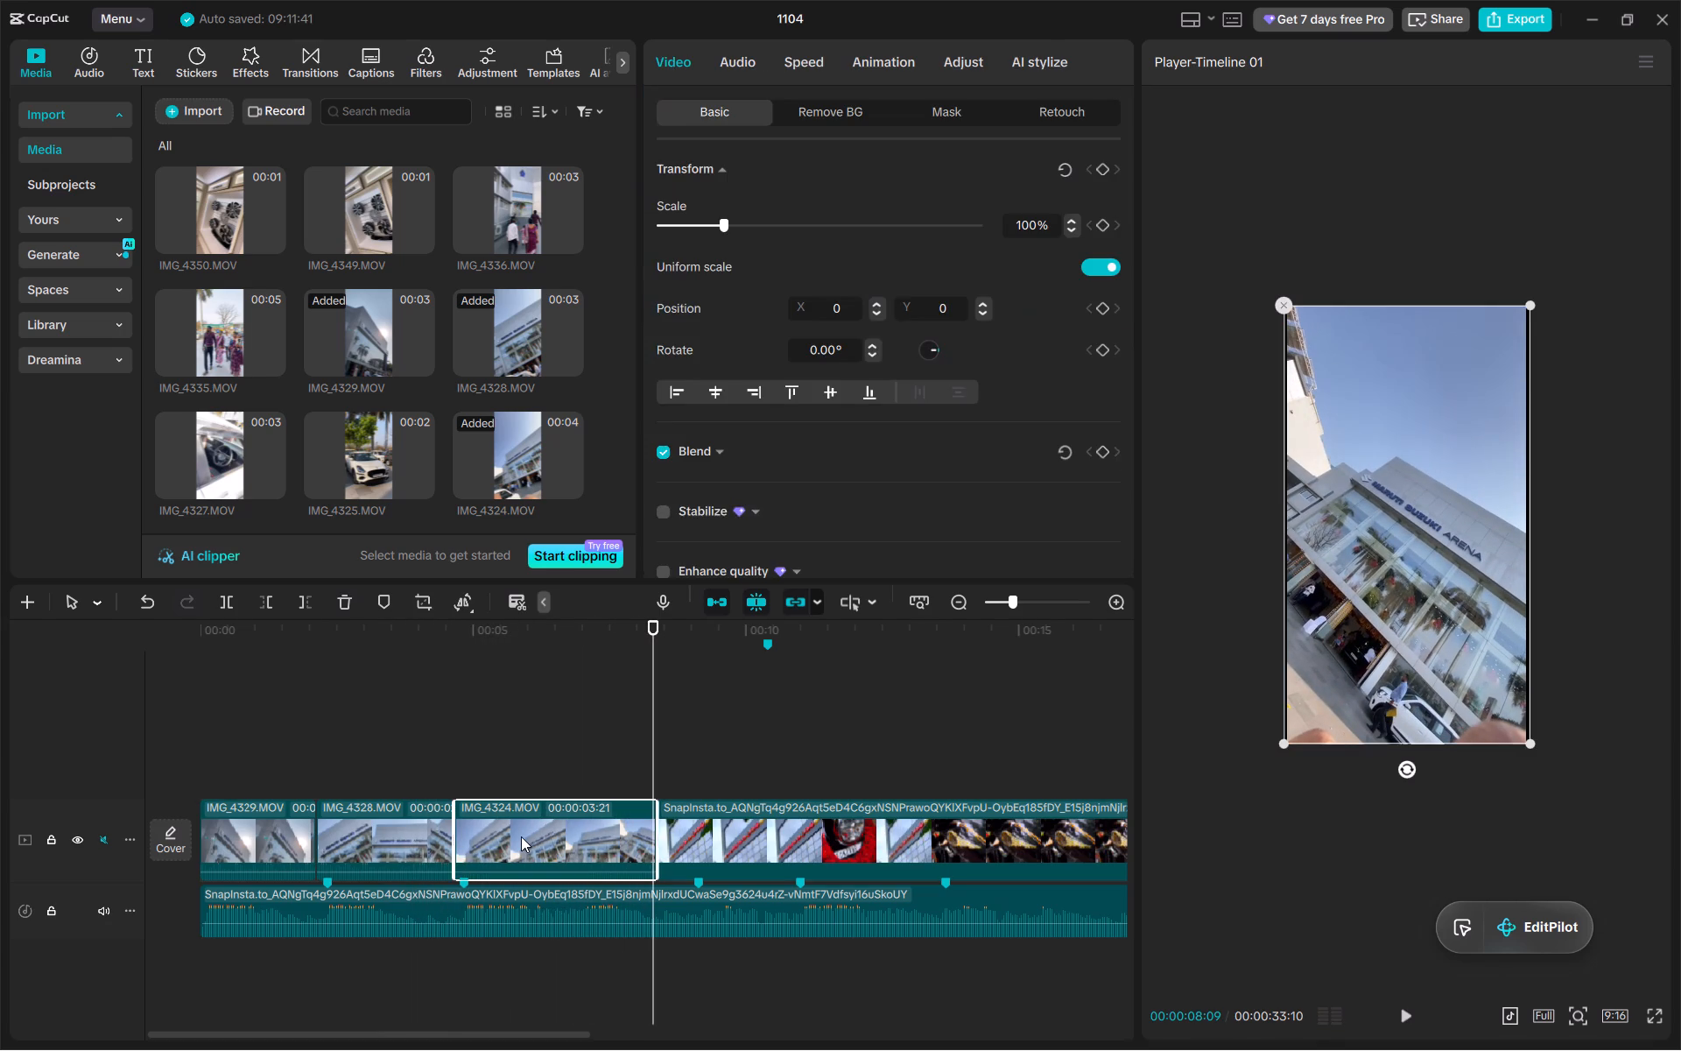
Compare the two remaining showroom clips by playing them and delete IMG_4329 from the timeline.
left_click(287, 621)
left_click_drag(287, 621, 207, 625)
key("space")
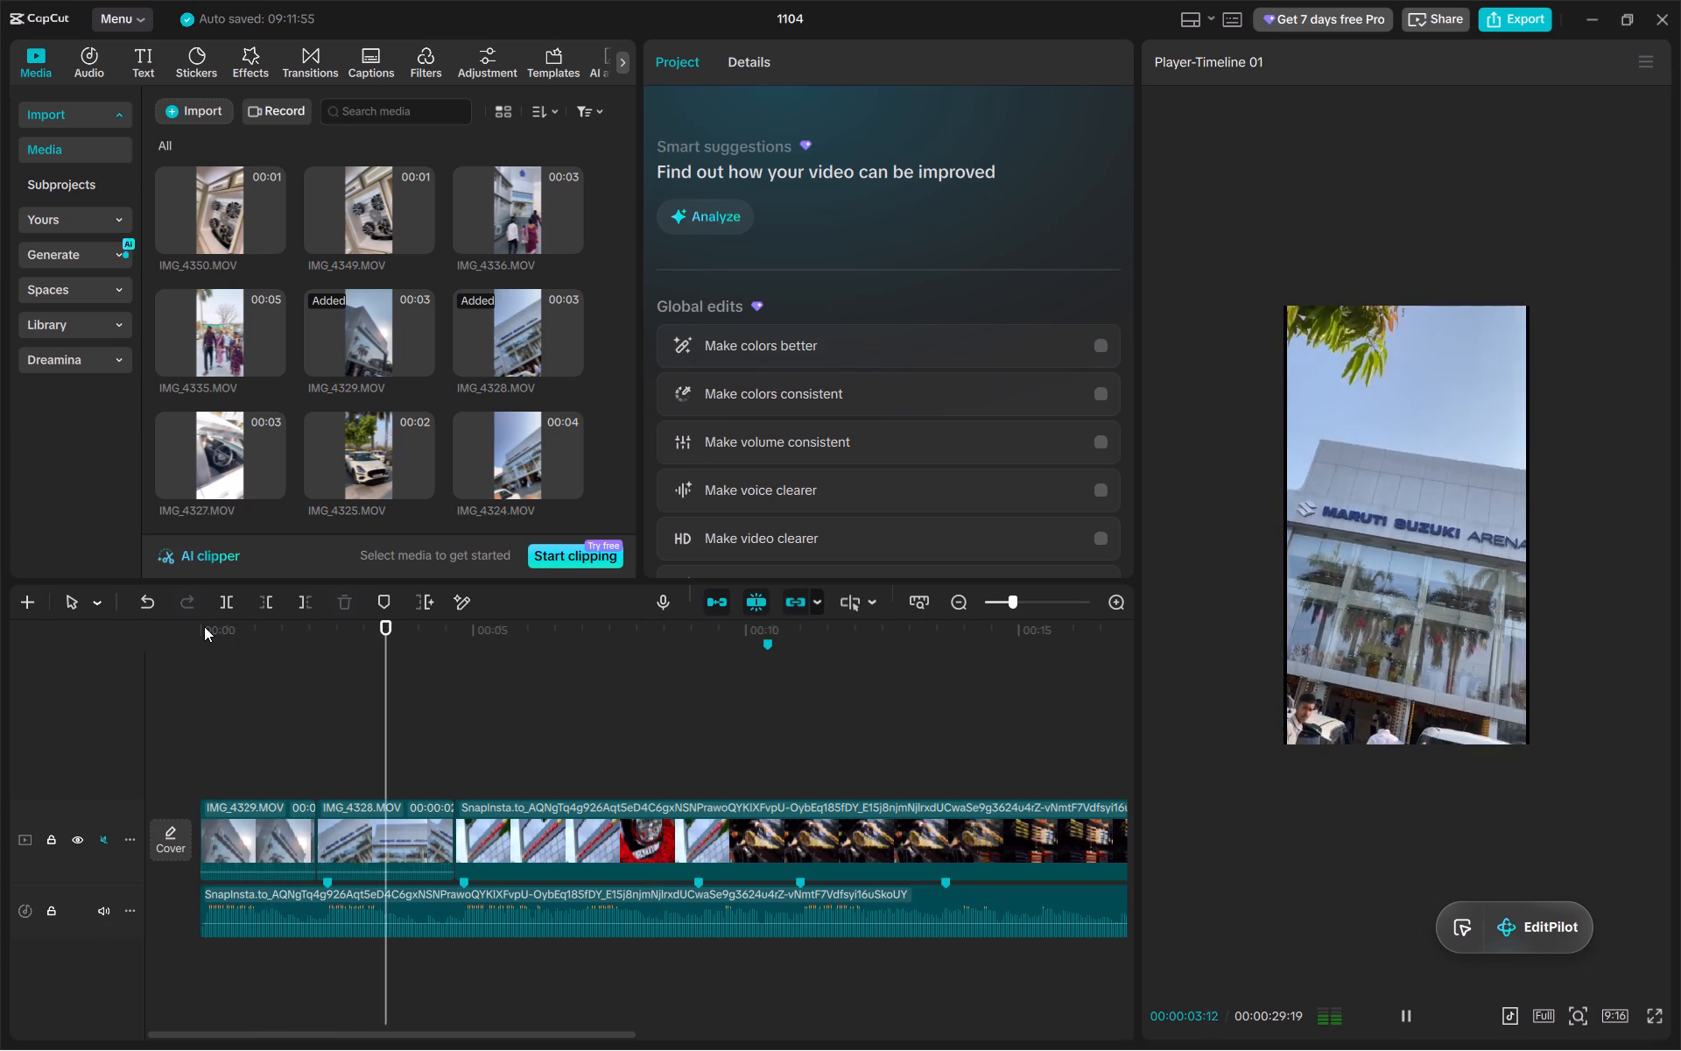
key("space")
left_click(240, 839)
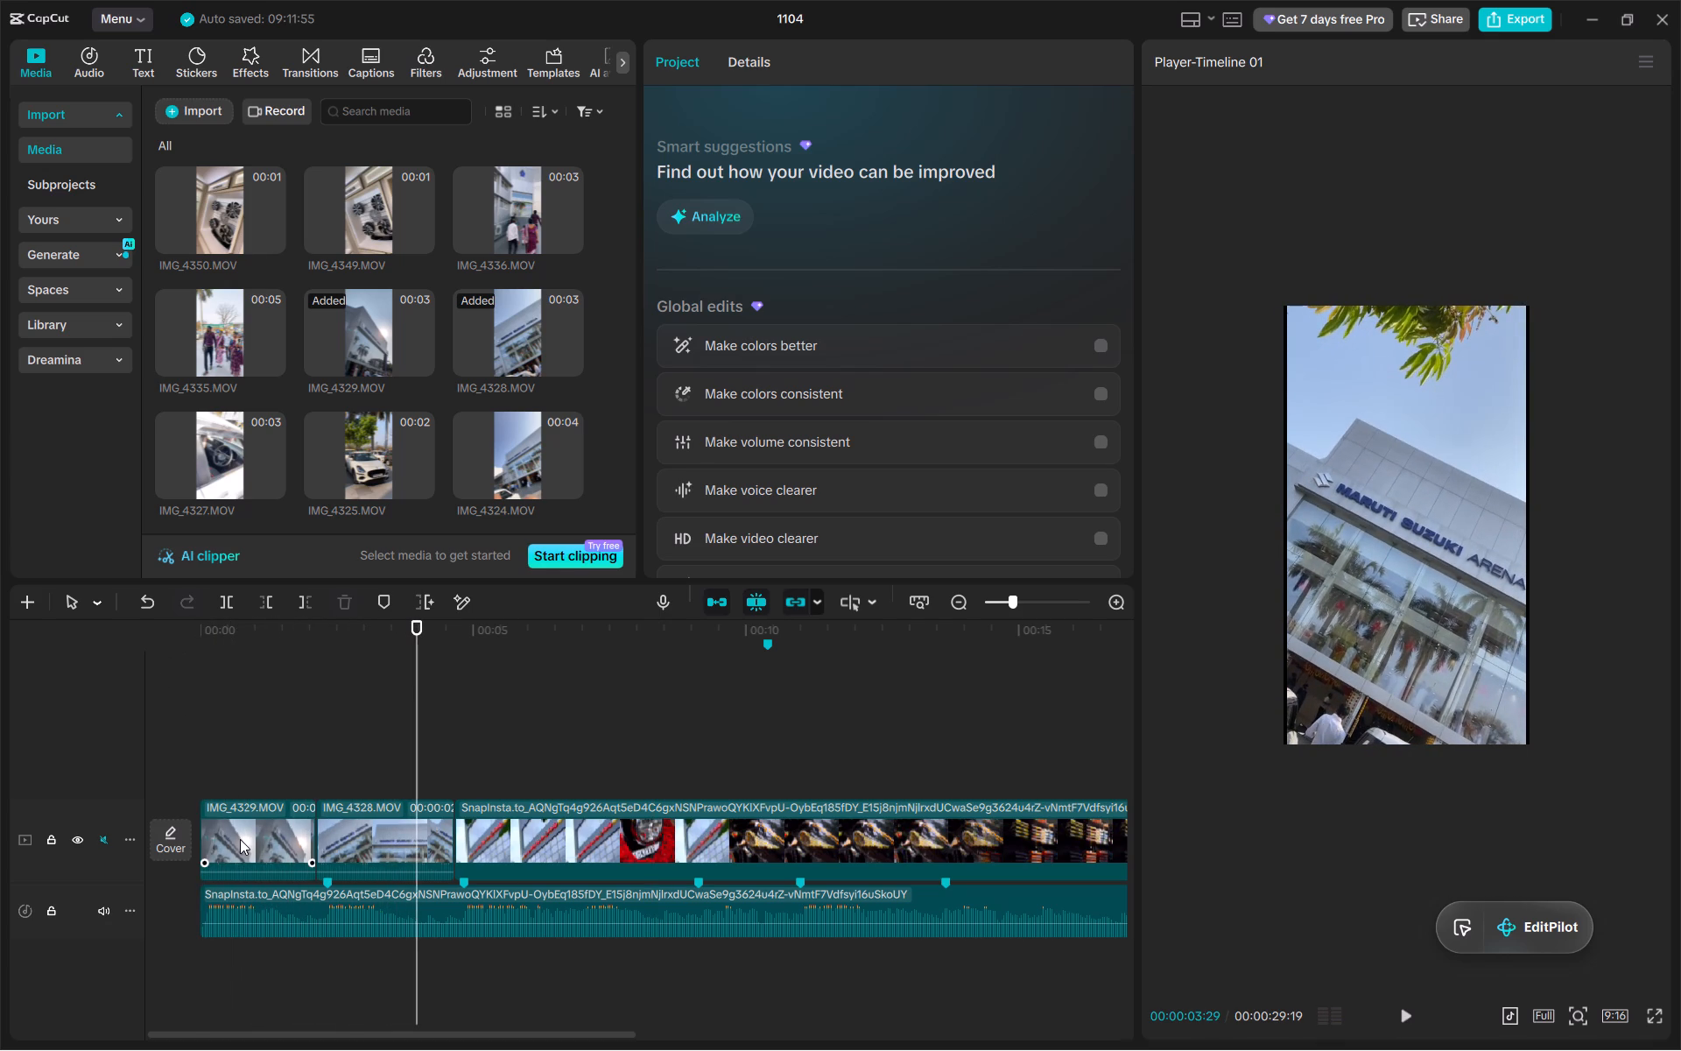
key("BackSpace")
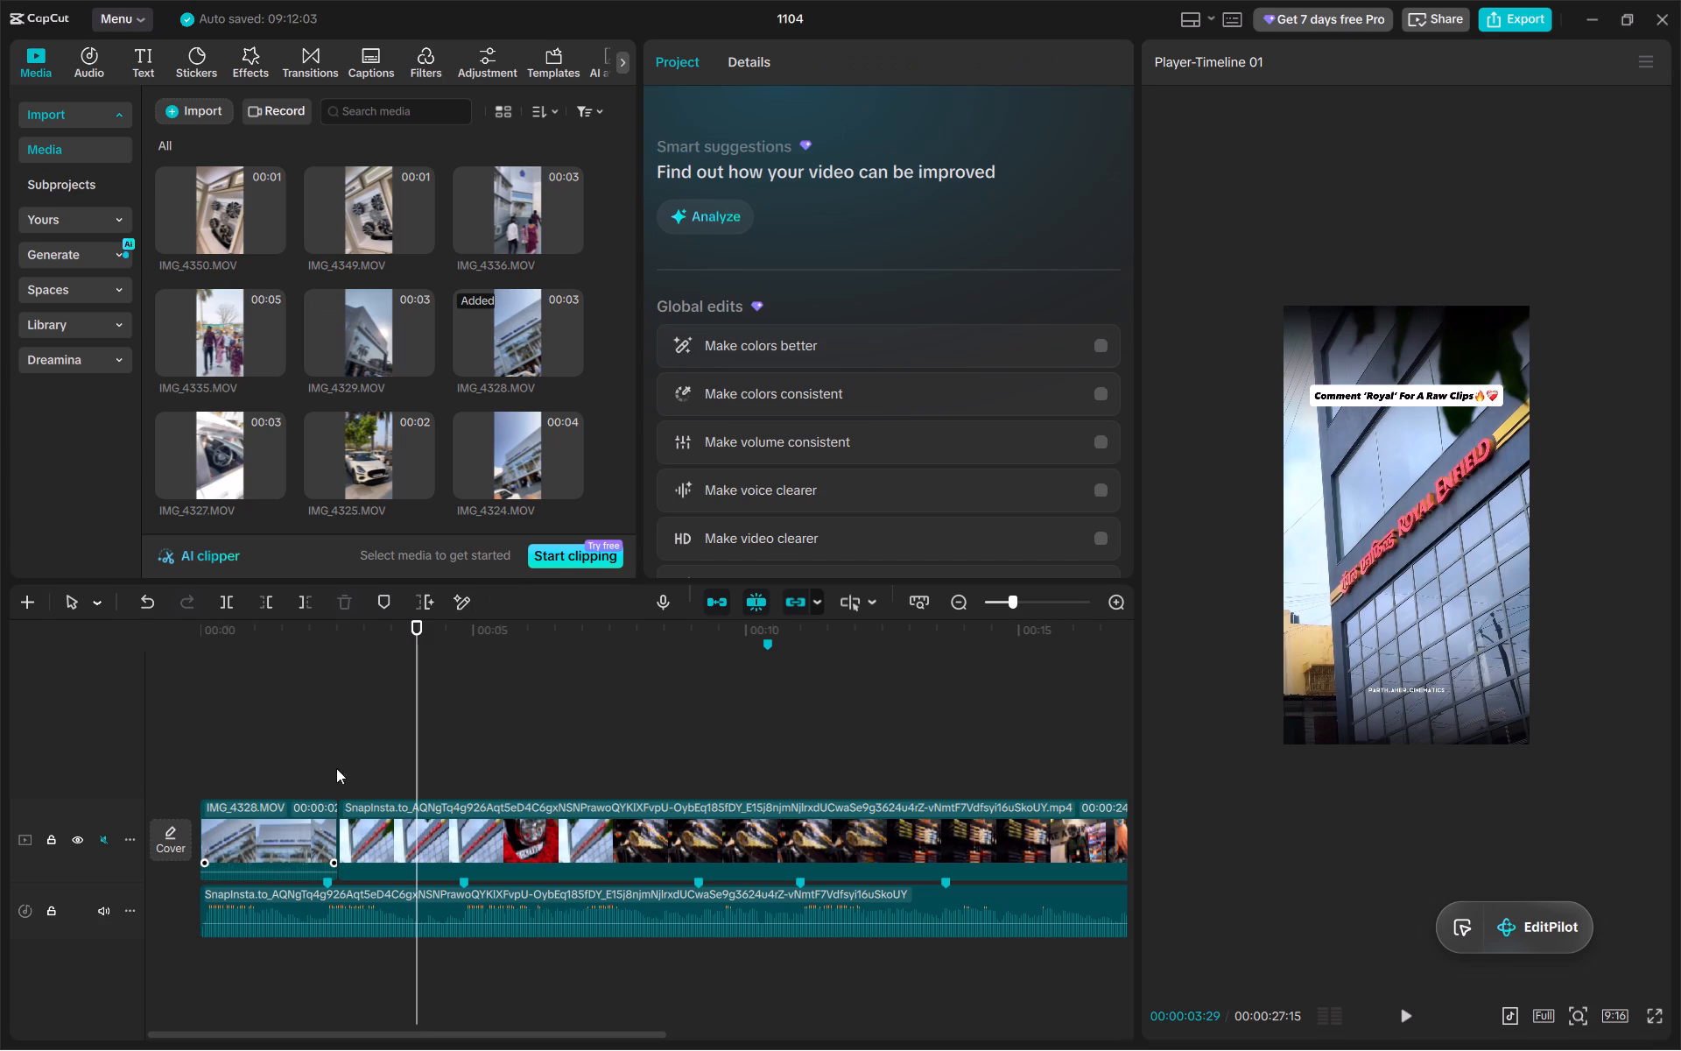
Apply the Custom speed curve to the IMG_4328 clip and bring up its curve graph.
left_click(332, 841)
left_click(805, 66)
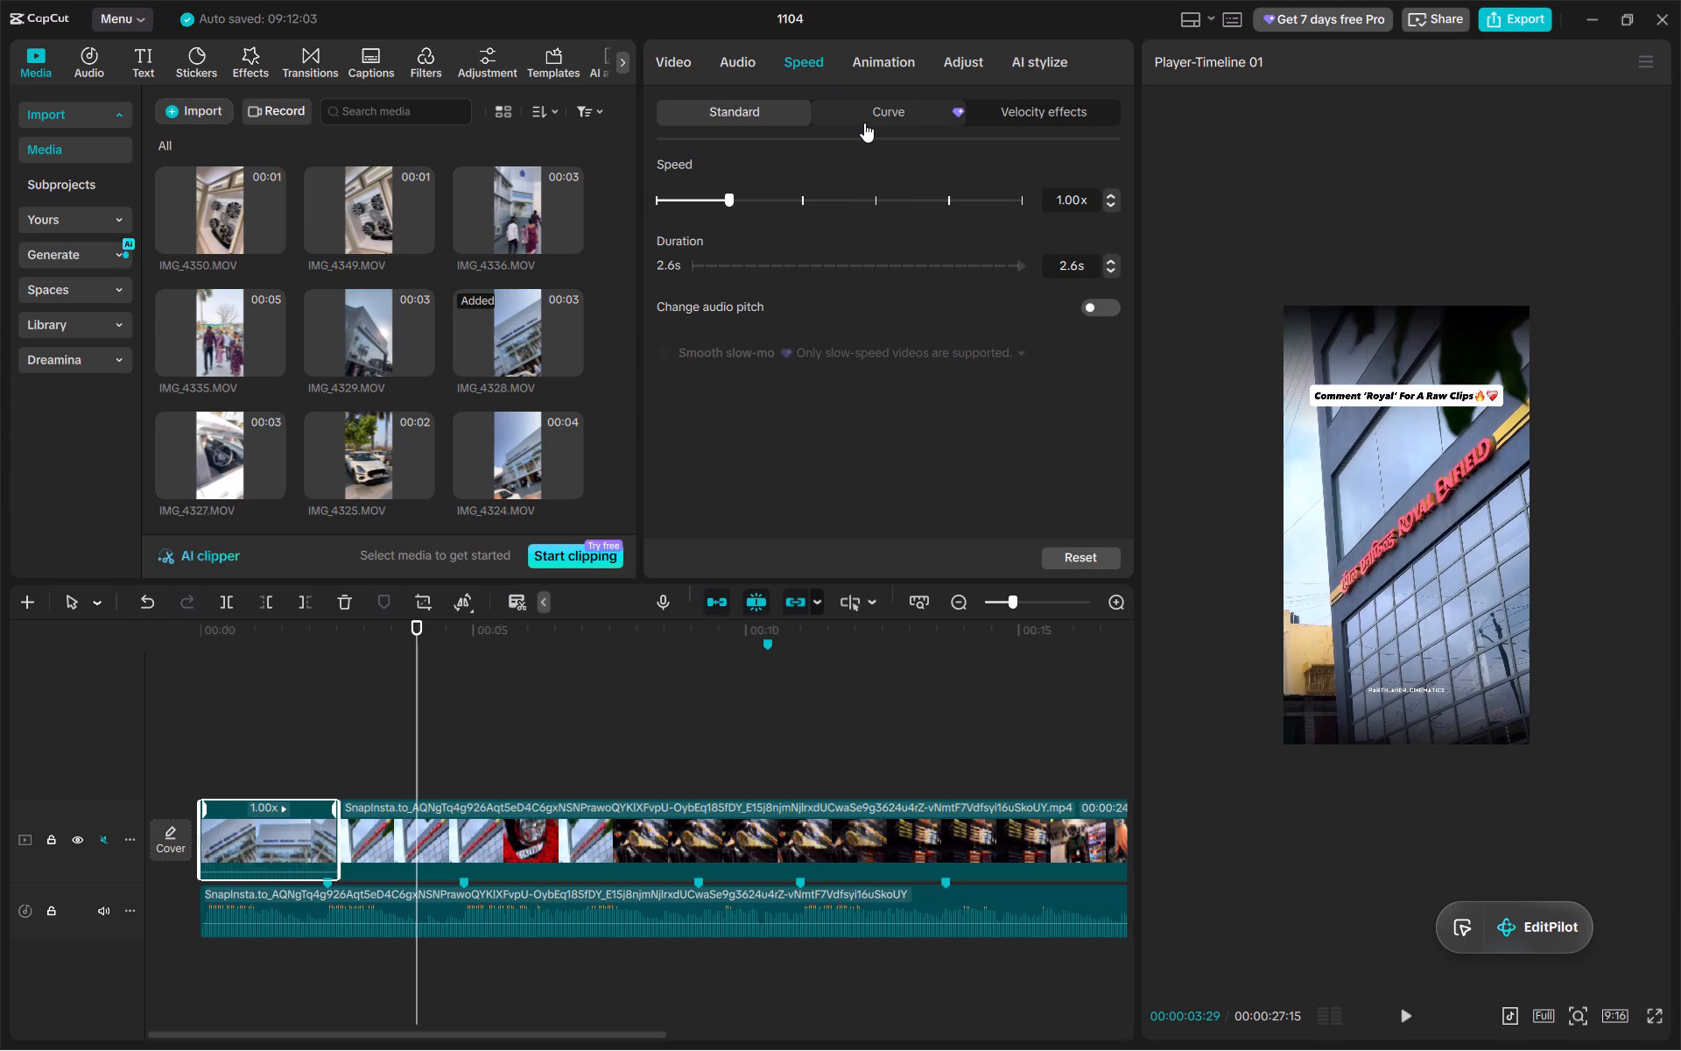
left_click(864, 123)
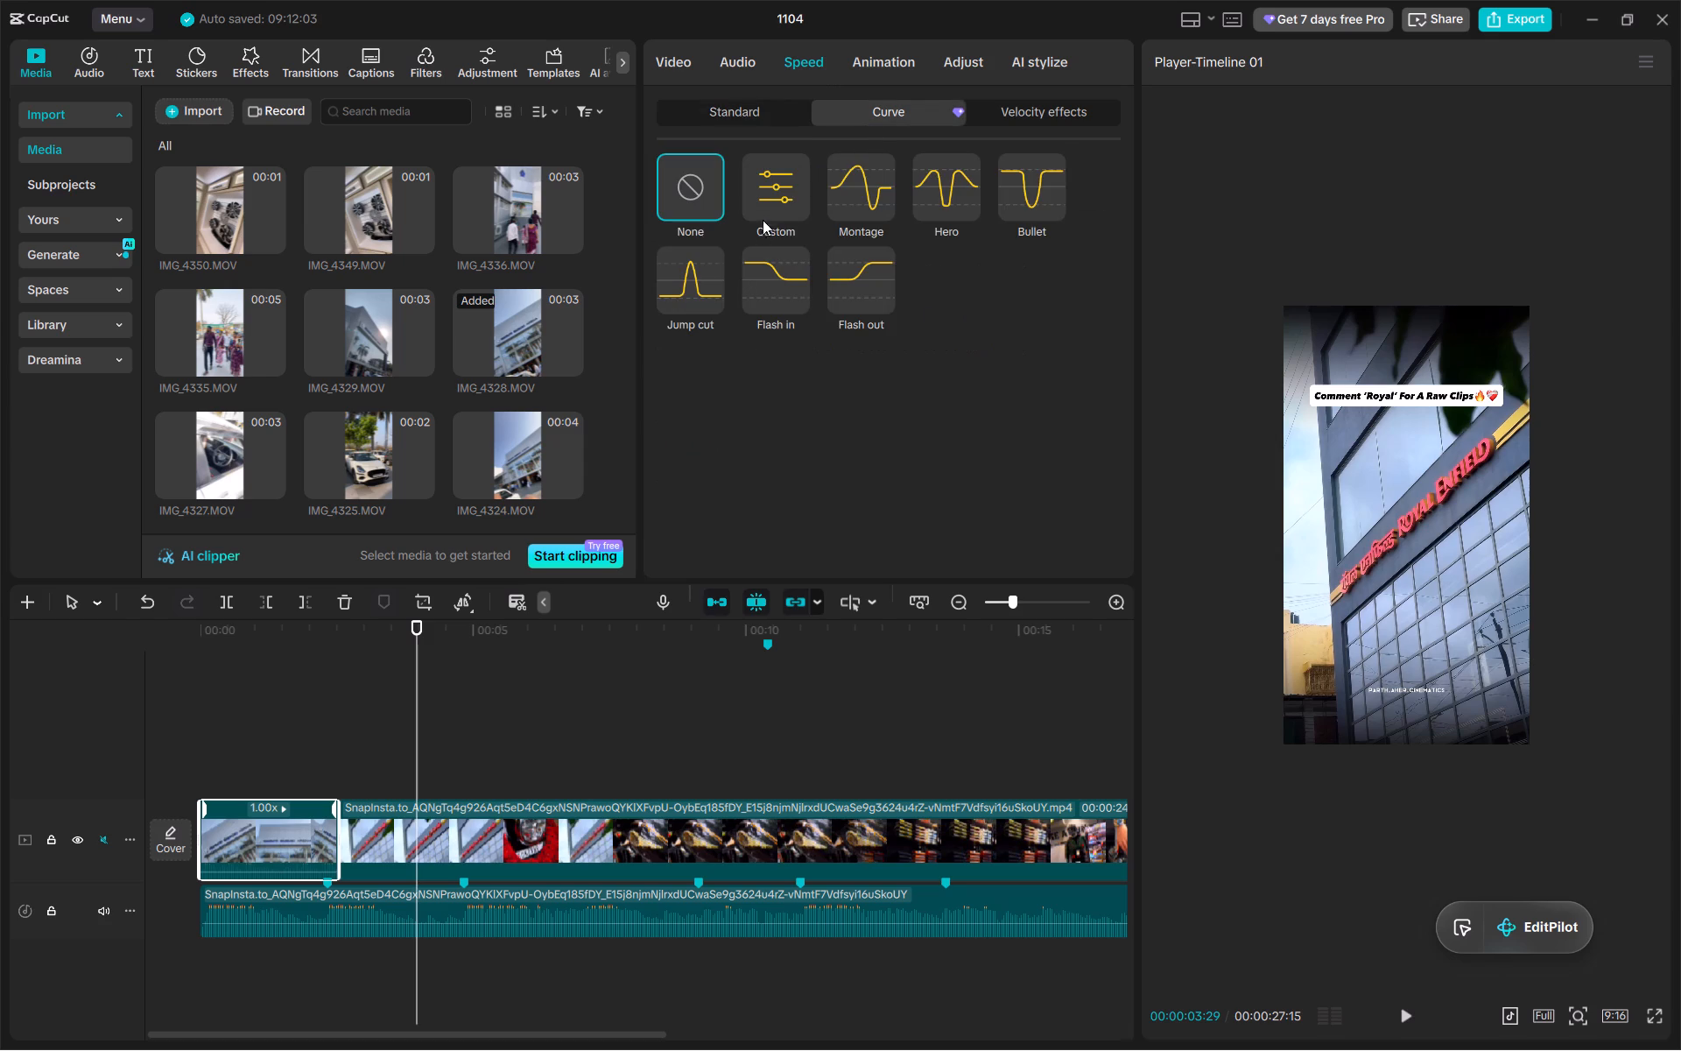
left_click(764, 208)
scroll(815, 490, "down", 1)
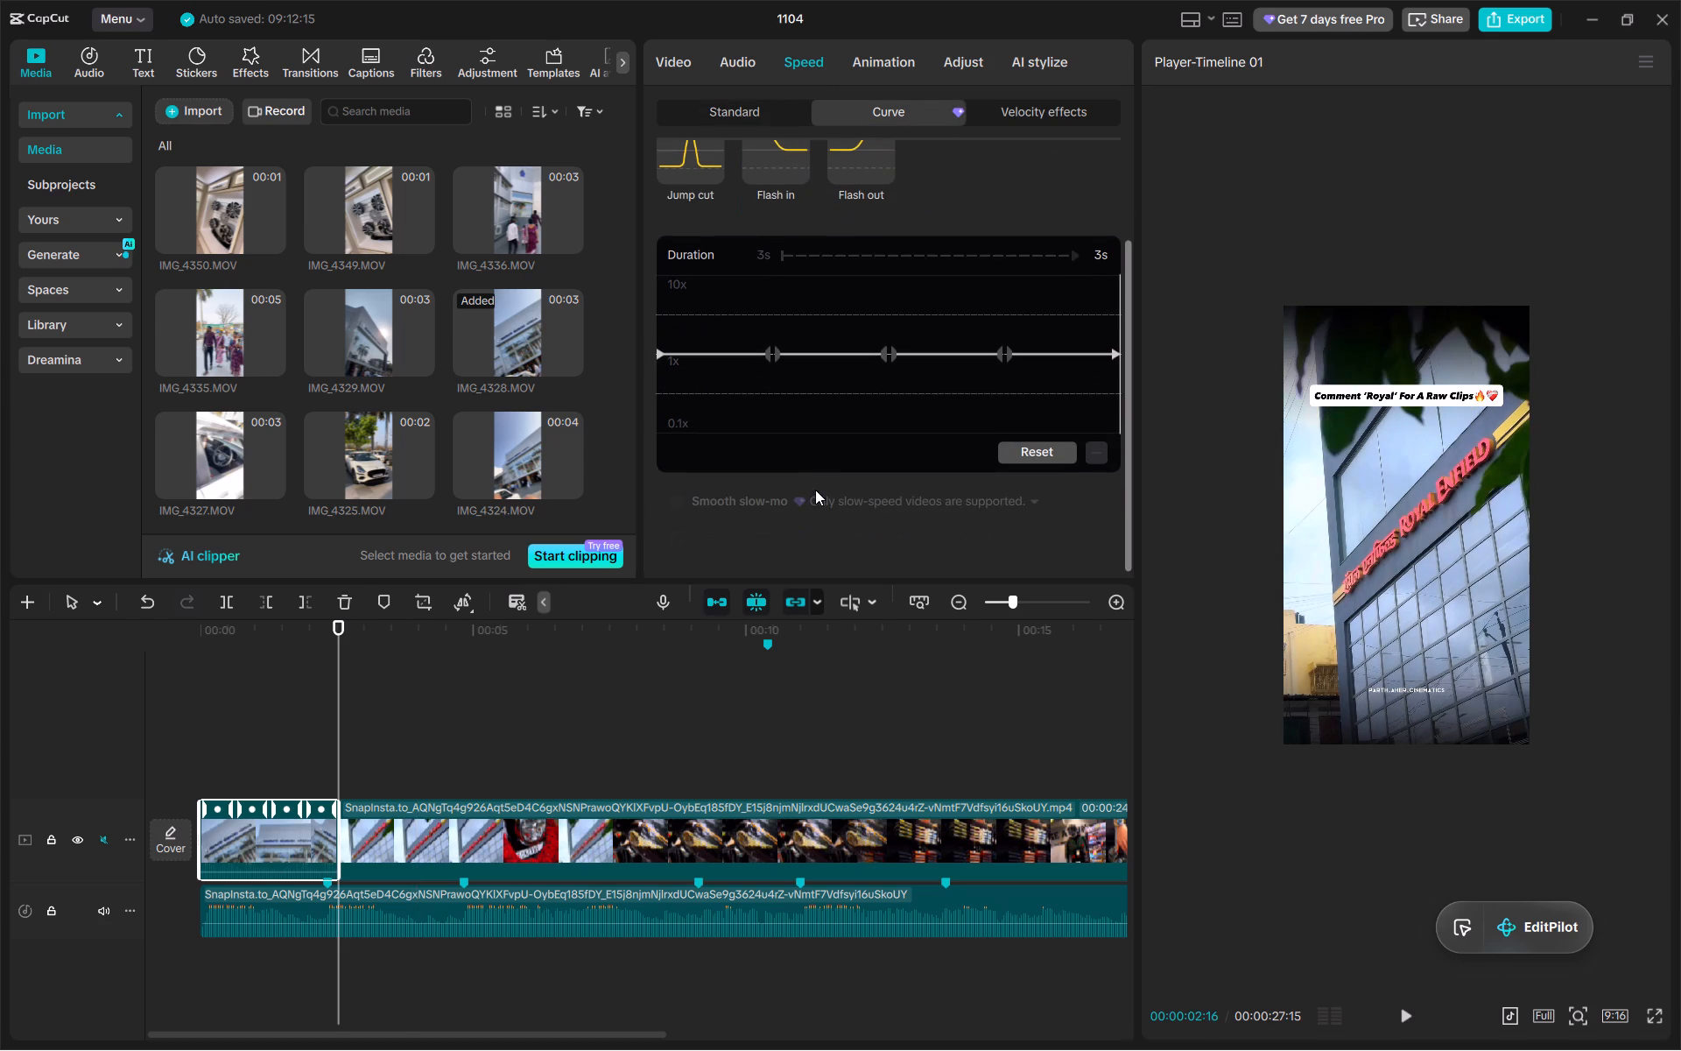
Remove the three inner control points from the IMG_4328 clip's custom speed curve, keeping the clip and its end points.
left_click(777, 350)
key("BackSpace")
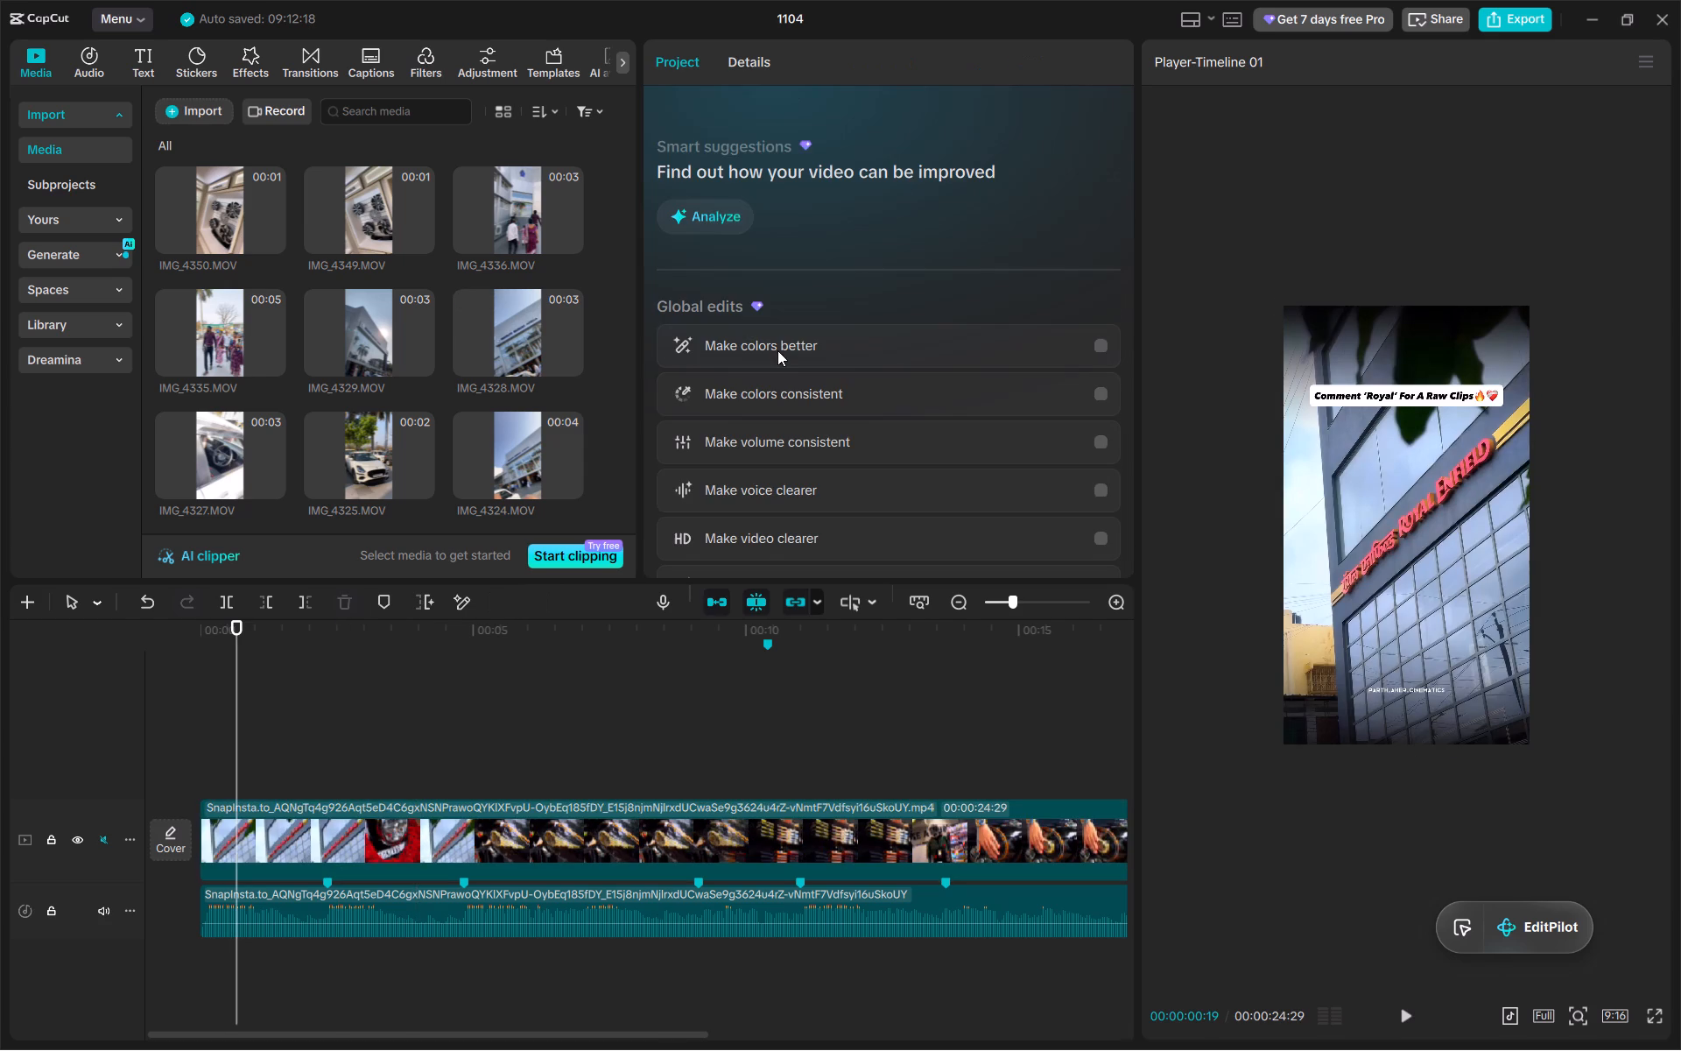
key("ctrl+z")
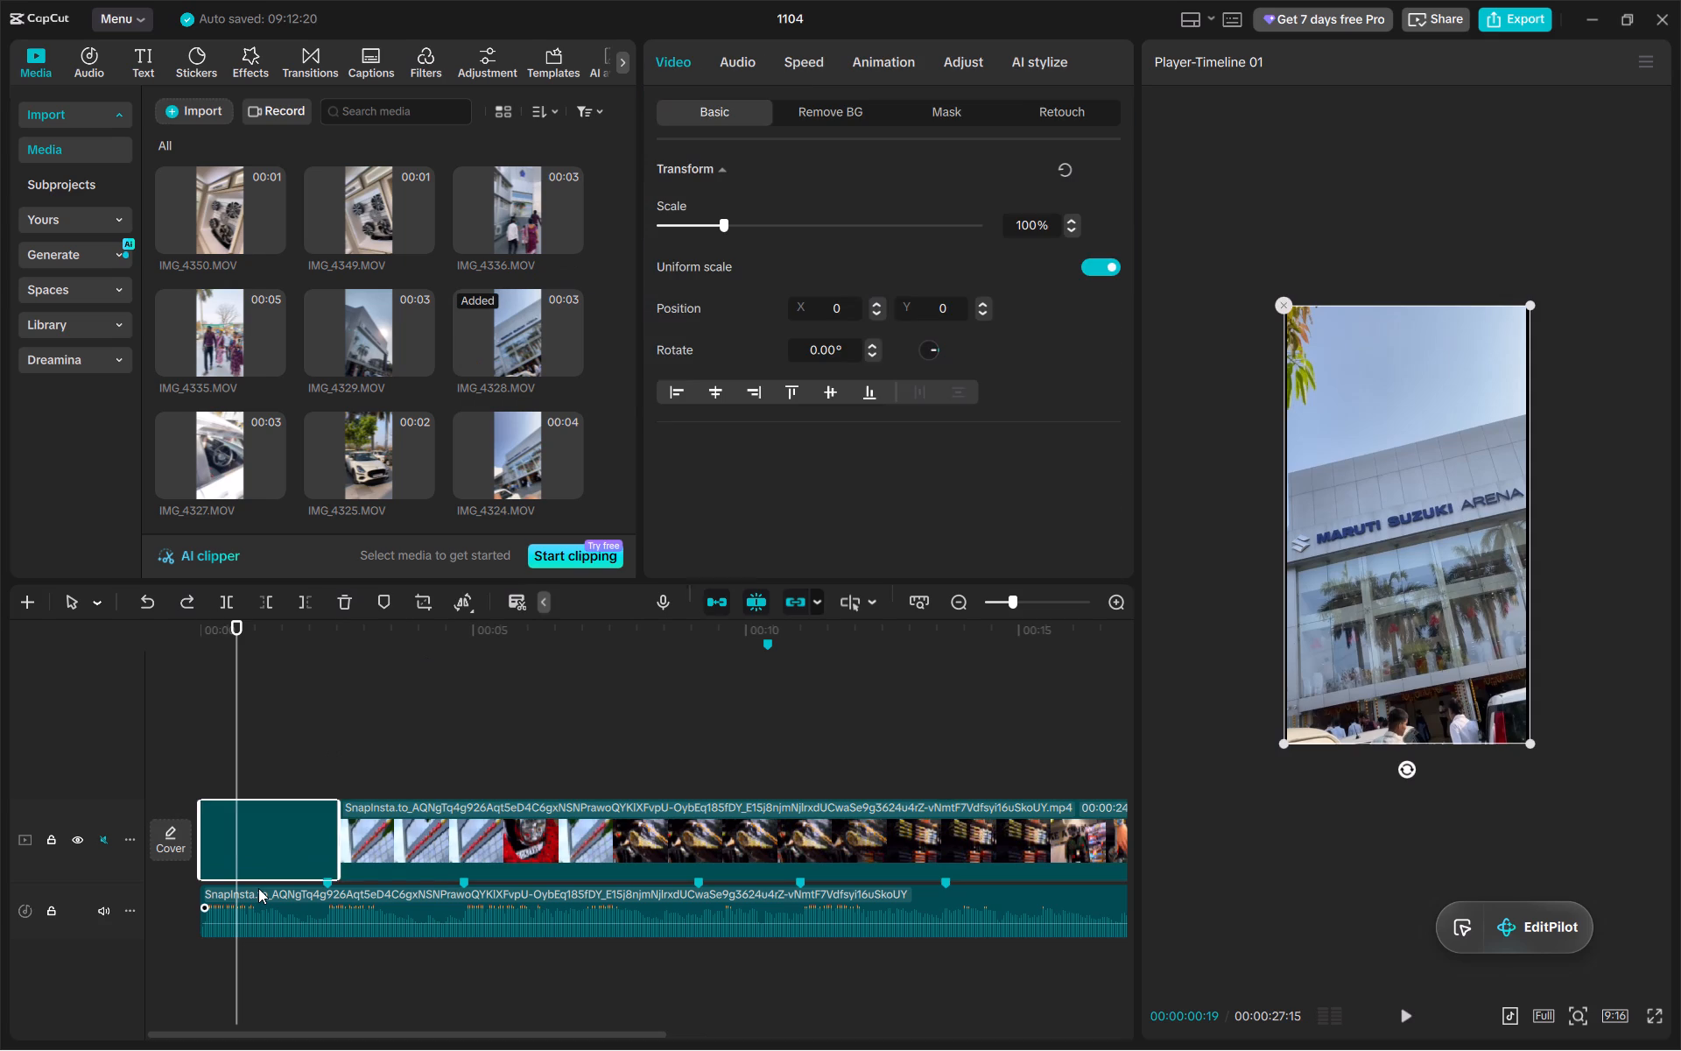
left_click(823, 52)
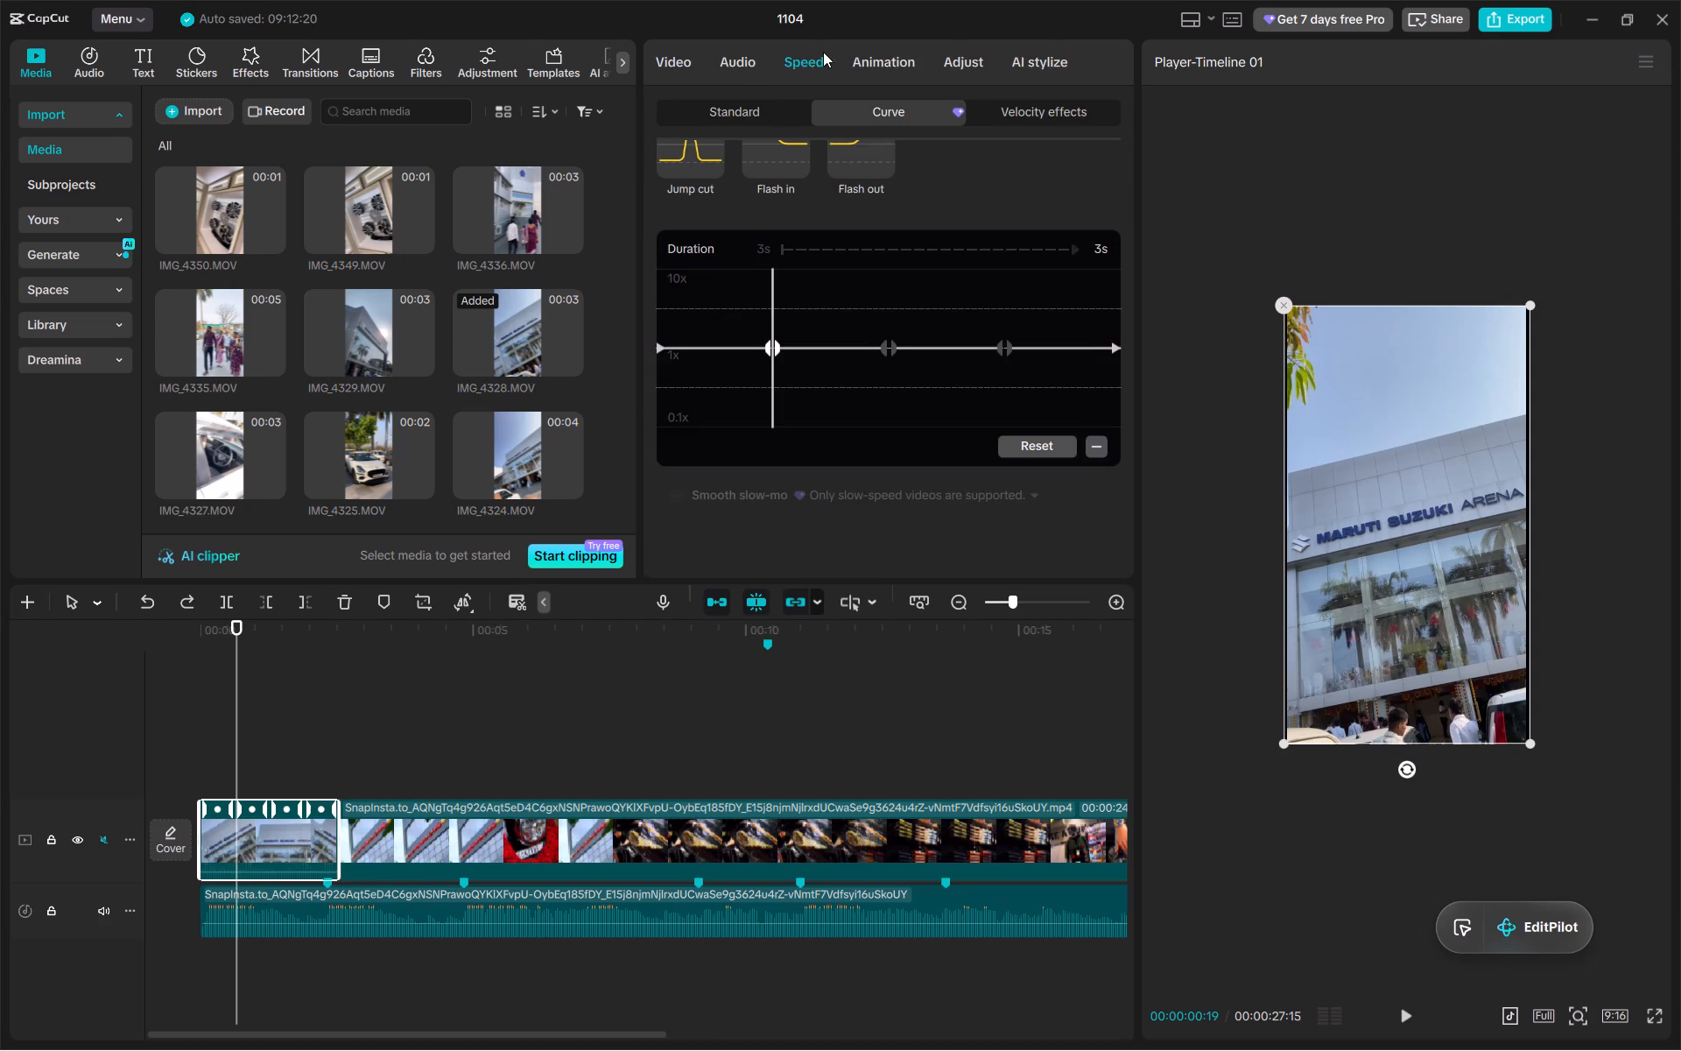
left_click(1088, 448)
left_click(891, 347)
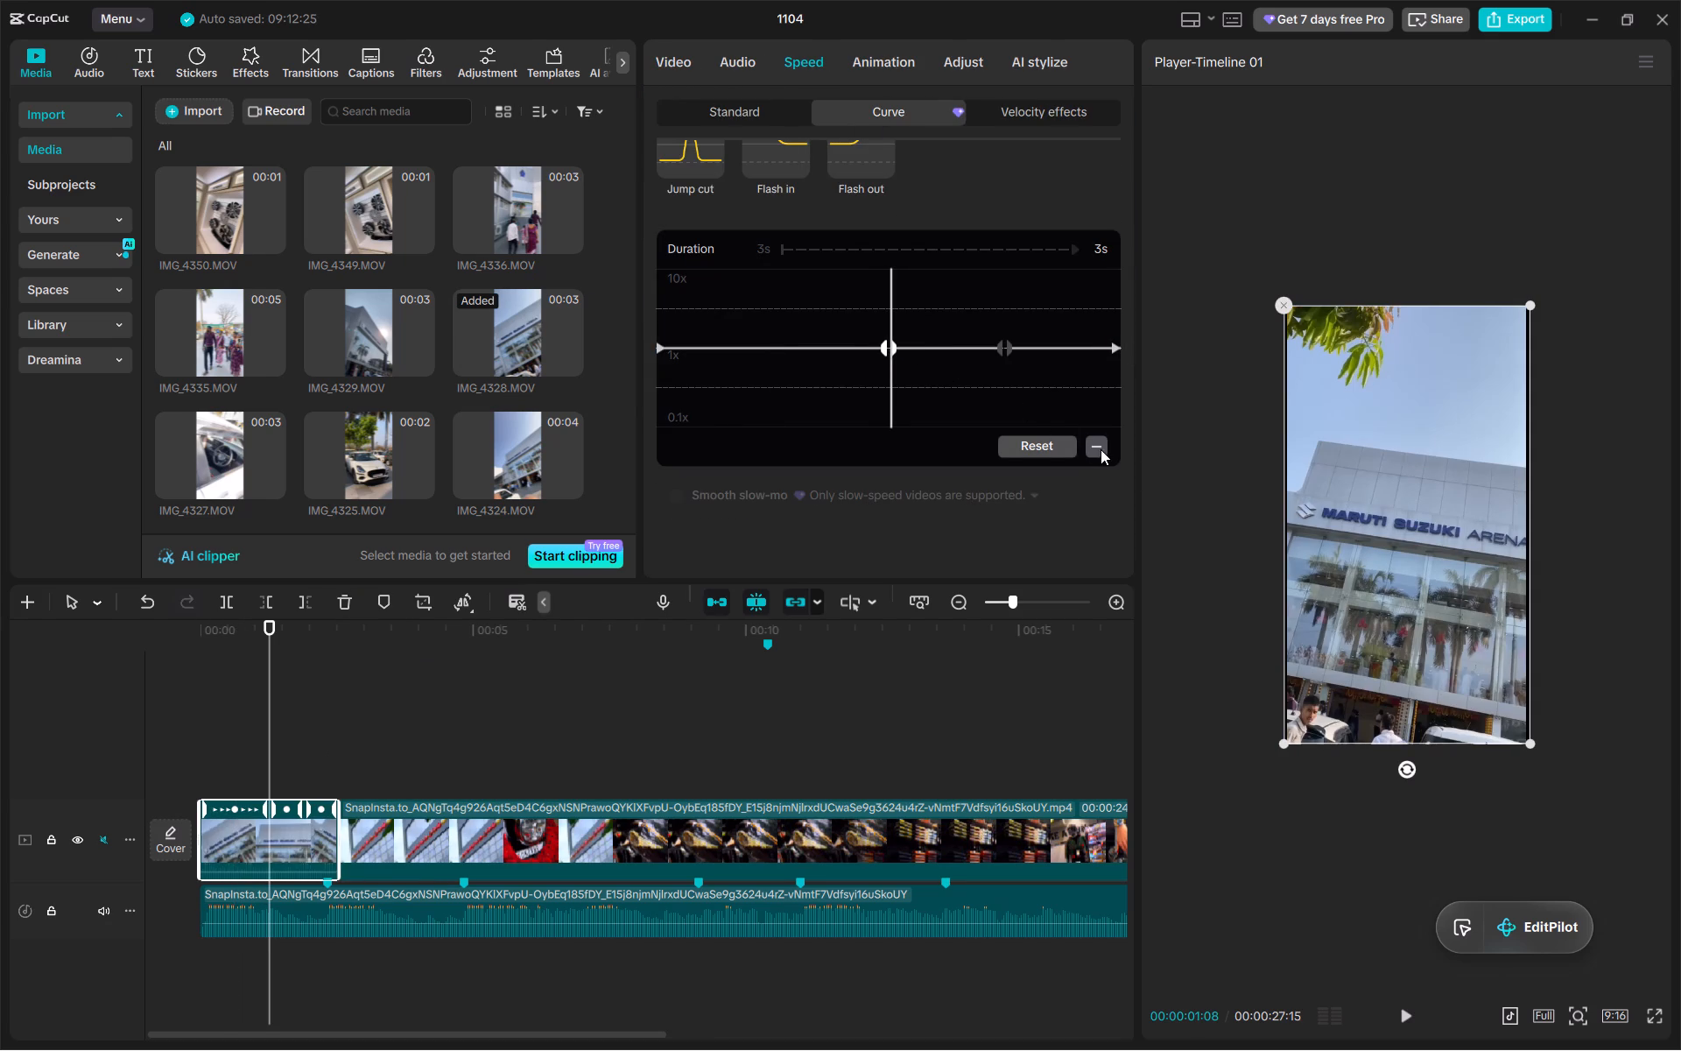
left_click(1101, 449)
left_click_drag(1006, 345, 1100, 457)
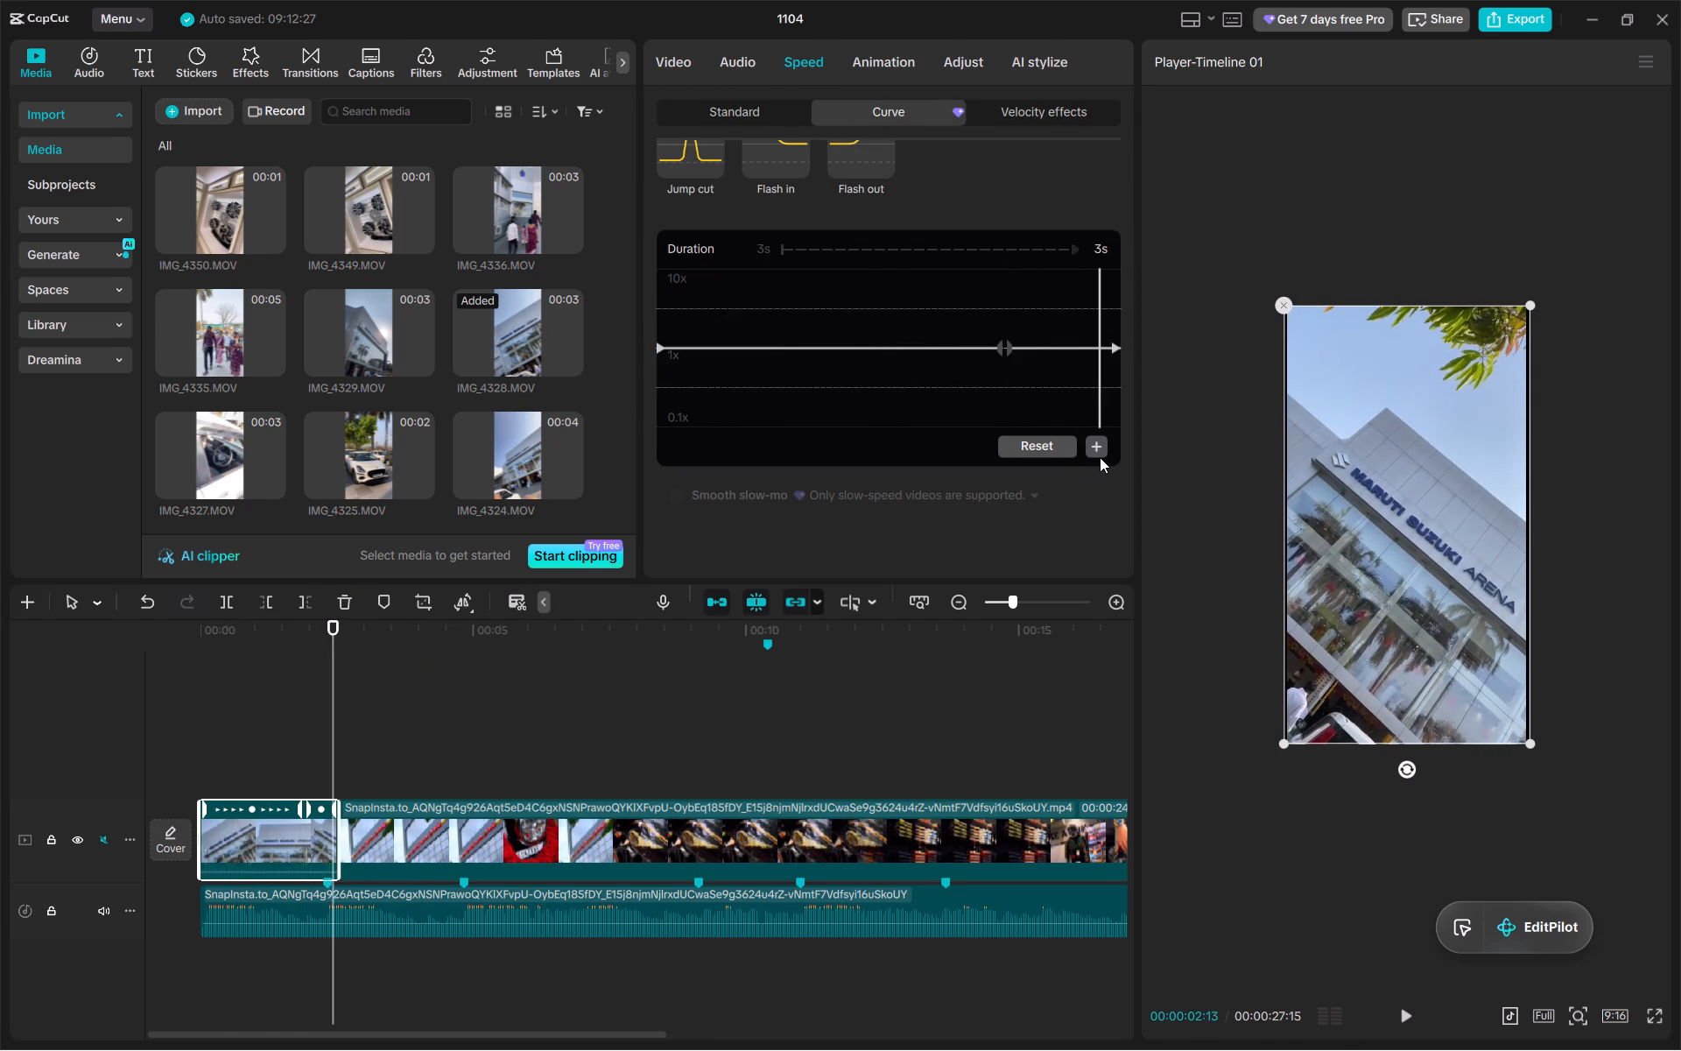
left_click_drag(1100, 457, 1099, 456)
left_click(1002, 343)
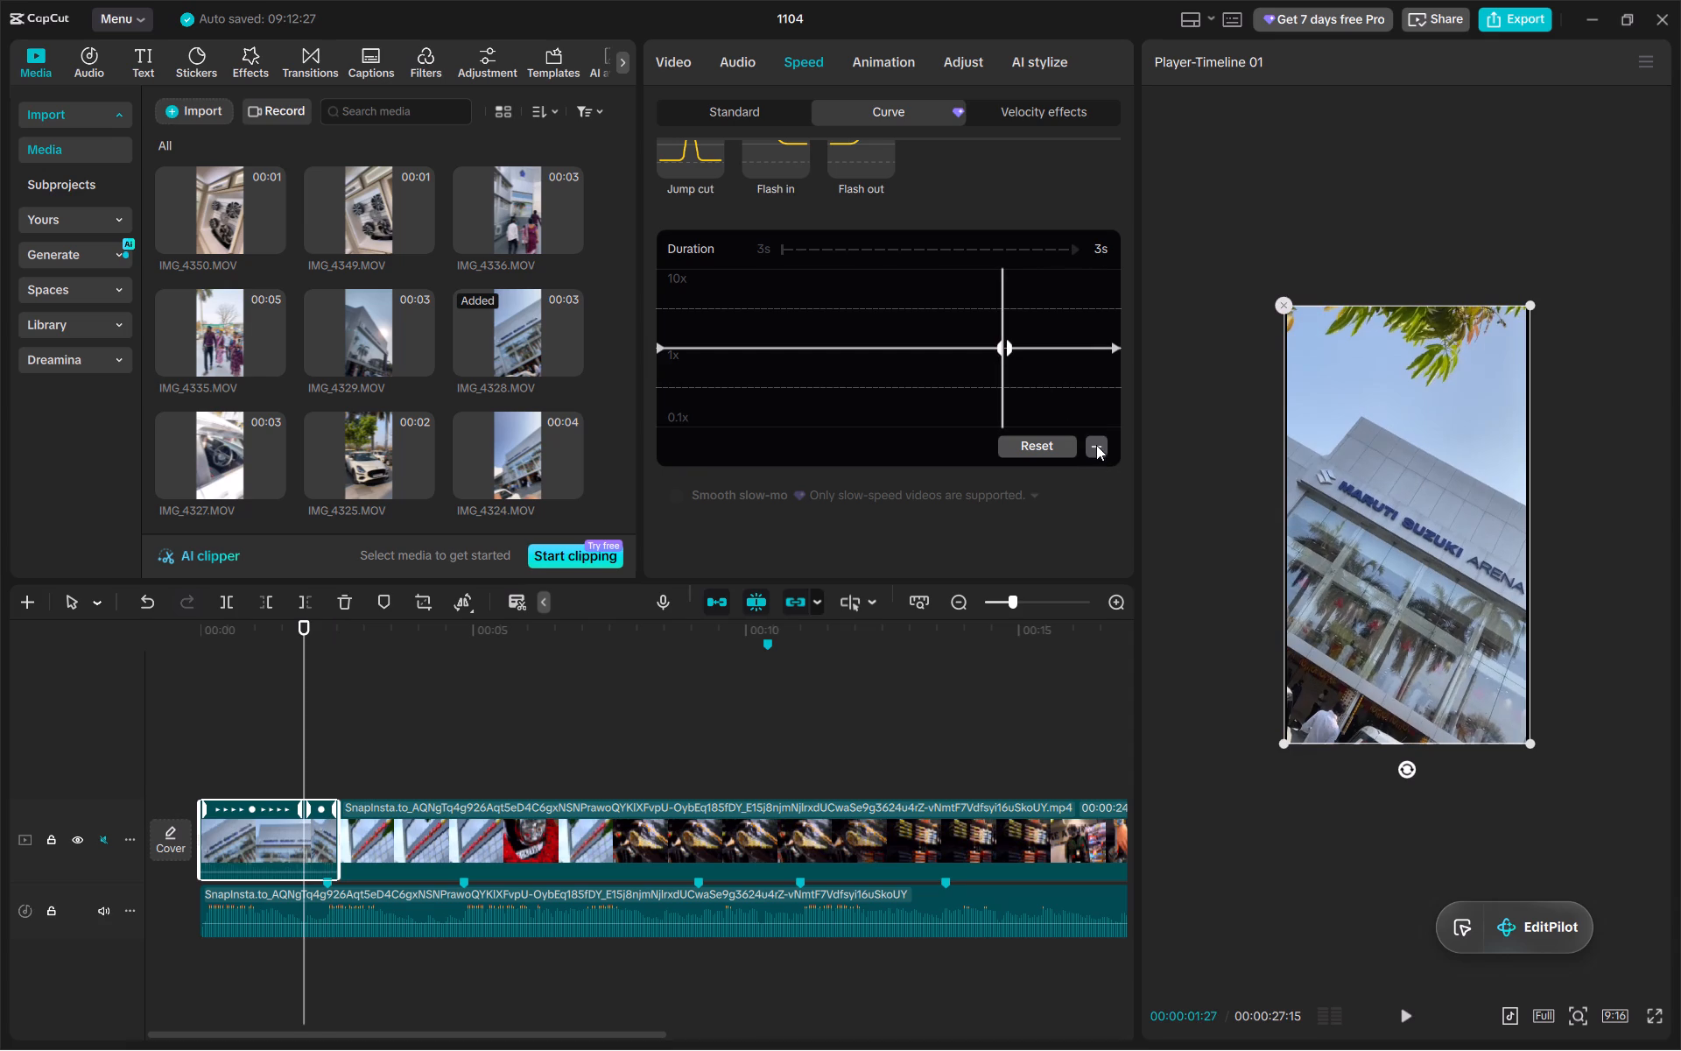
left_click(1096, 445)
Lower the end point of IMG_4328's speed curve to 0.1x and play the clip from the beginning.
left_click_drag(1115, 347, 1113, 413)
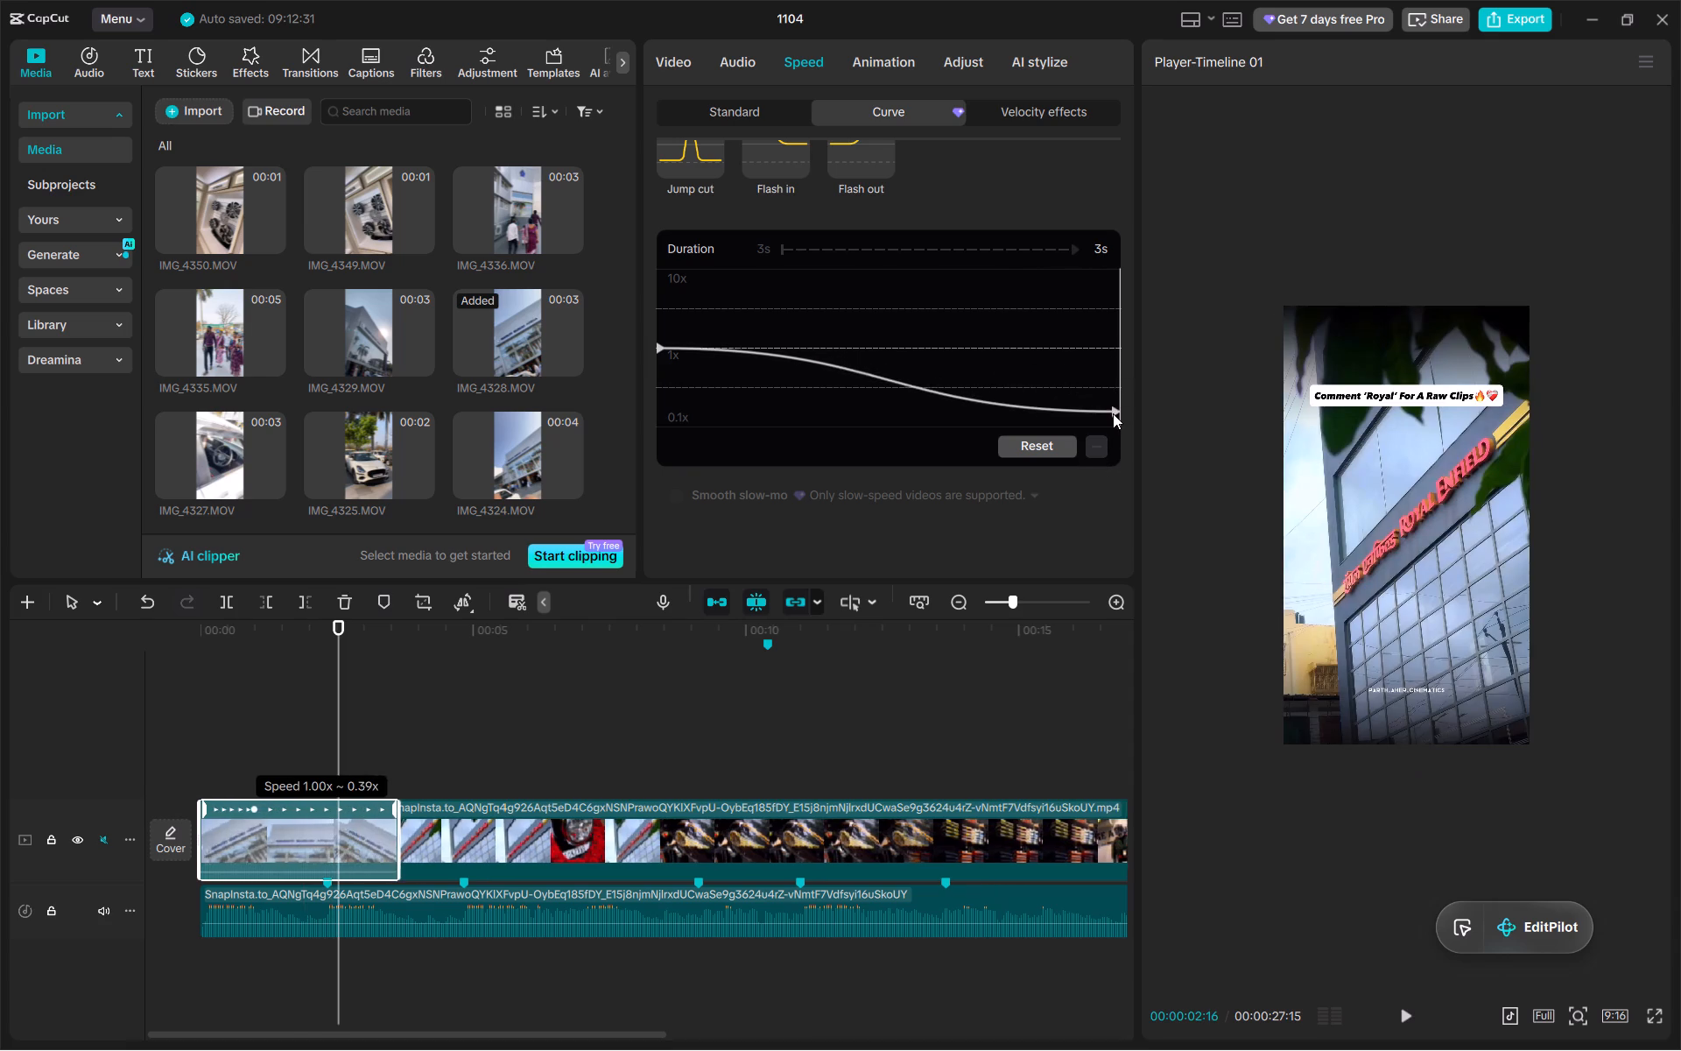
left_click_drag(1113, 413, 1113, 436)
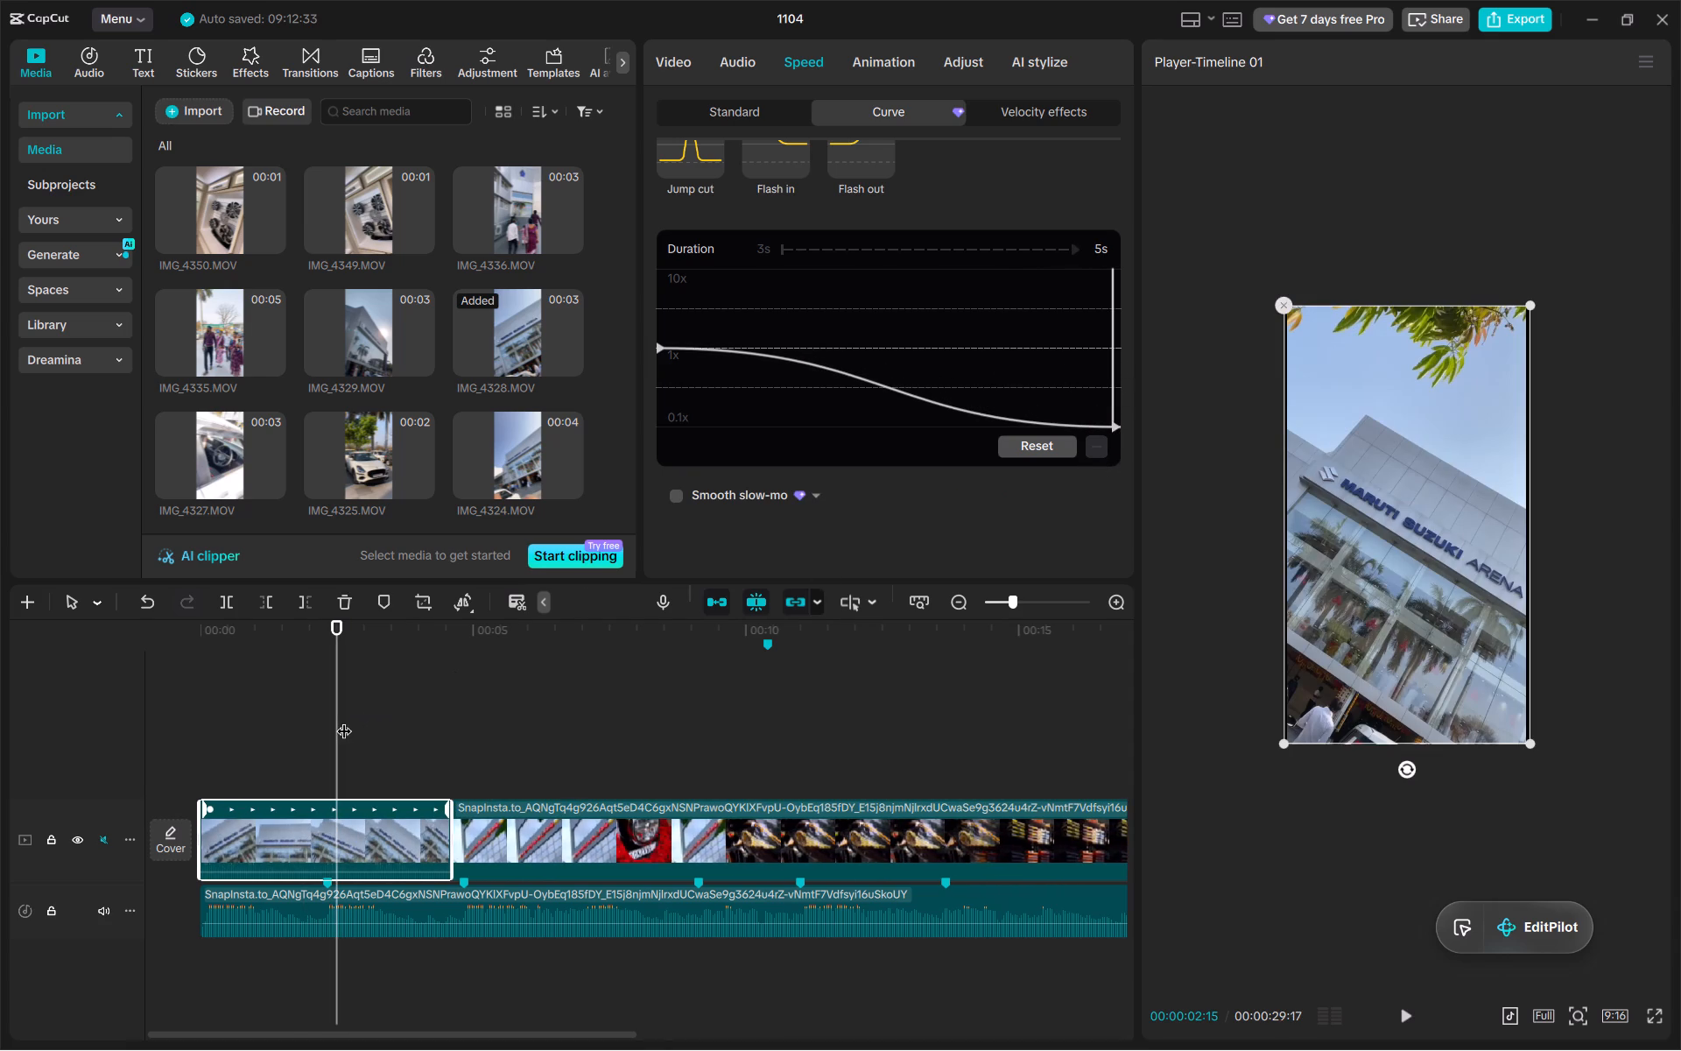
left_click_drag(342, 718, 75, 788)
key("space")
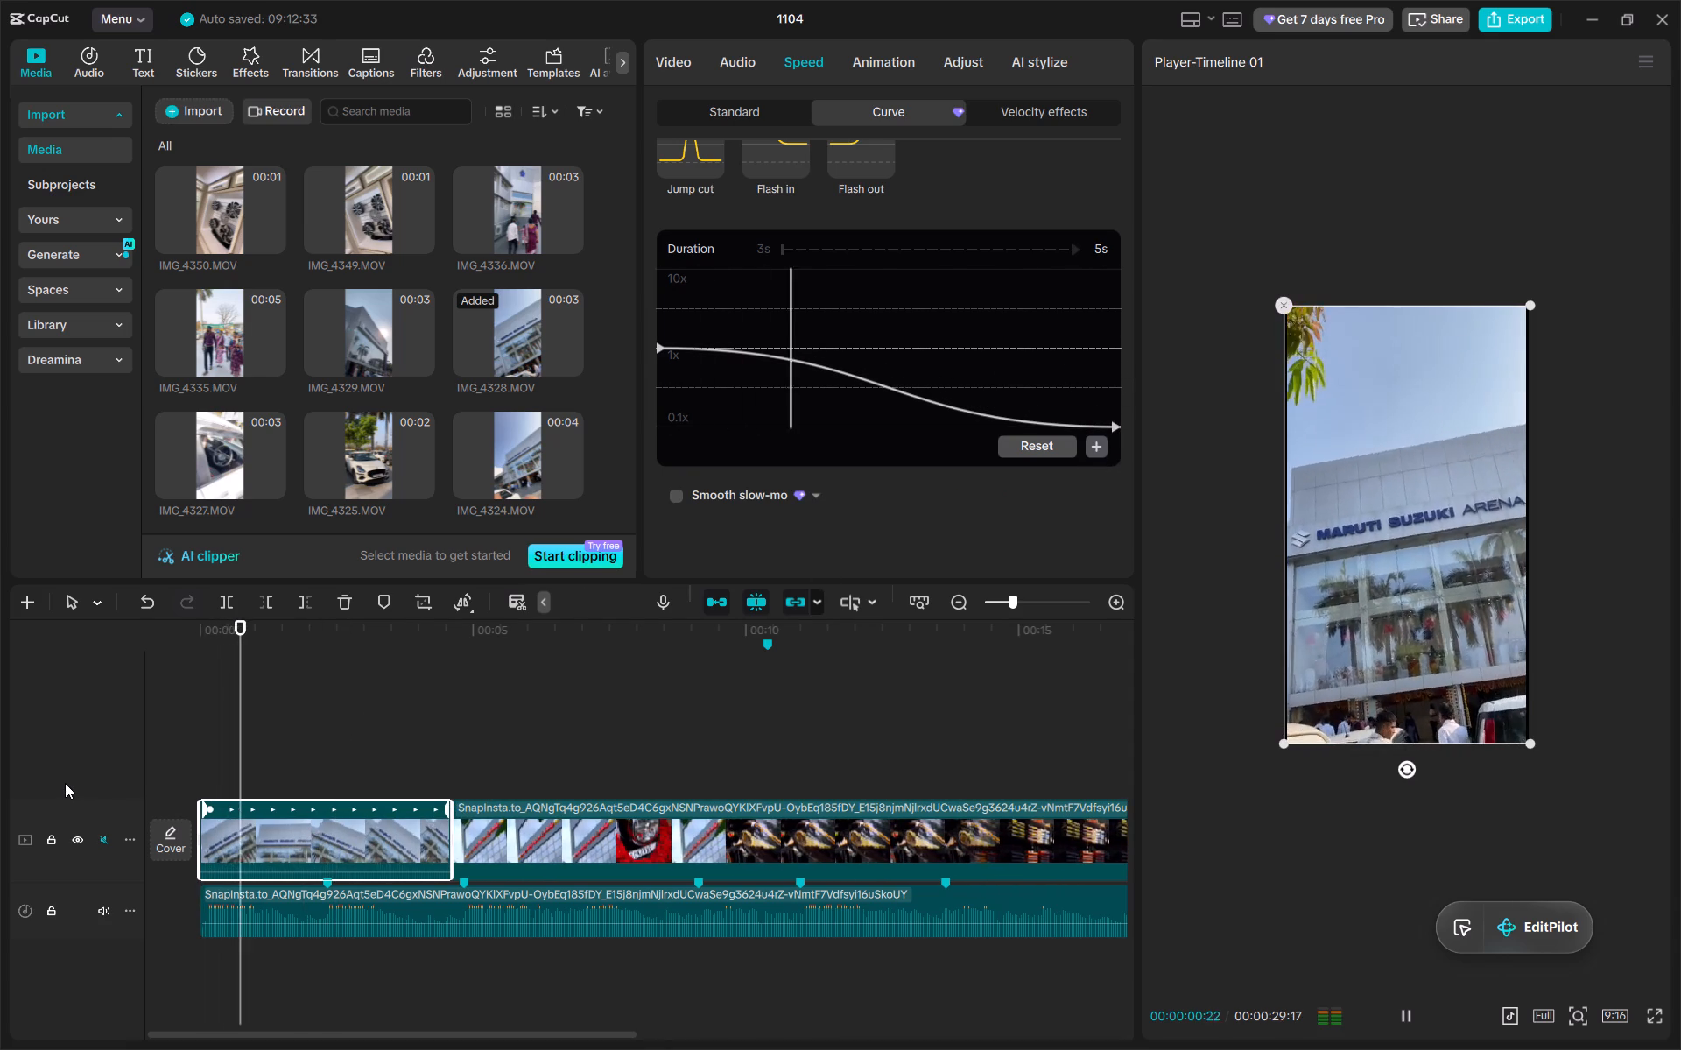
key("space")
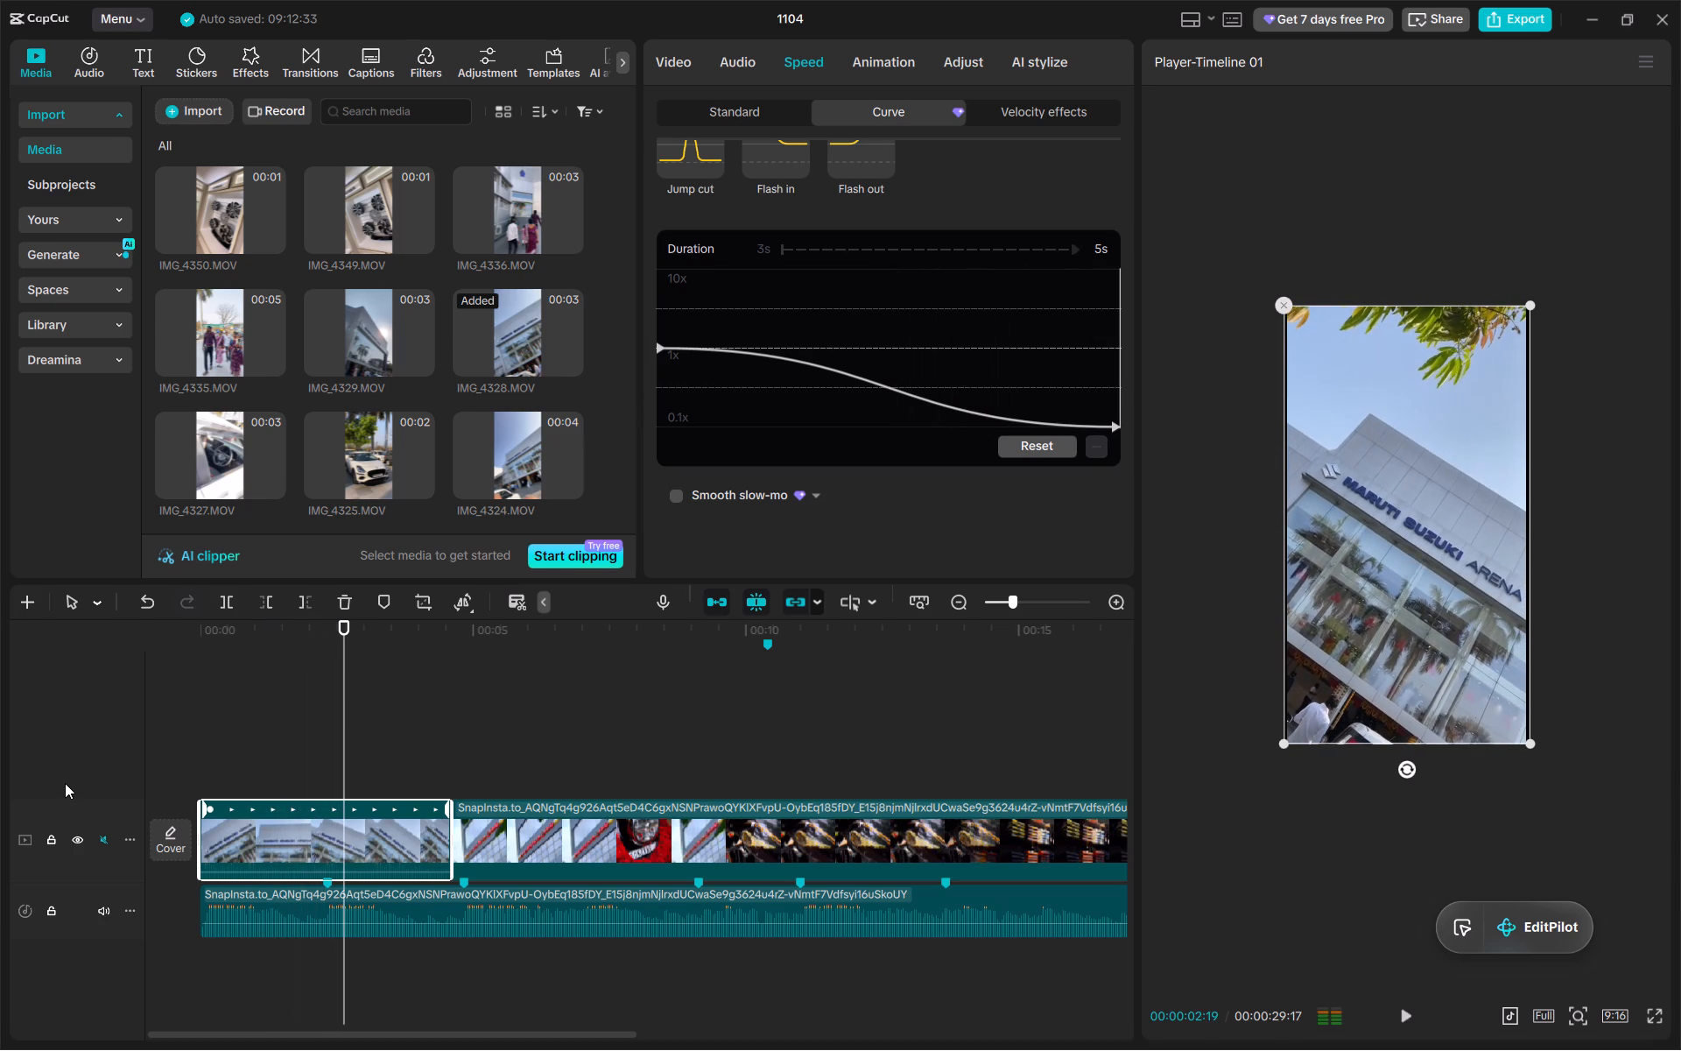
Lower the start point of IMG_4328's speed curve to just above the 0.1x level and replay the clip from the beginning.
left_click_drag(662, 347, 649, 412)
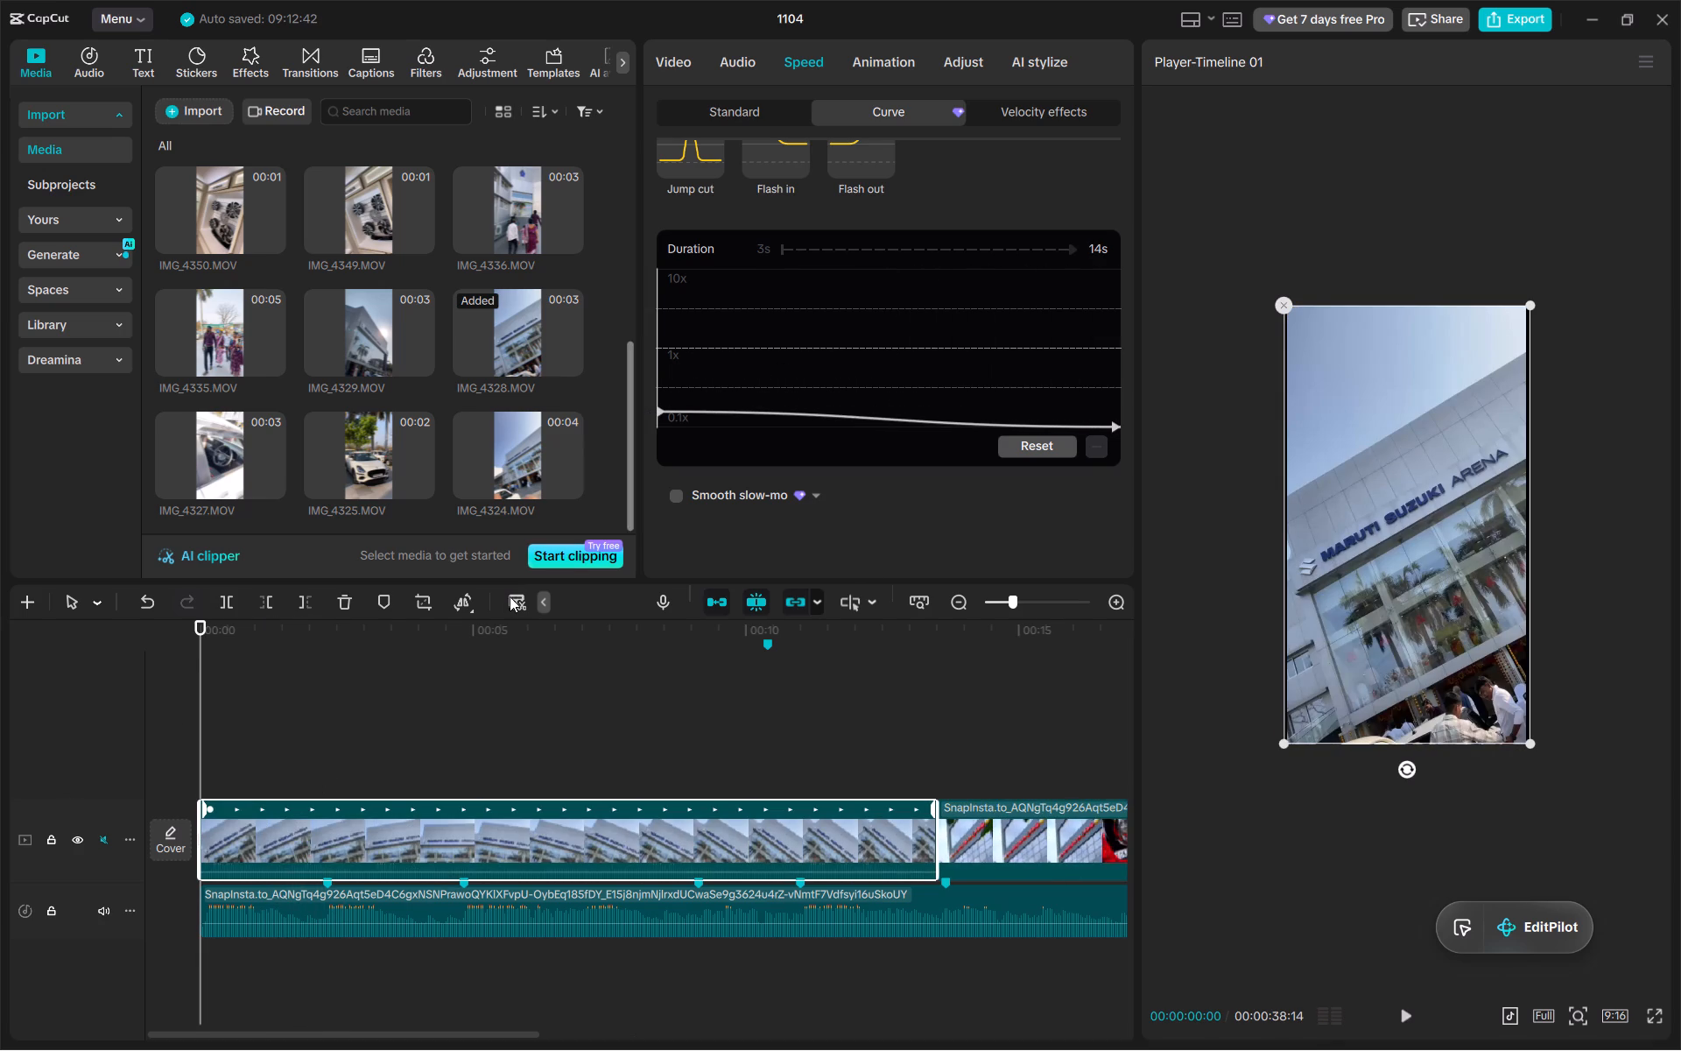
left_click(468, 626)
left_click_drag(468, 626, 125, 730)
key("space")
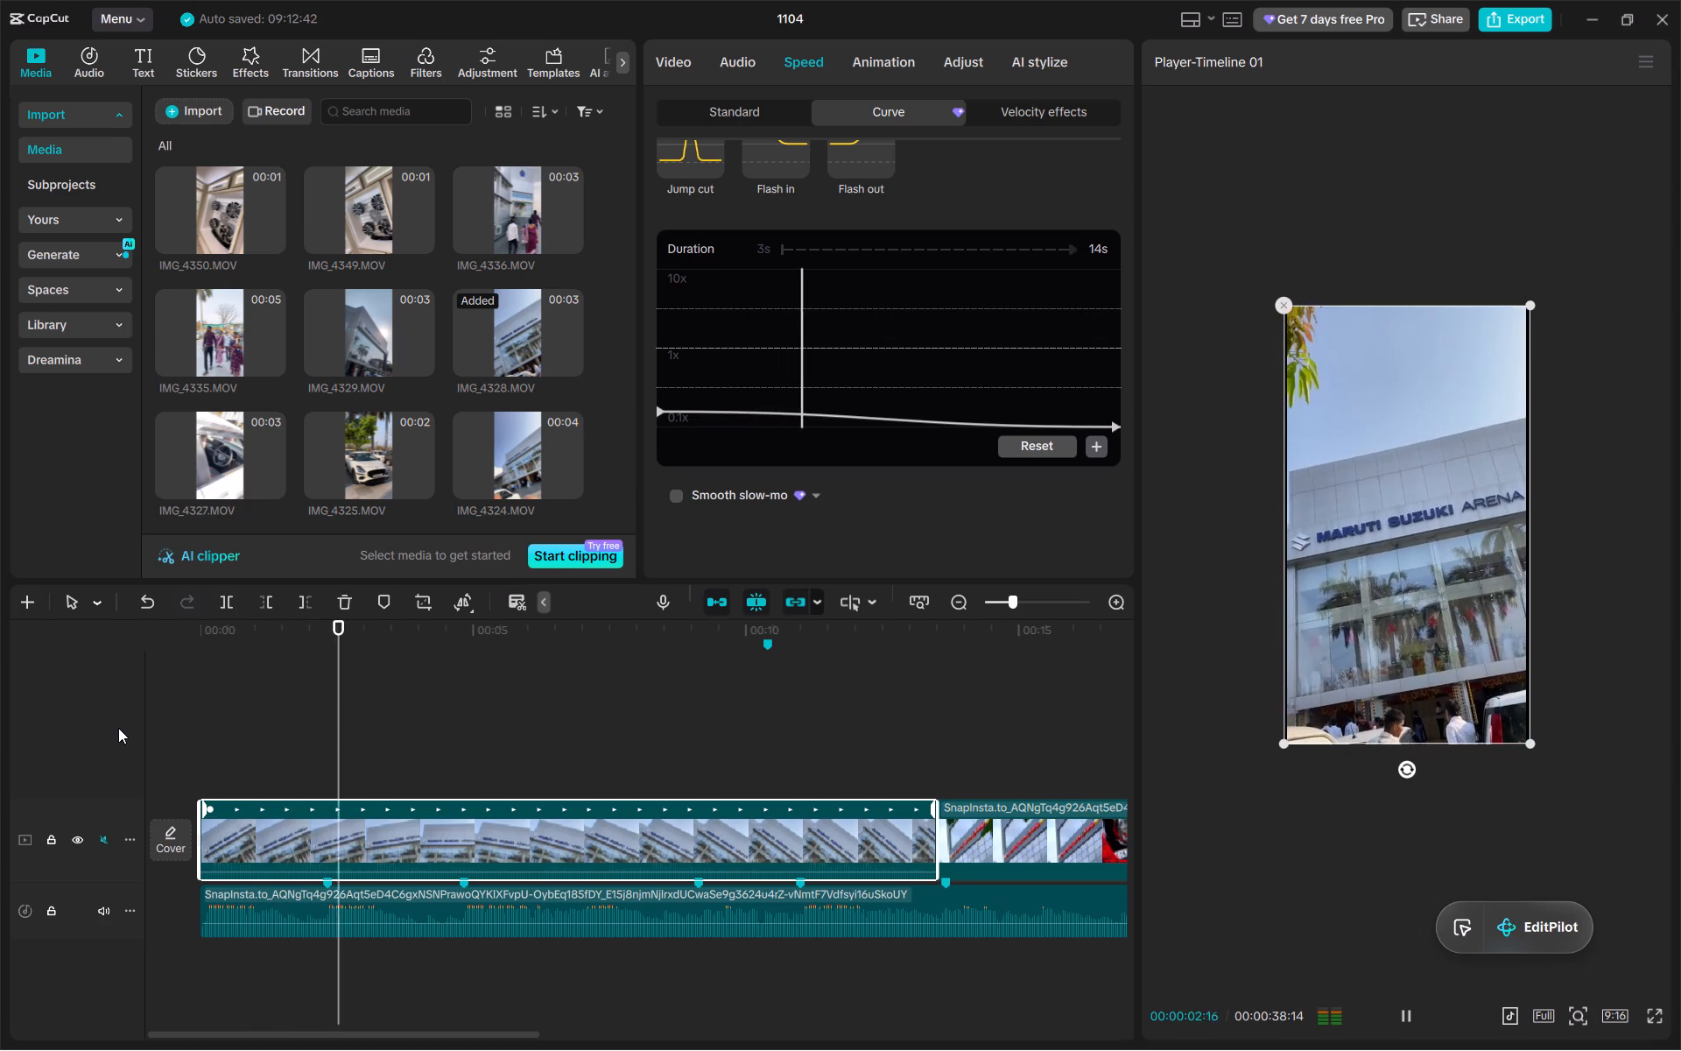
key("space")
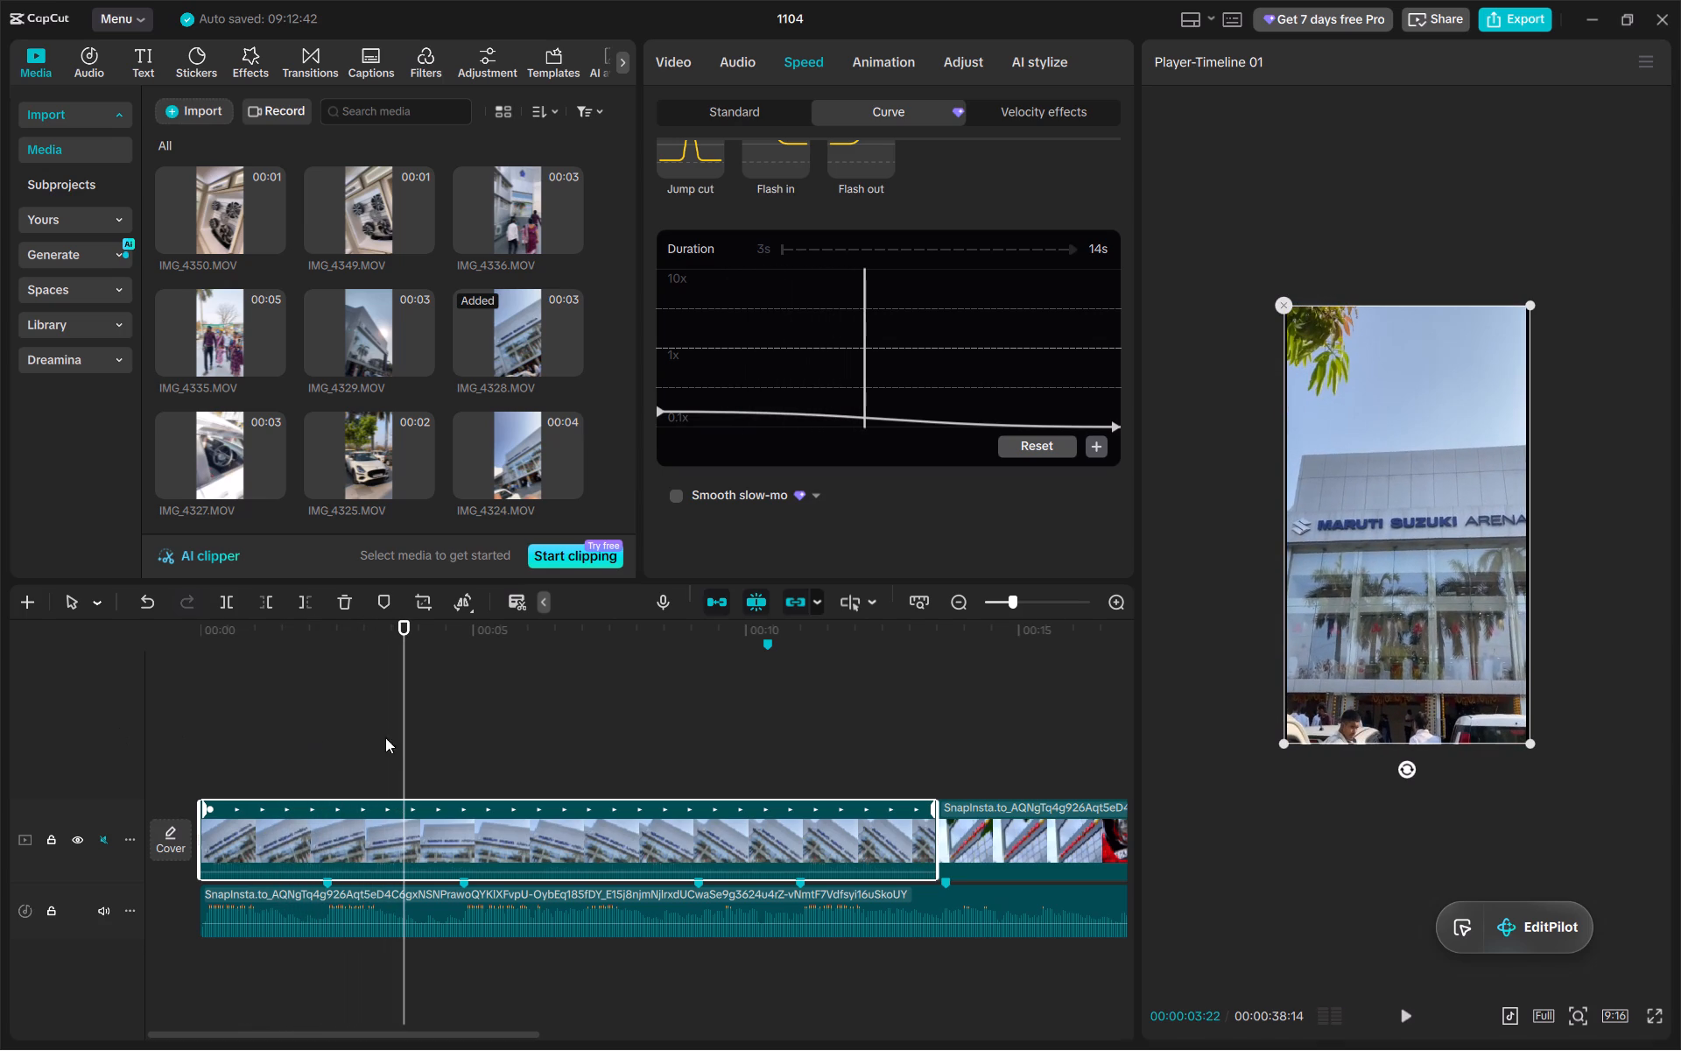
left_click_drag(407, 744, 165, 761)
key("space")
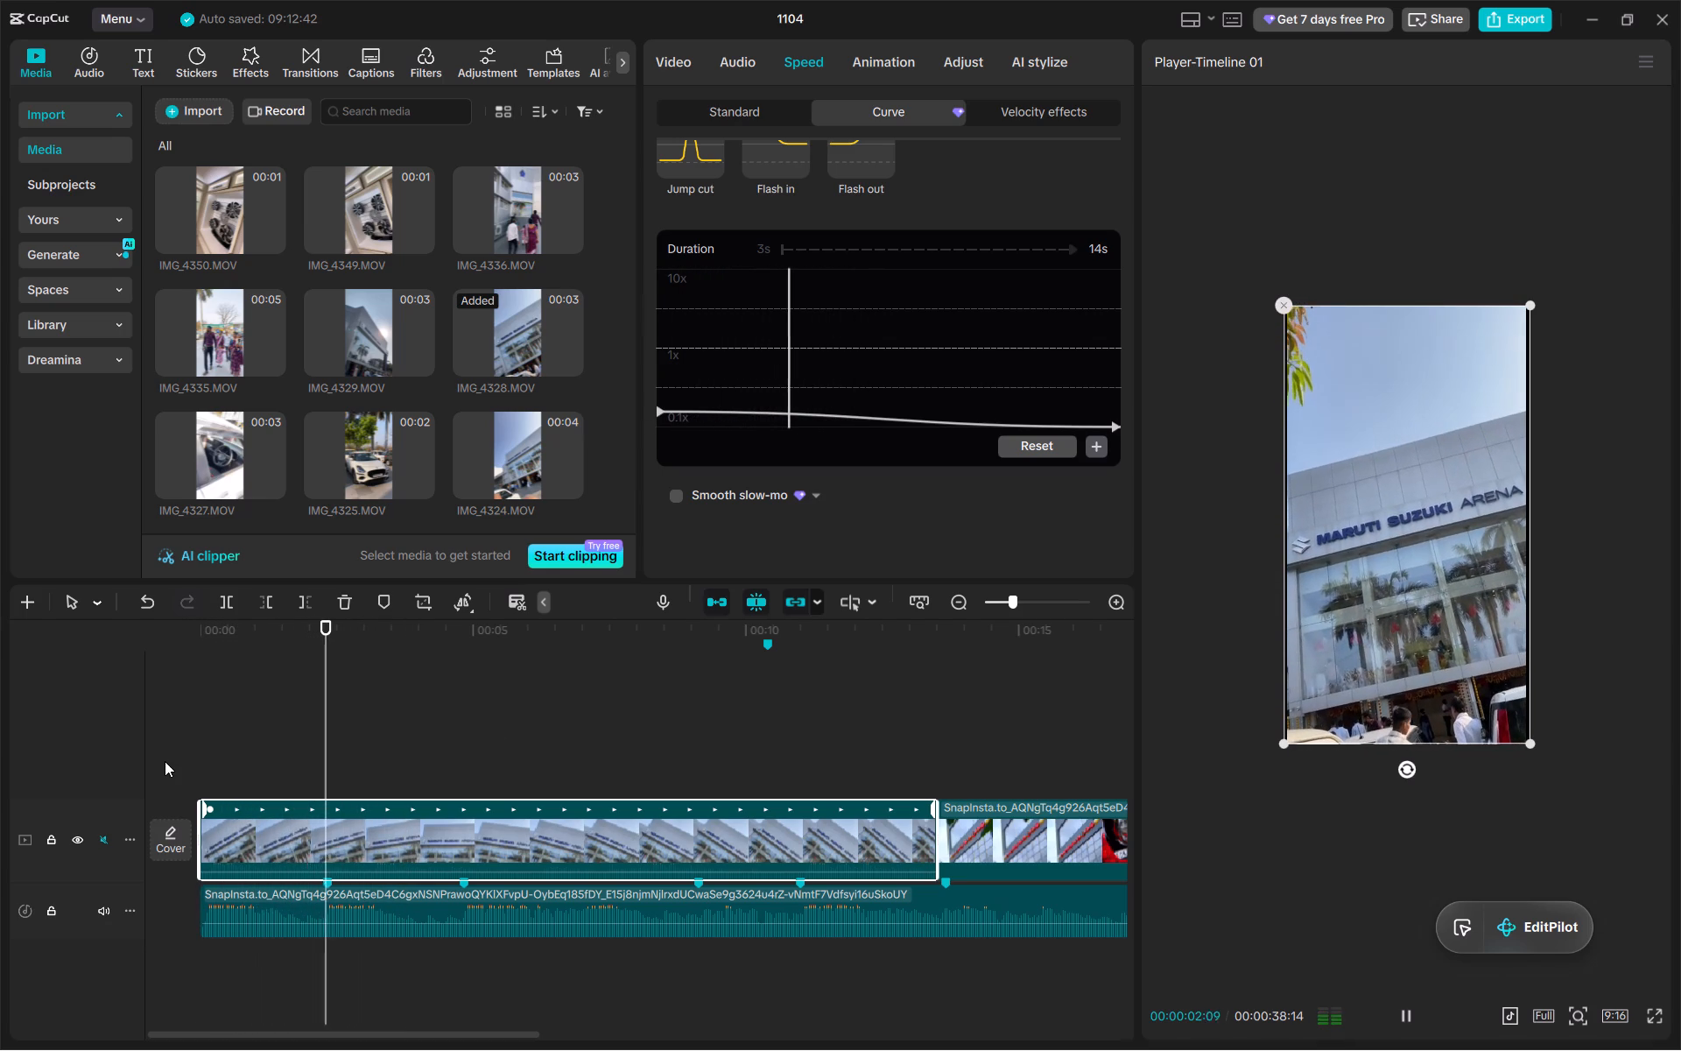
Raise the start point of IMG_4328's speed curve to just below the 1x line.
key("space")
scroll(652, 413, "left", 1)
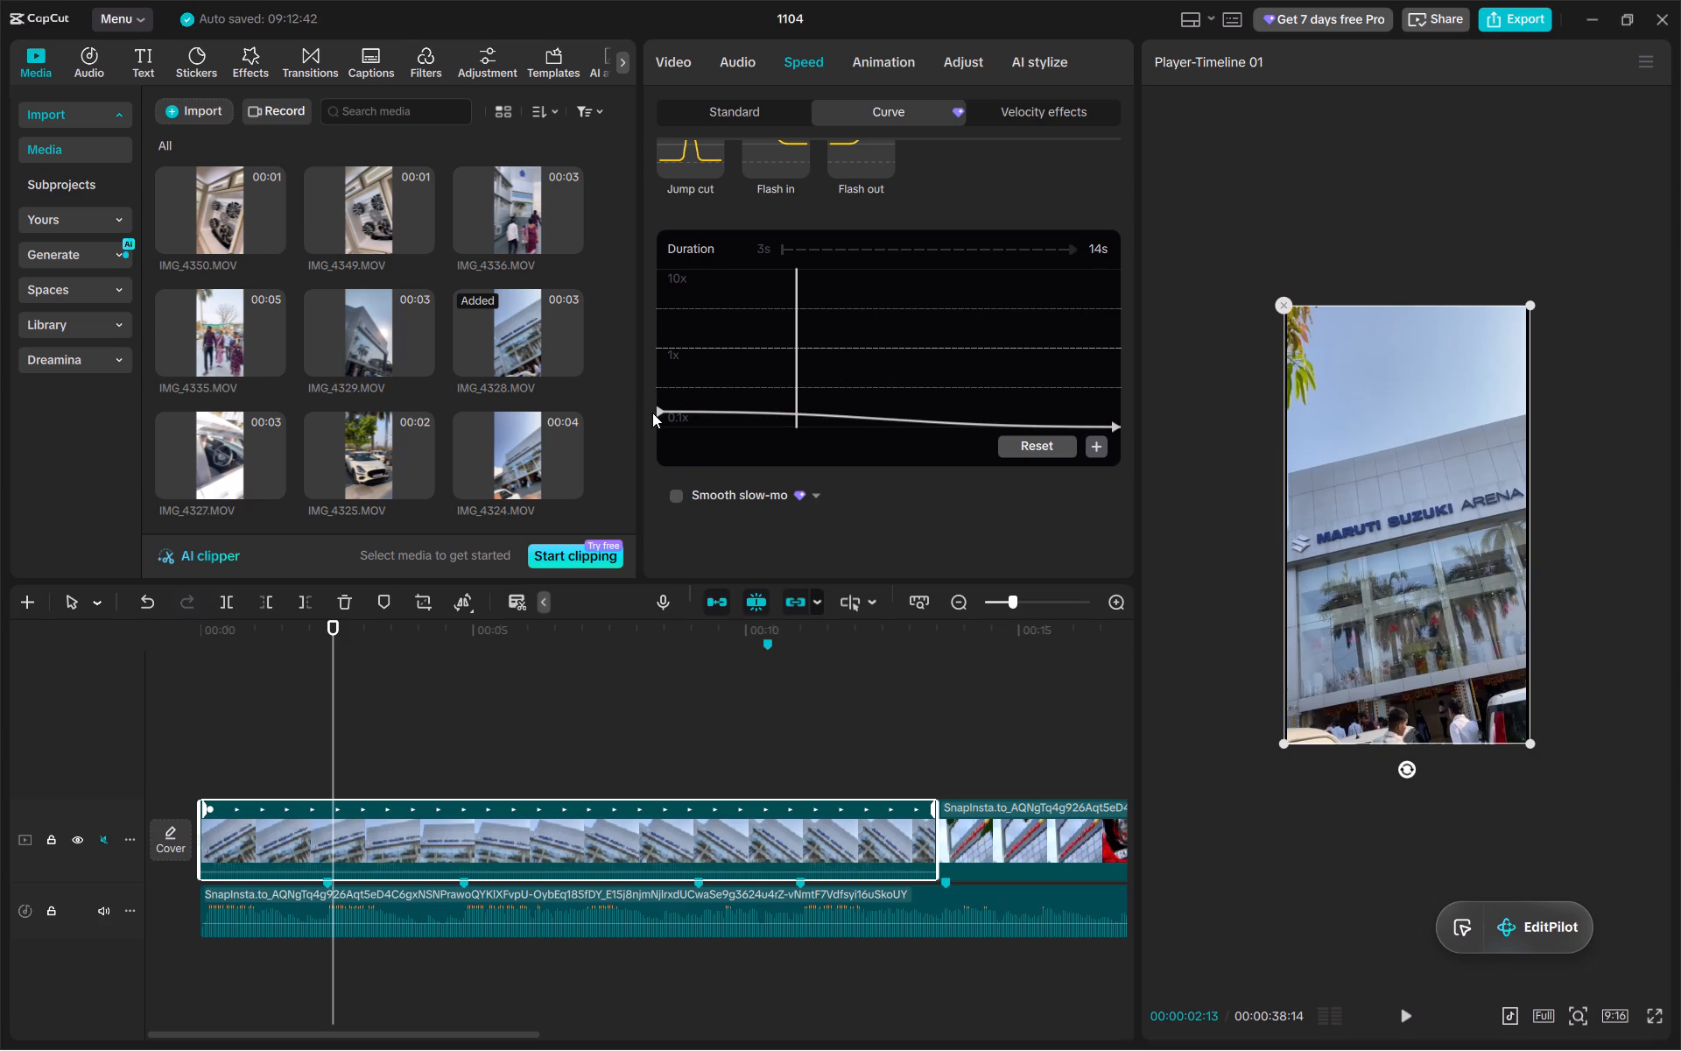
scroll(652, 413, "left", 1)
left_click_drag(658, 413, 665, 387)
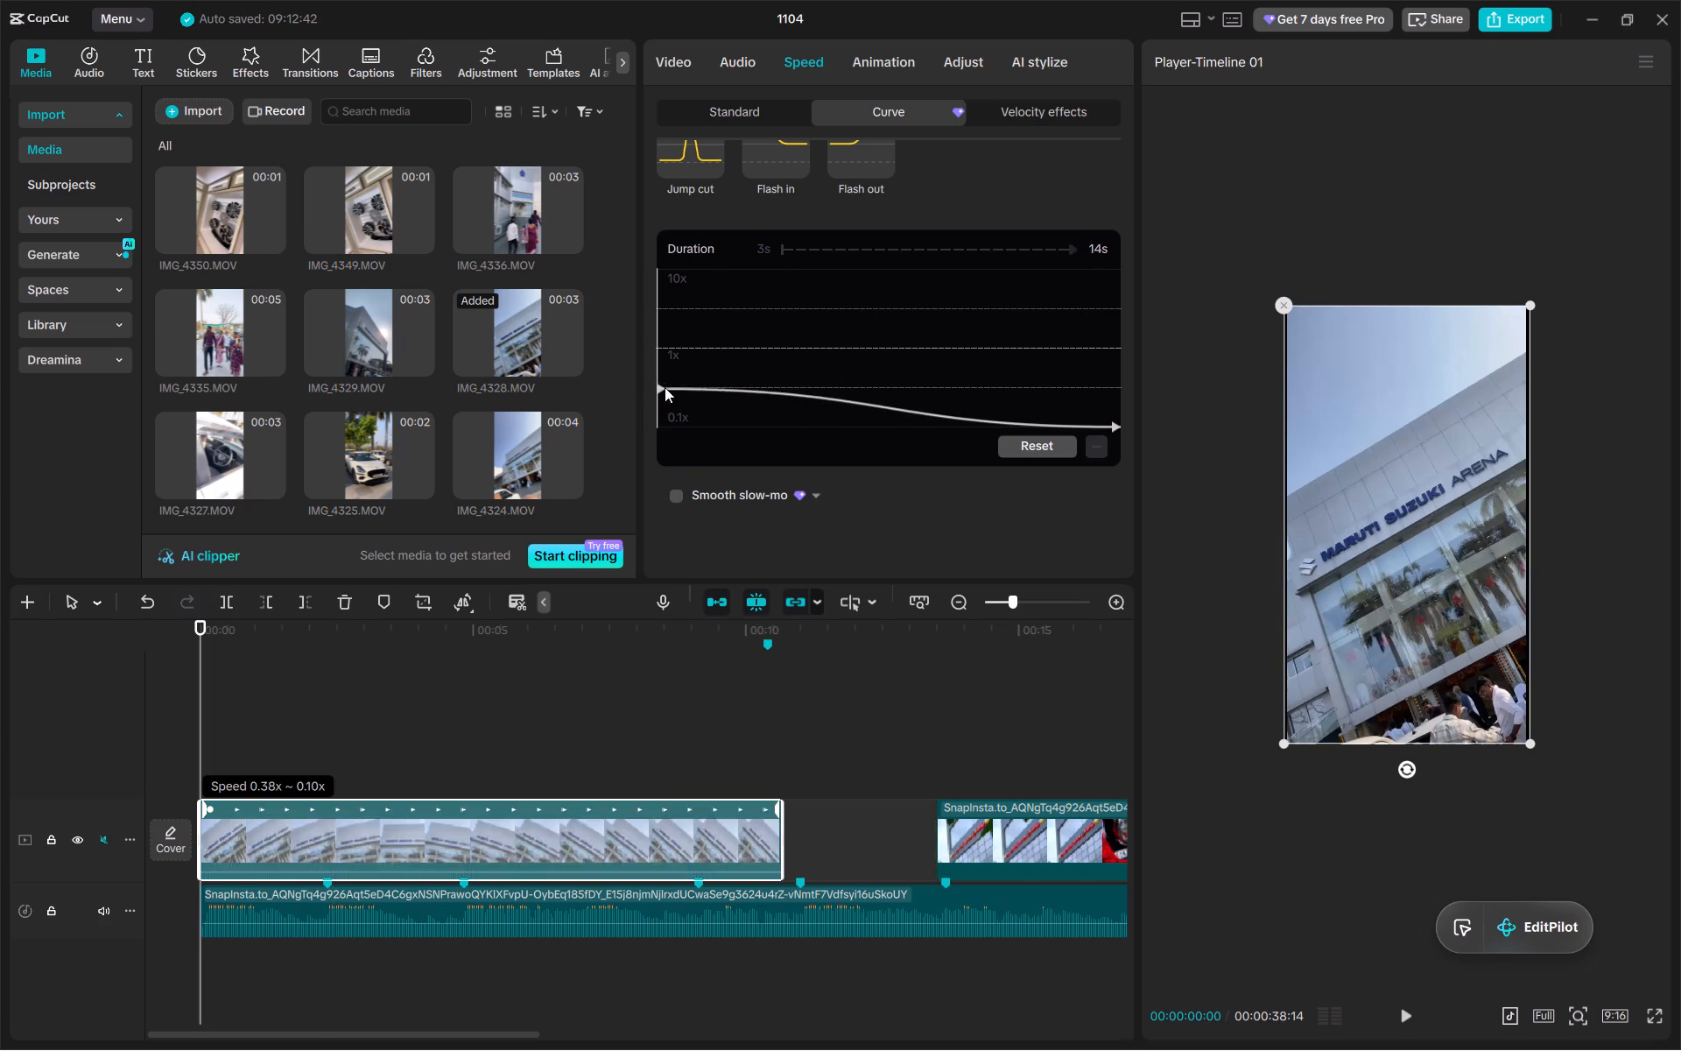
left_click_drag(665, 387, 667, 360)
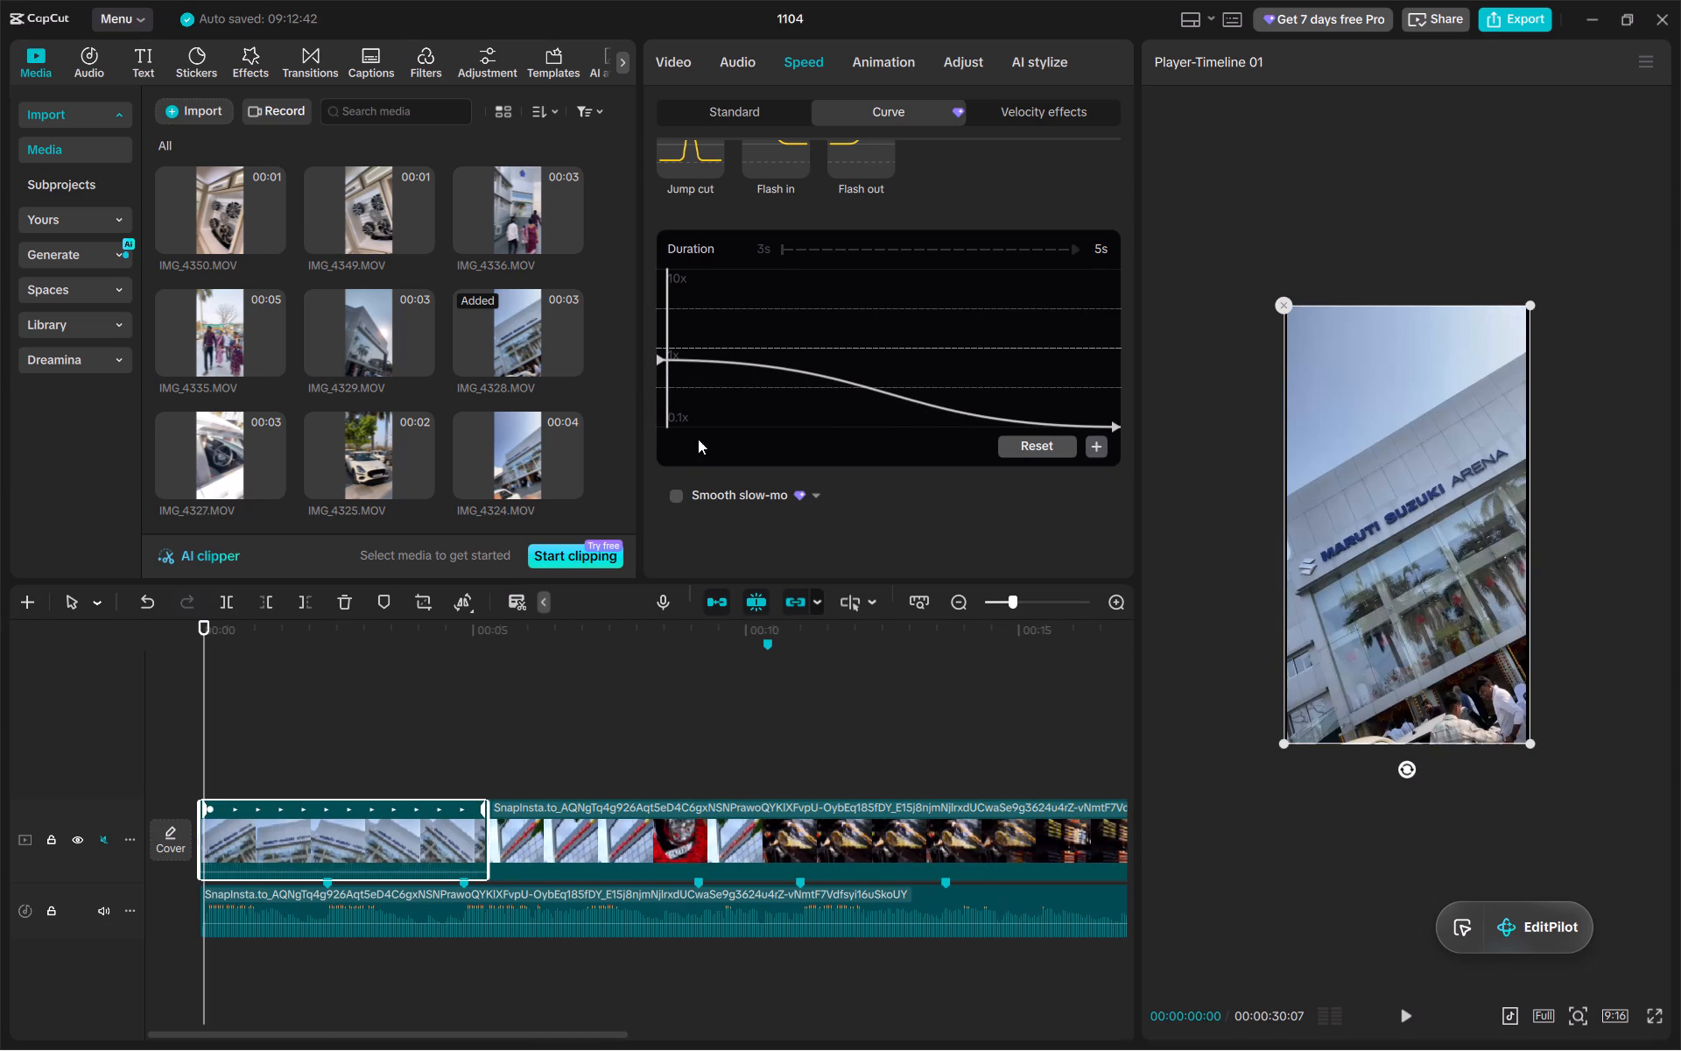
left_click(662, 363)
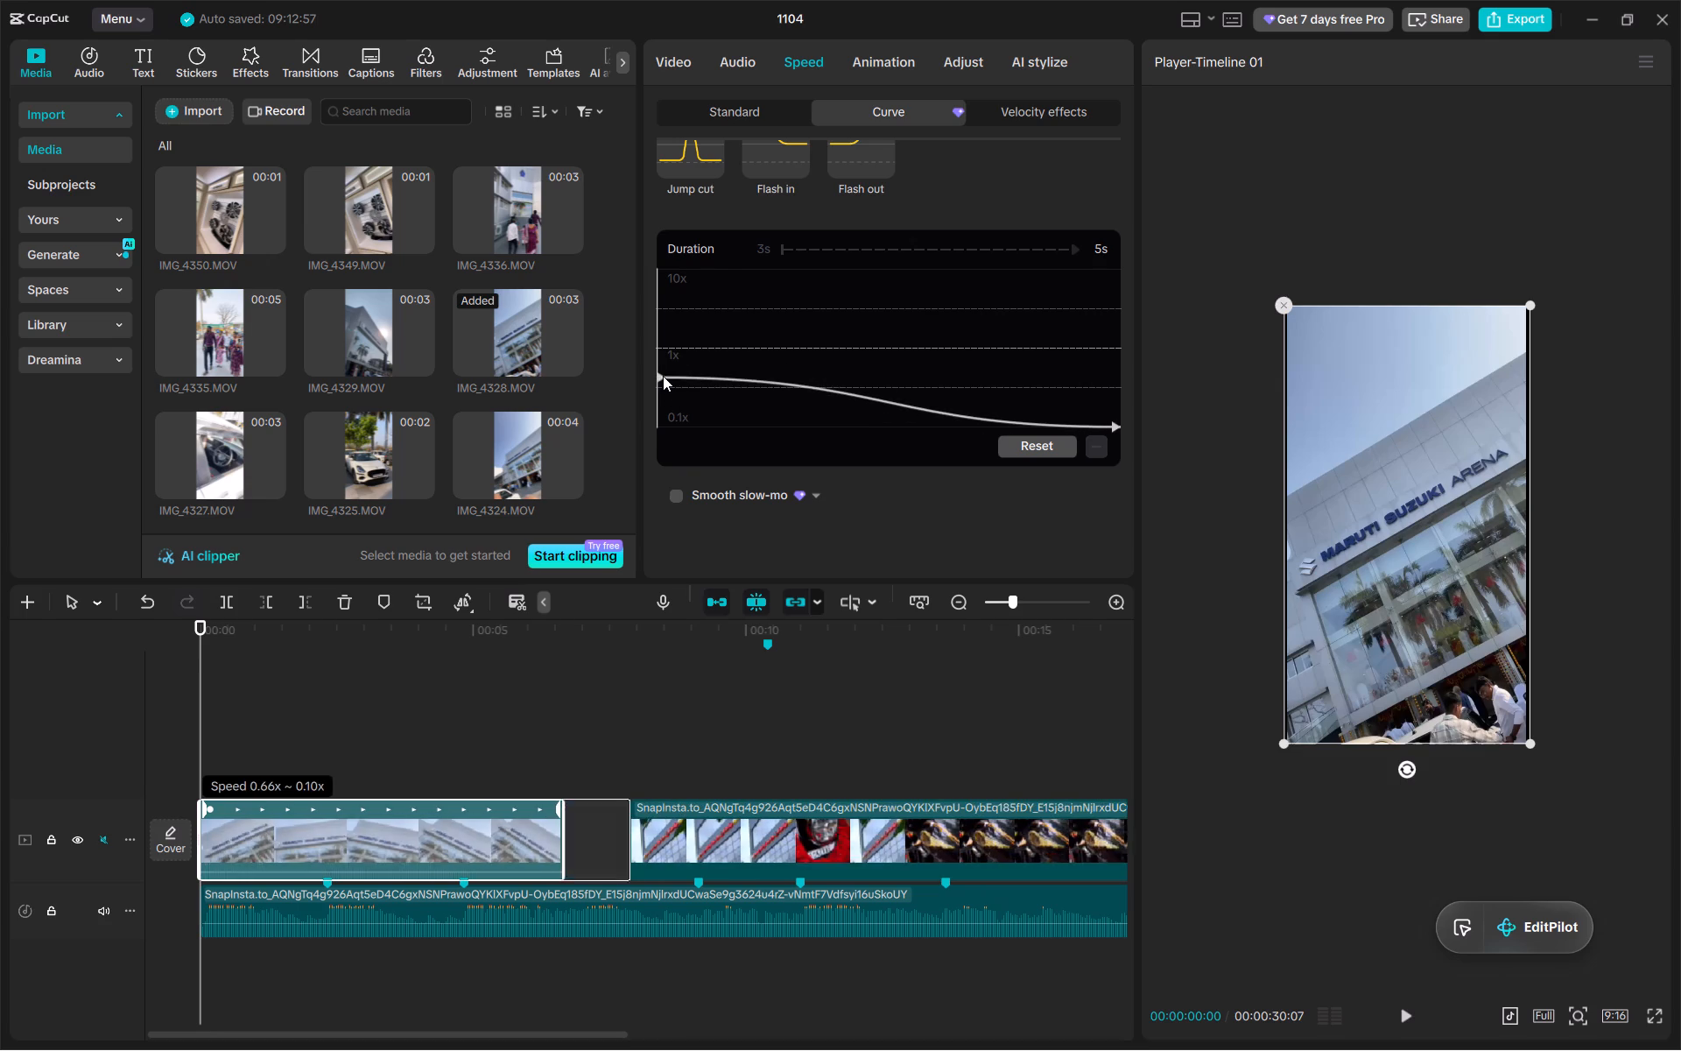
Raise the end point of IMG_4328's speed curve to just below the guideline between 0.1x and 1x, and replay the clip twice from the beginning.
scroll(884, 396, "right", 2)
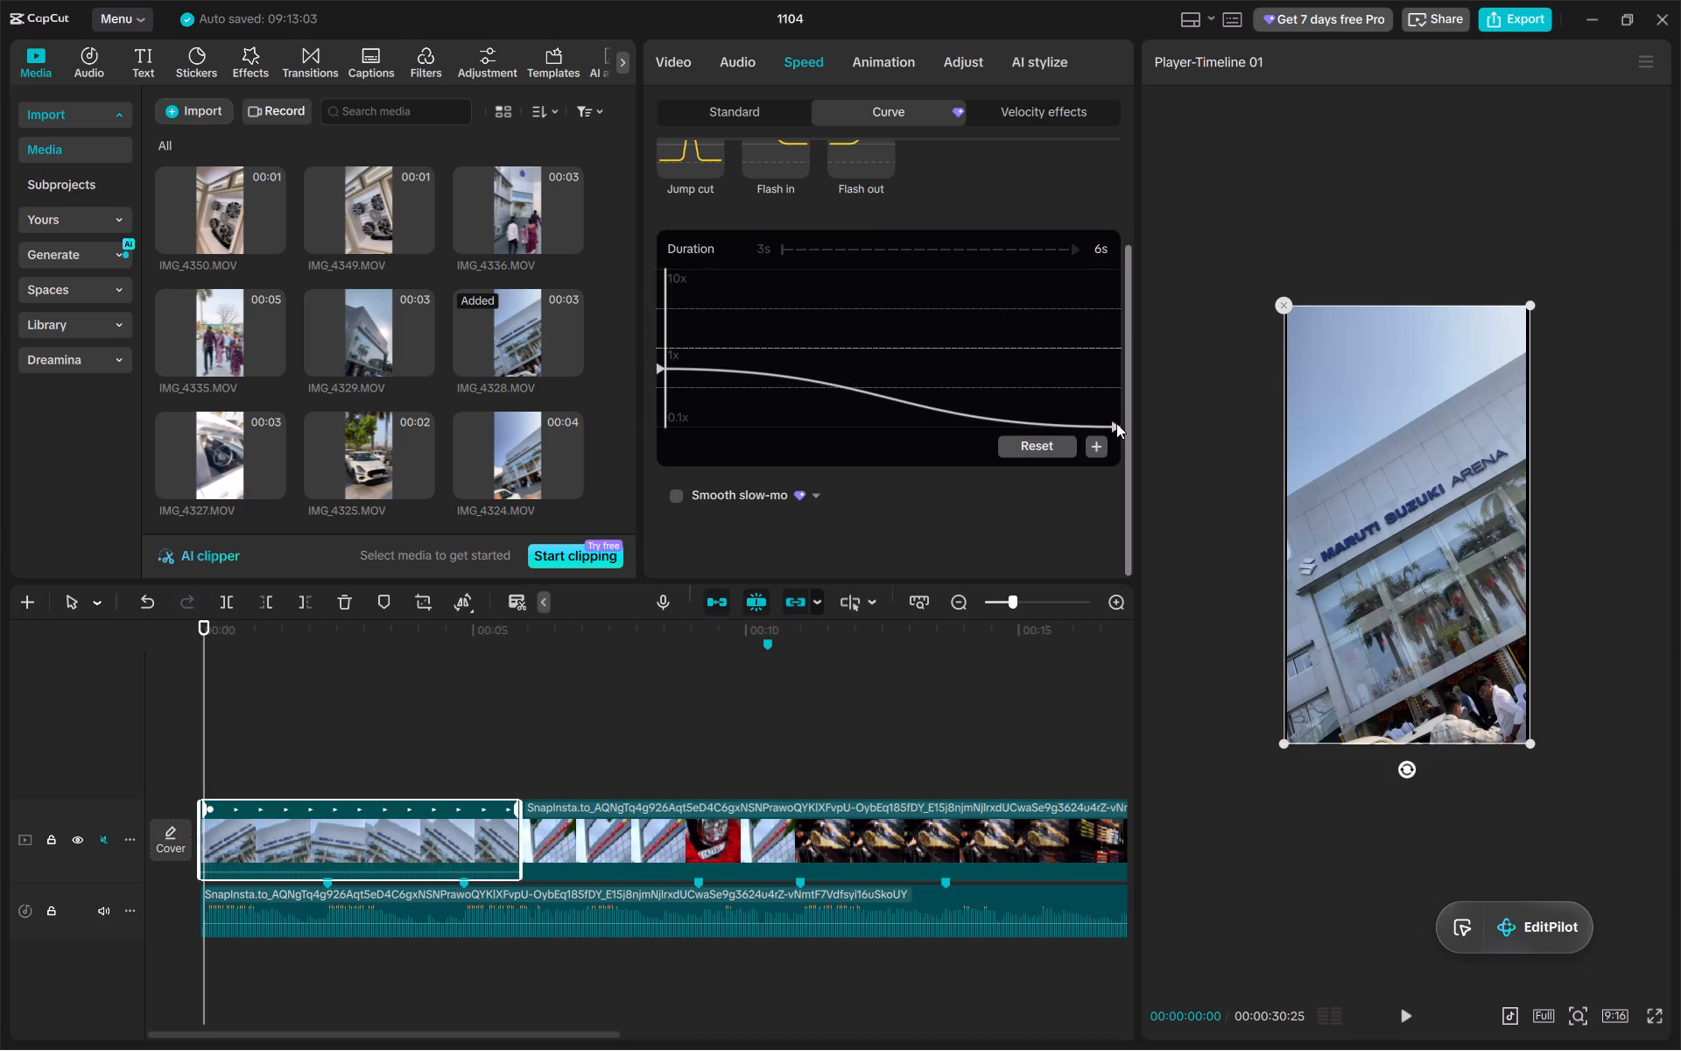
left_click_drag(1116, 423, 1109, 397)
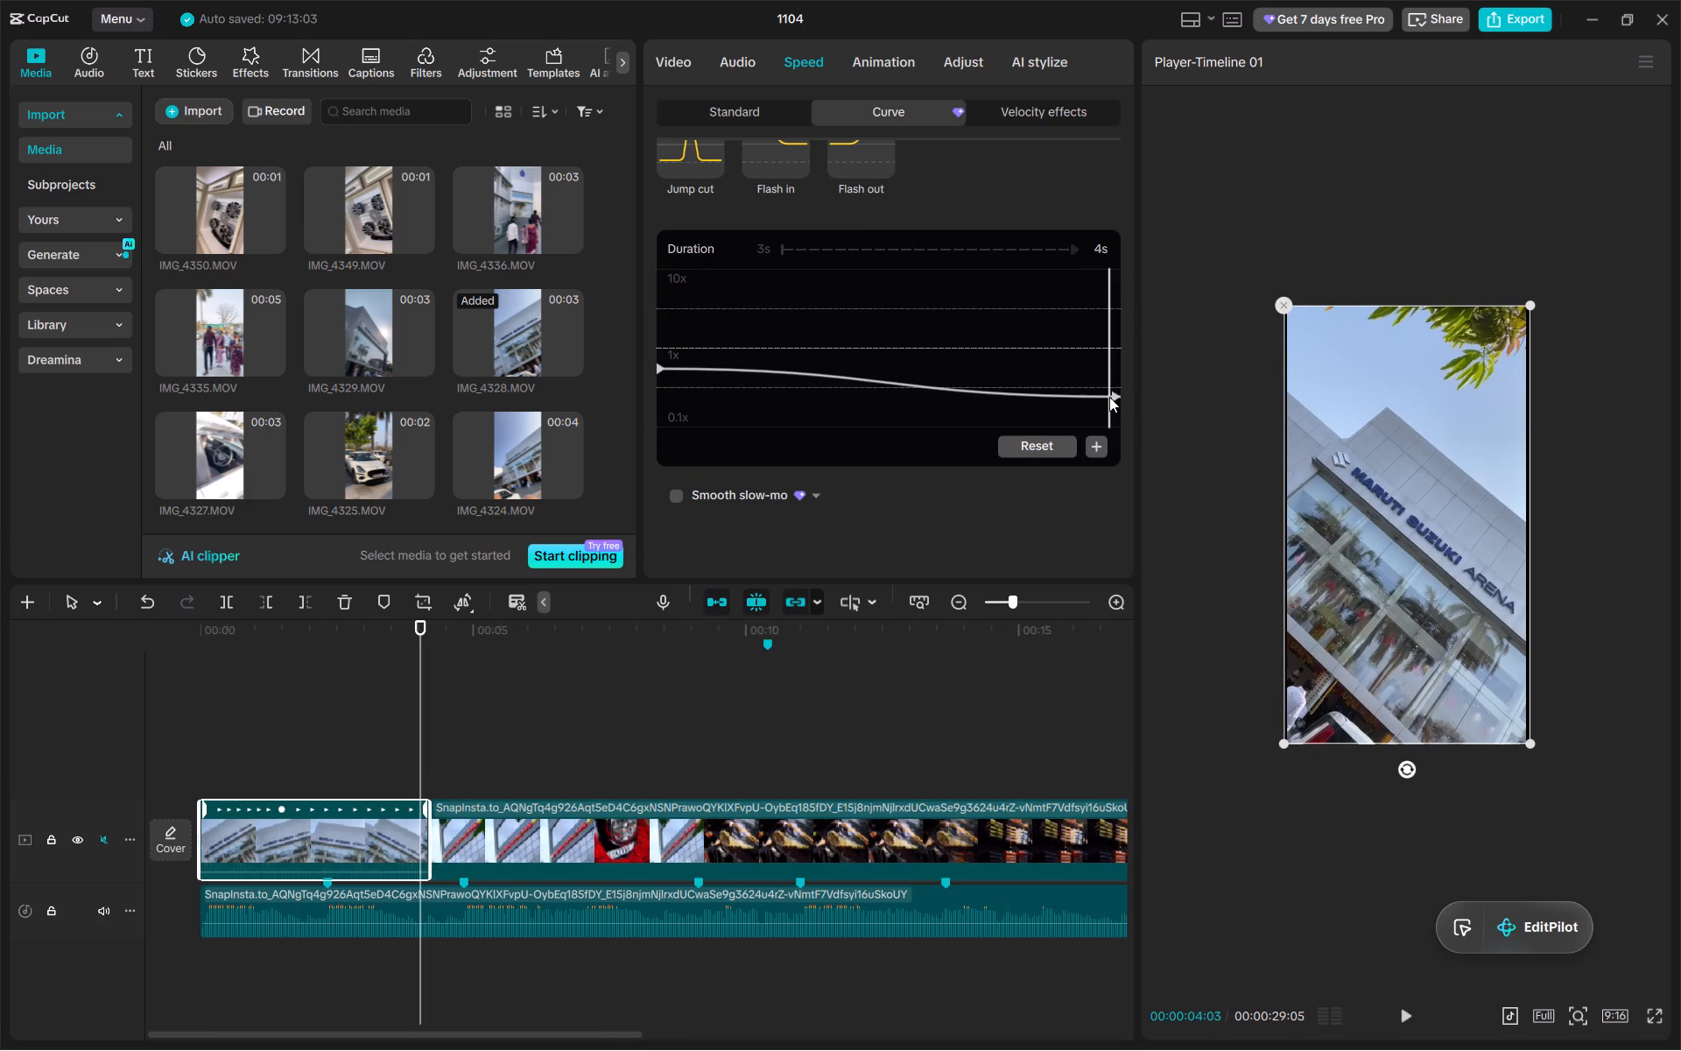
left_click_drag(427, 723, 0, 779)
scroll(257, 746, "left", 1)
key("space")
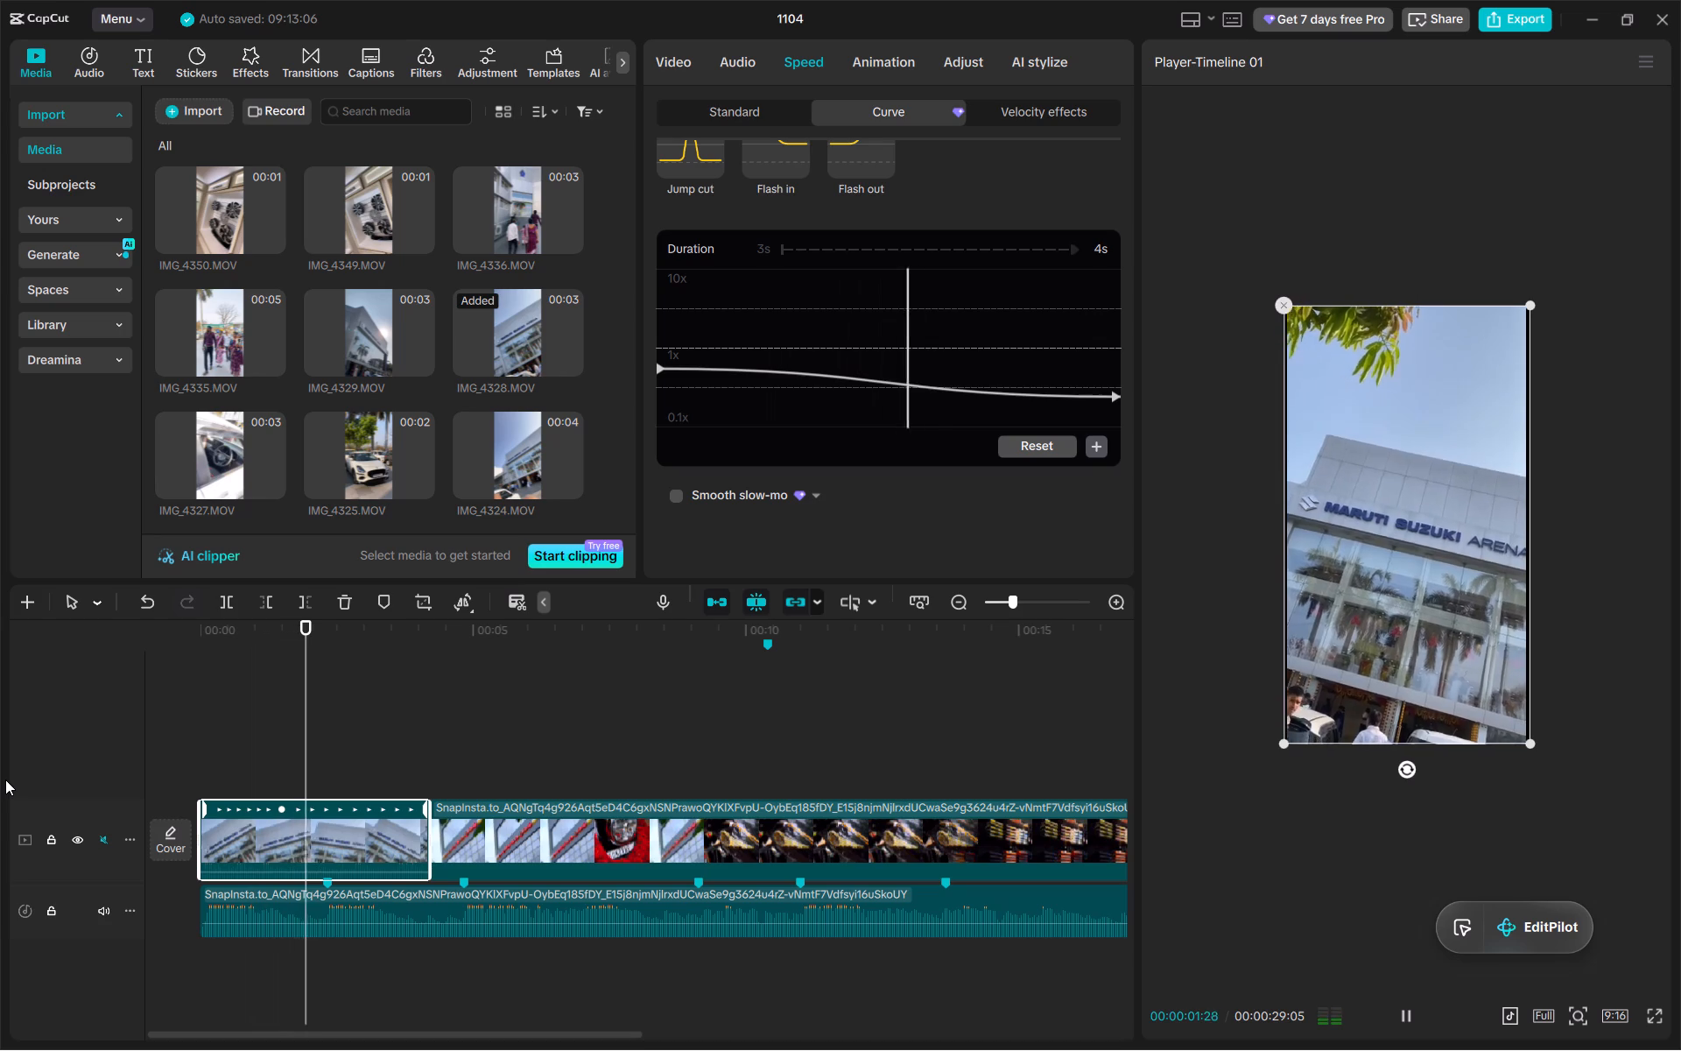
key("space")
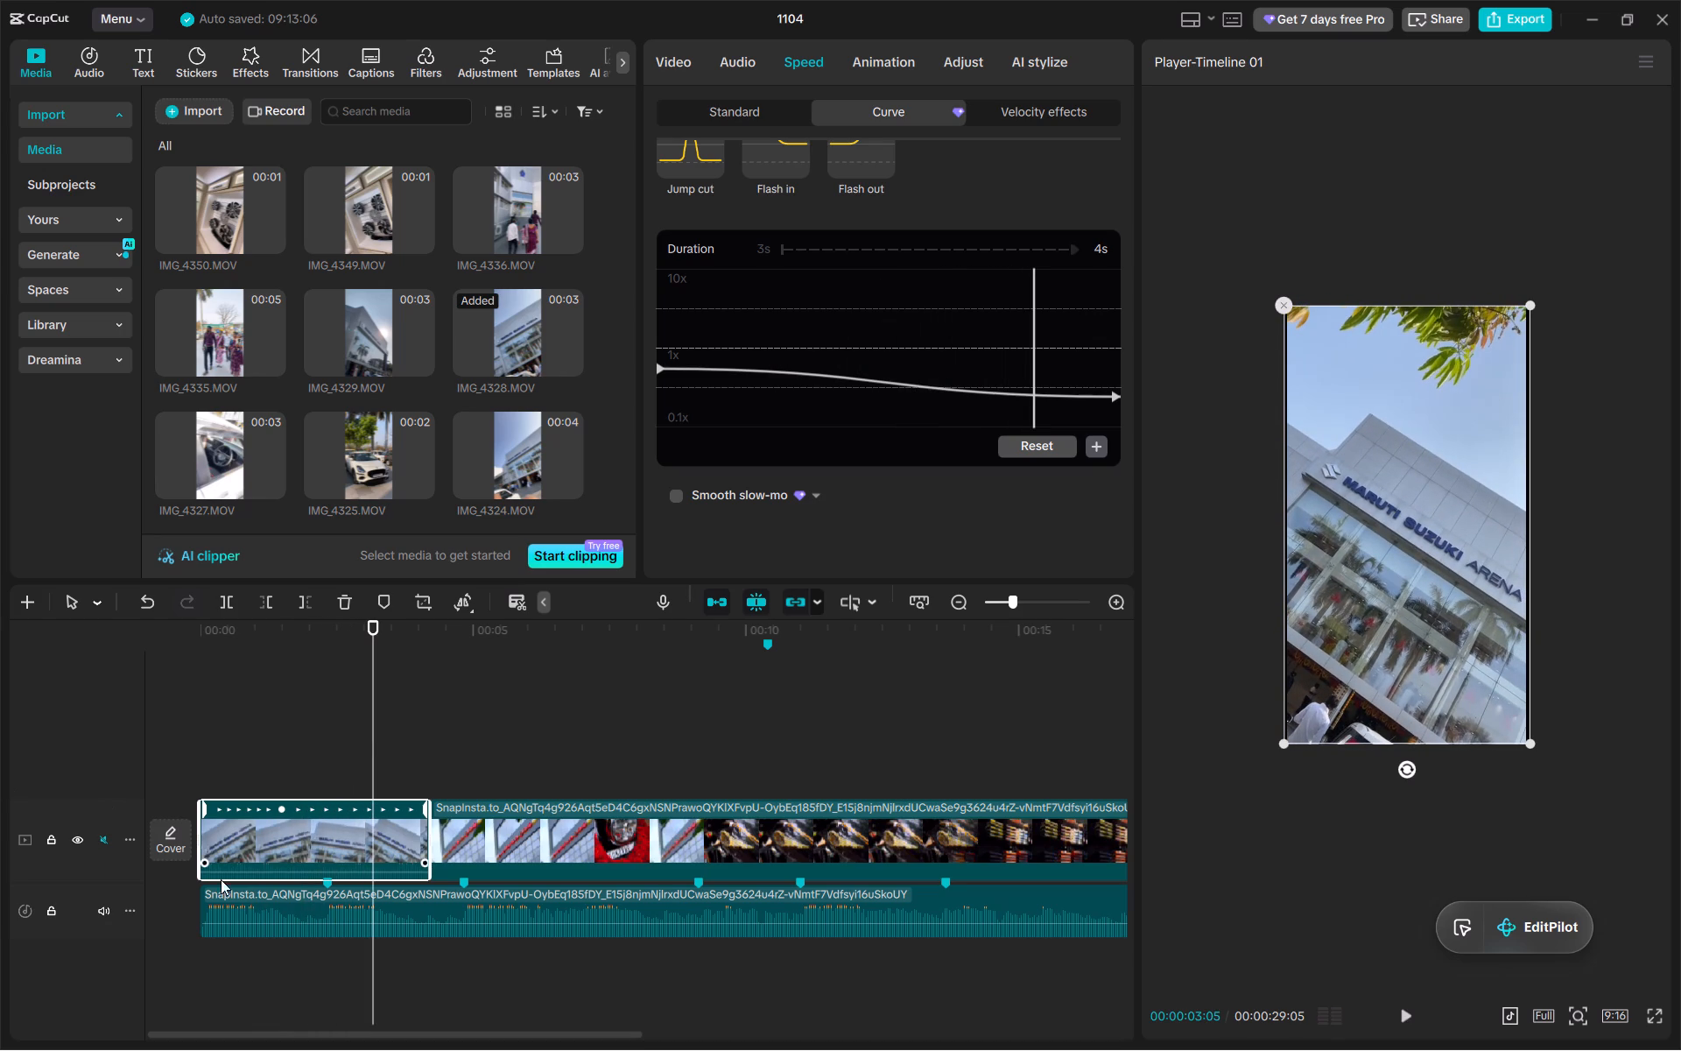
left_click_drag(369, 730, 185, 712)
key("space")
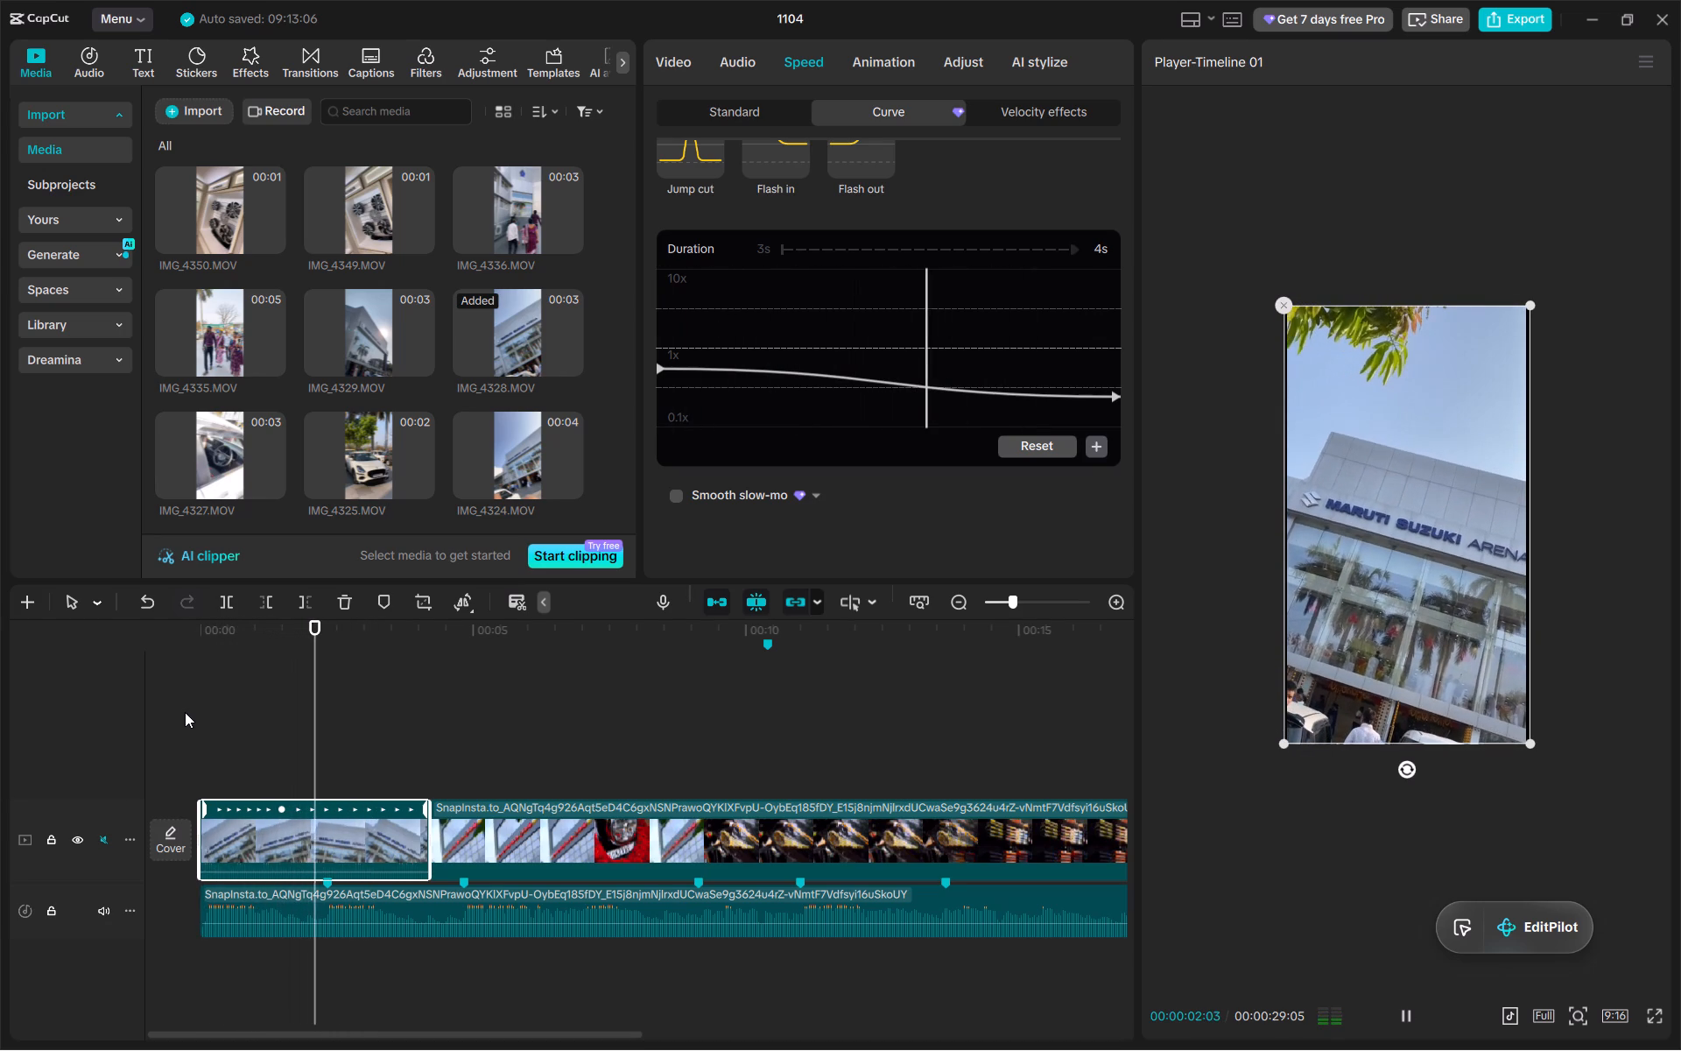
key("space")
Replace the IMG_4328 clip at the start of the timeline with IMG_4329 and play it from the beginning.
scroll(436, 329, "down", 1)
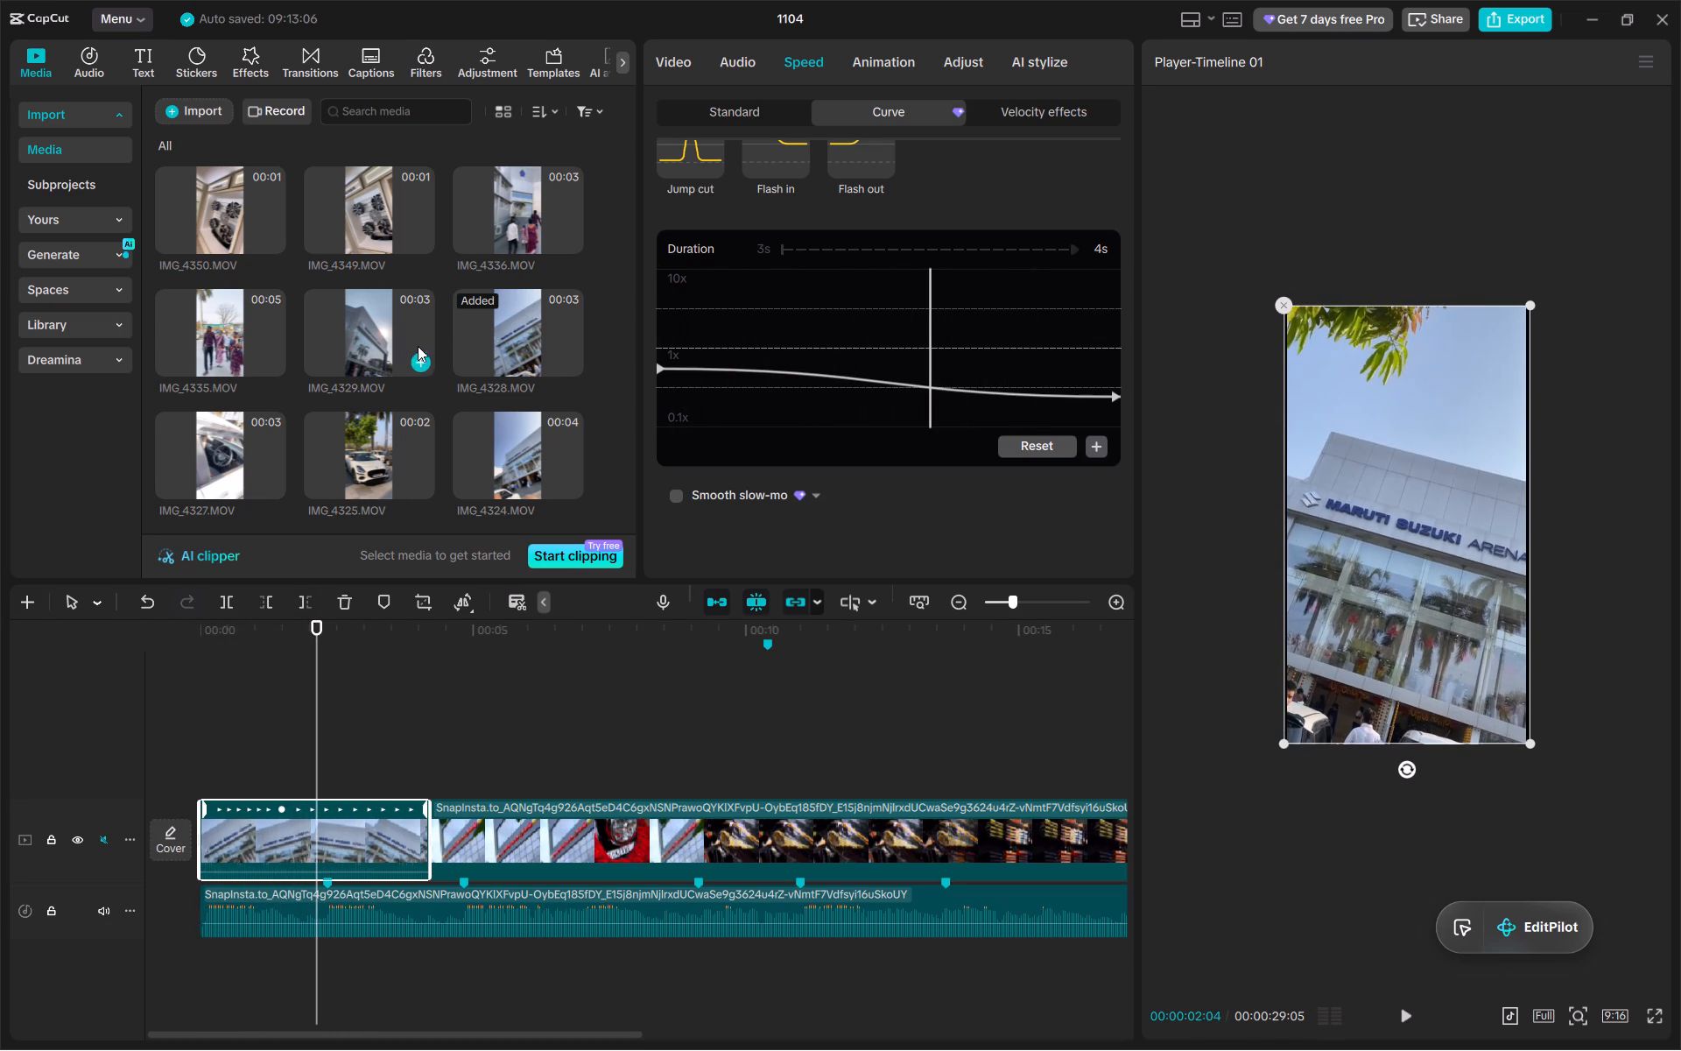
left_click(416, 359)
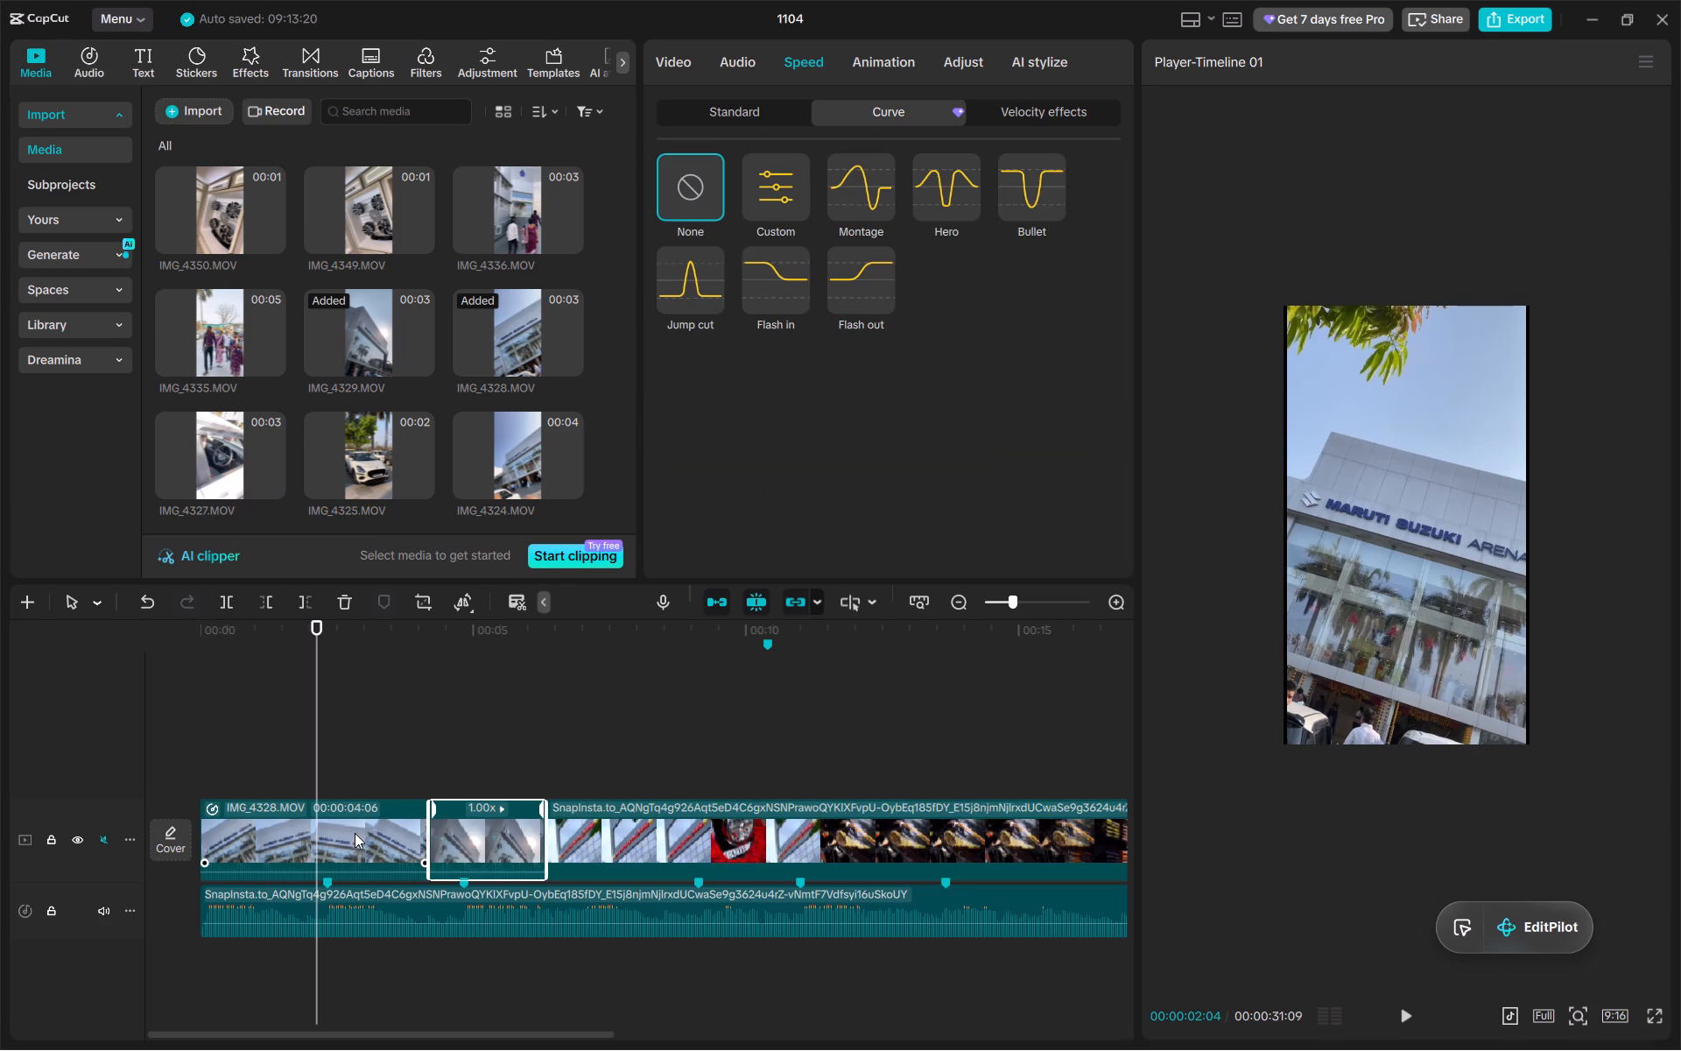
left_click(341, 830)
key("BackSpace")
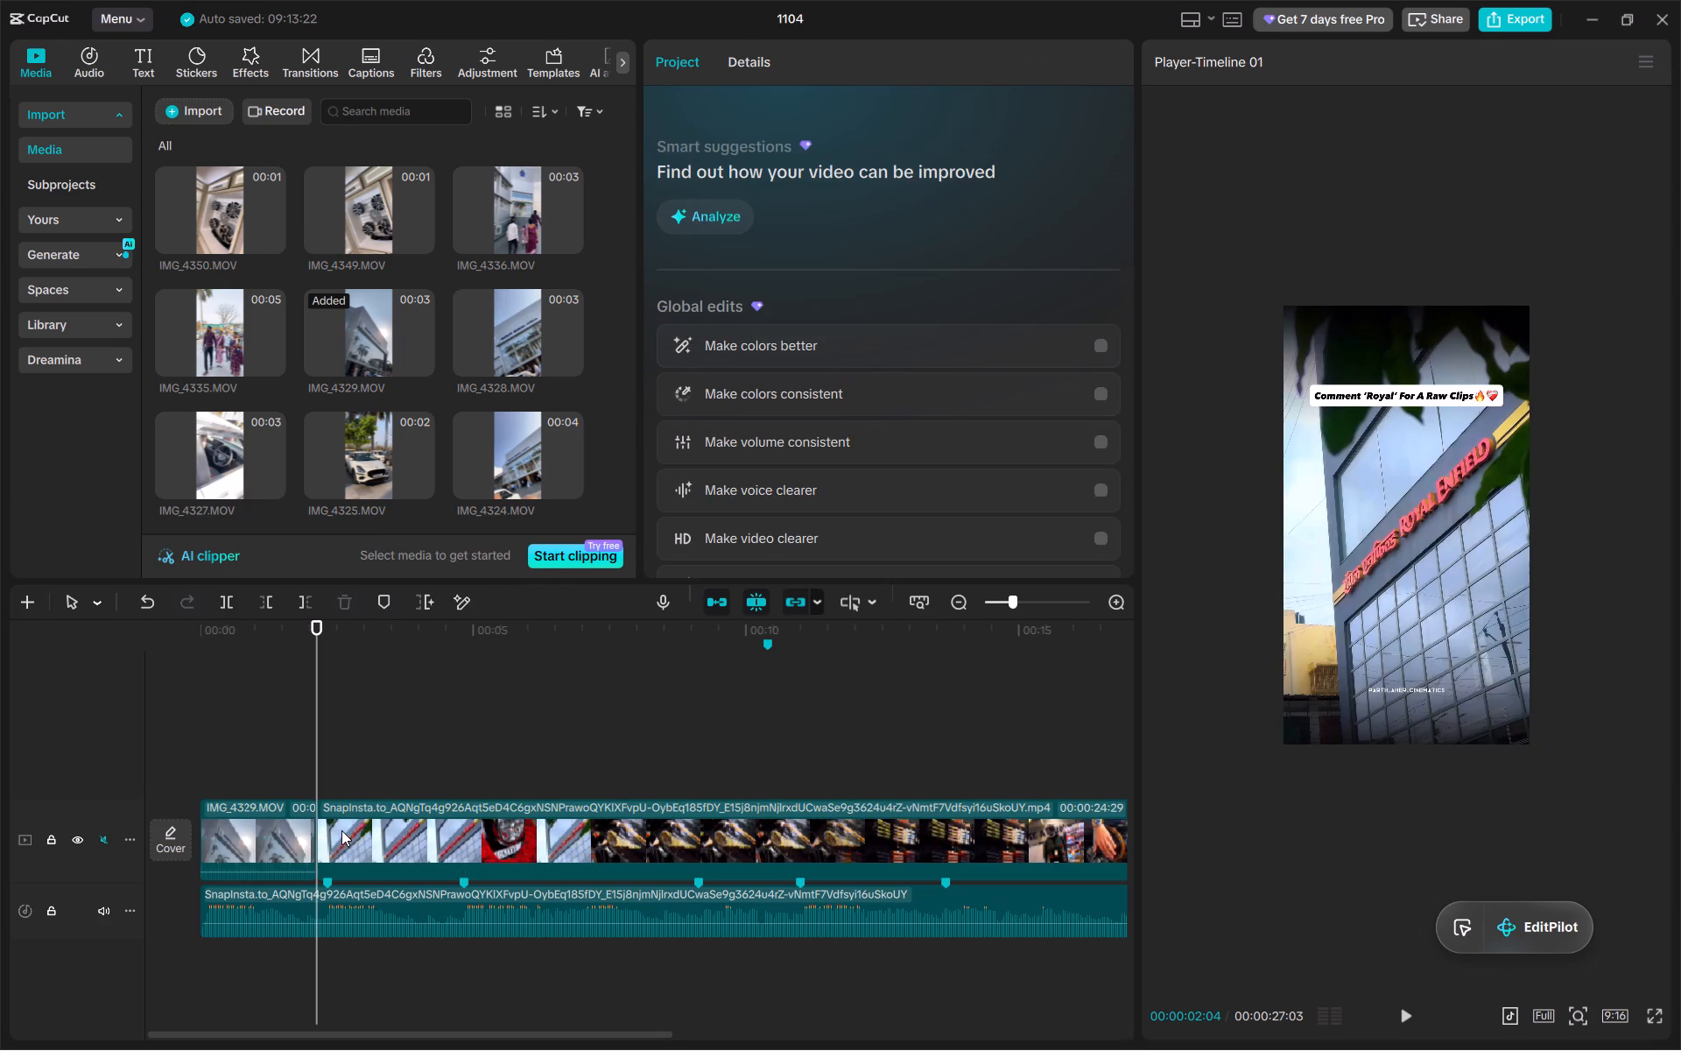
left_click(272, 830)
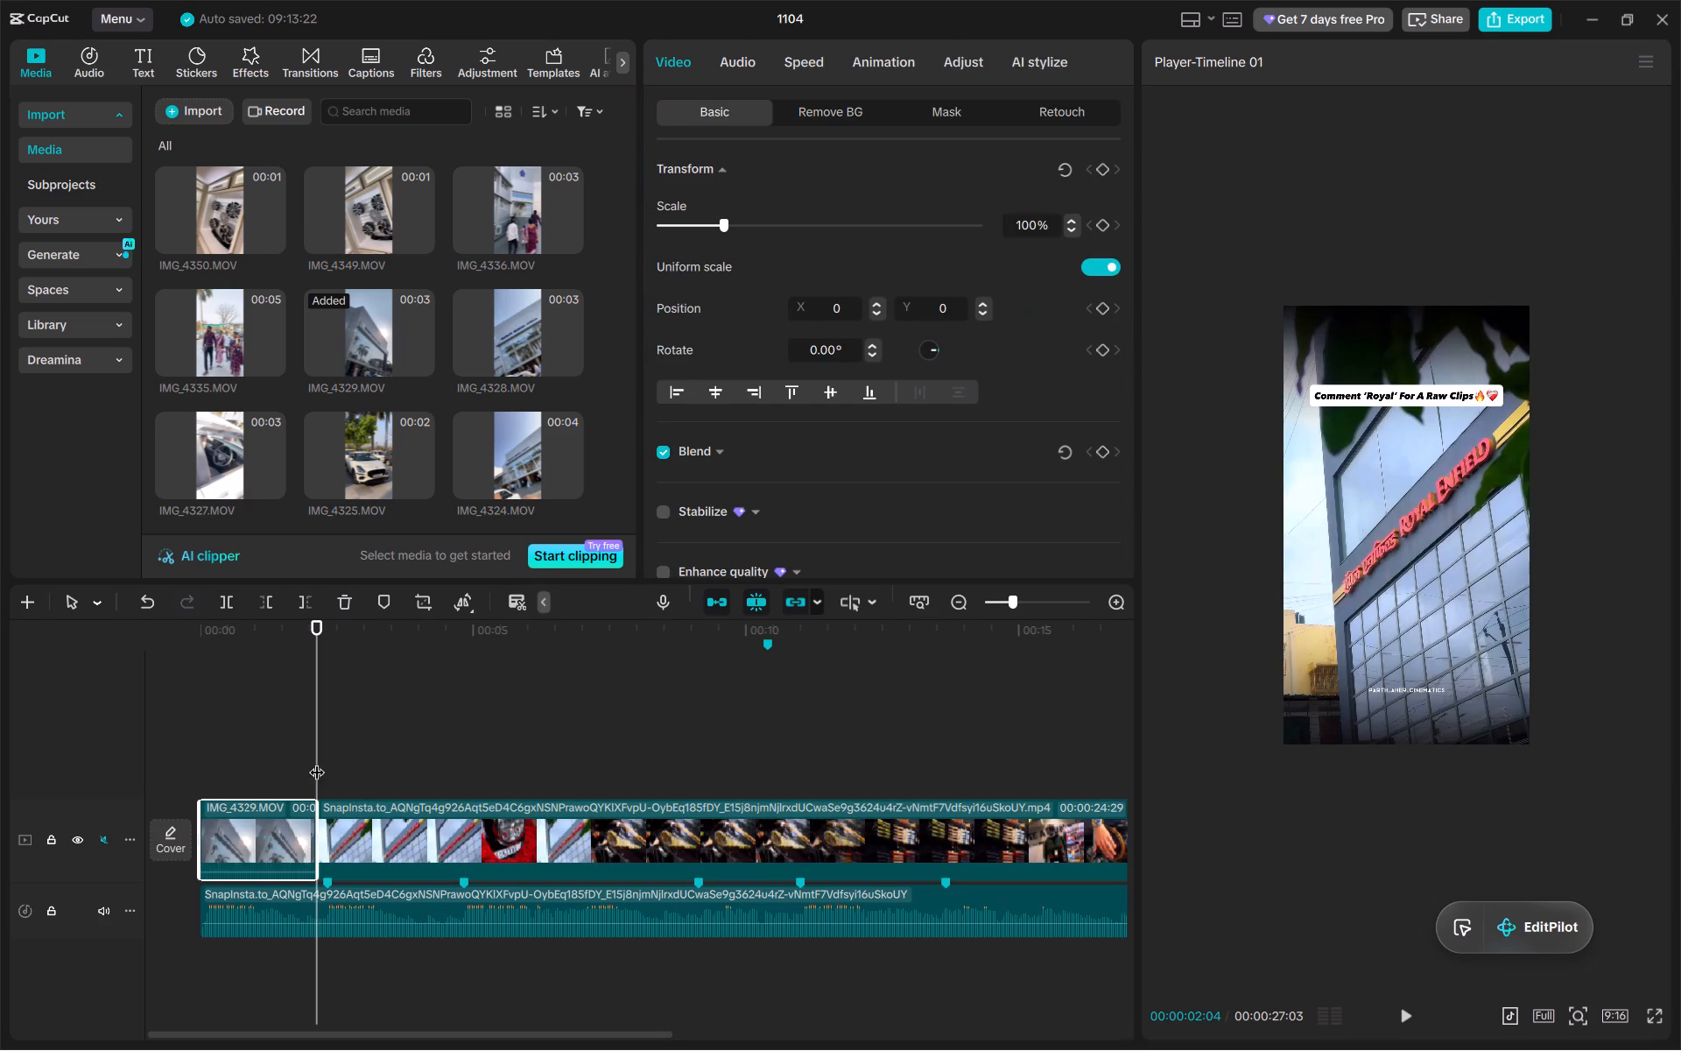
left_click(311, 758)
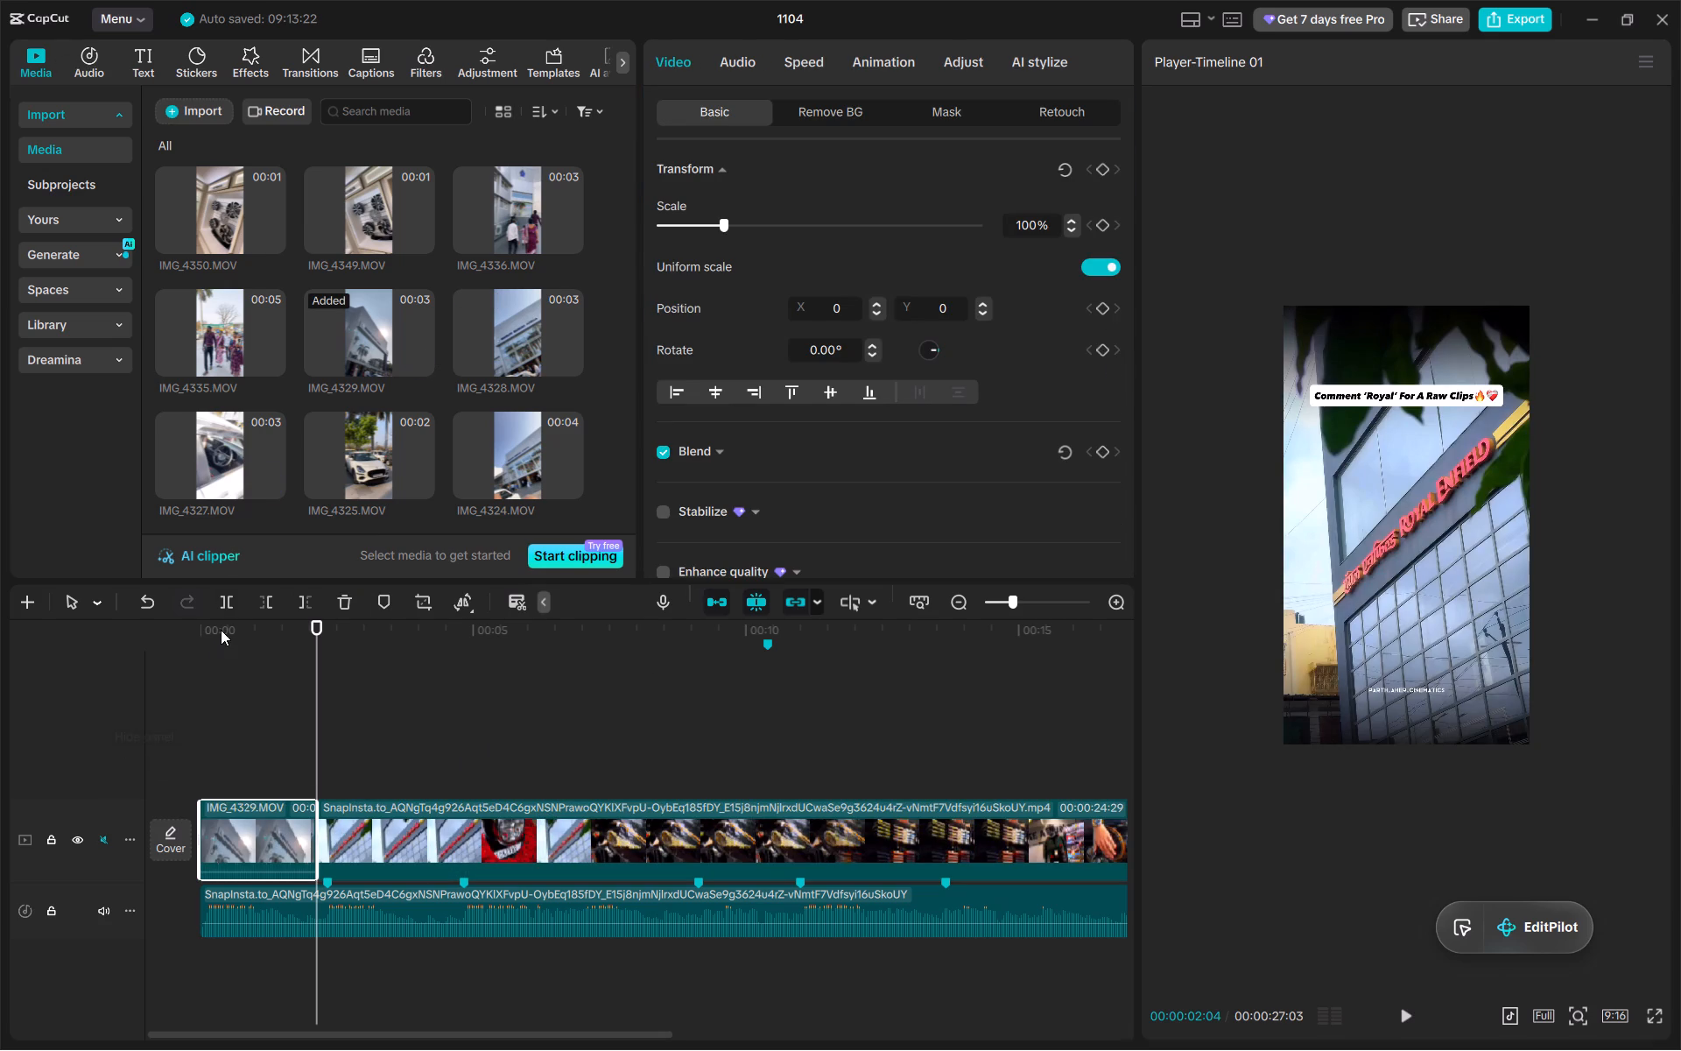
left_click(221, 630)
left_click_drag(221, 630, 162, 629)
key("space")
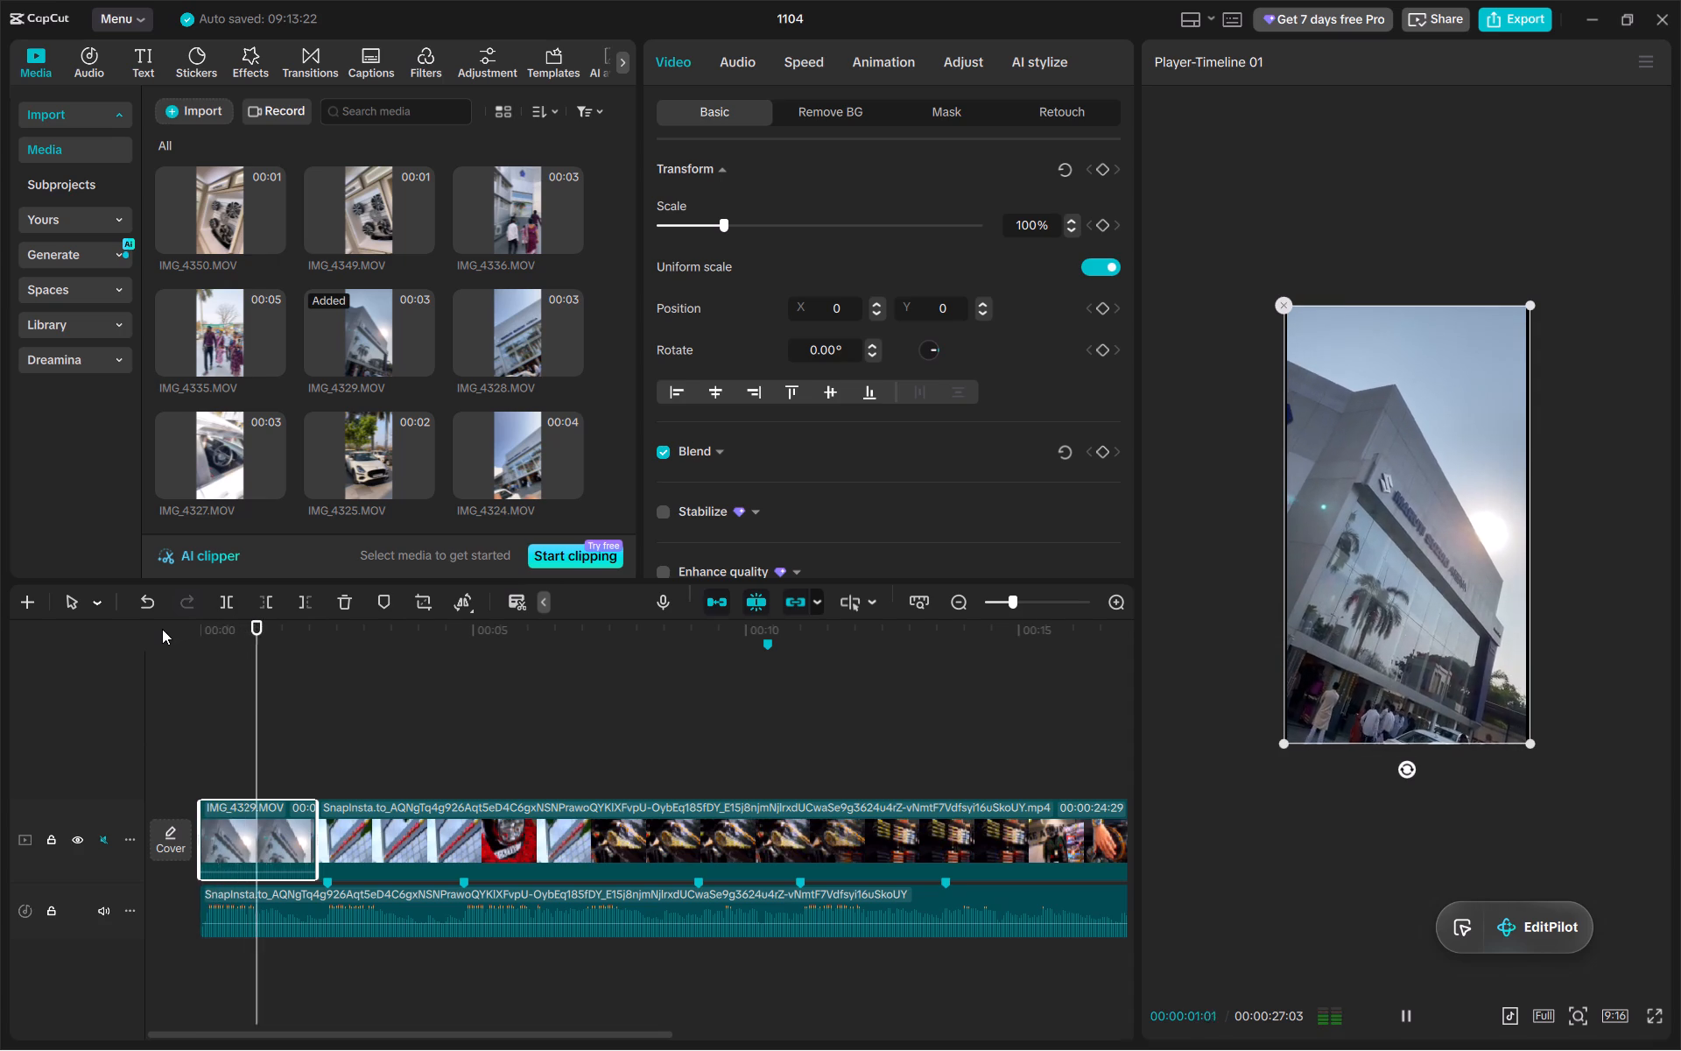
key("space")
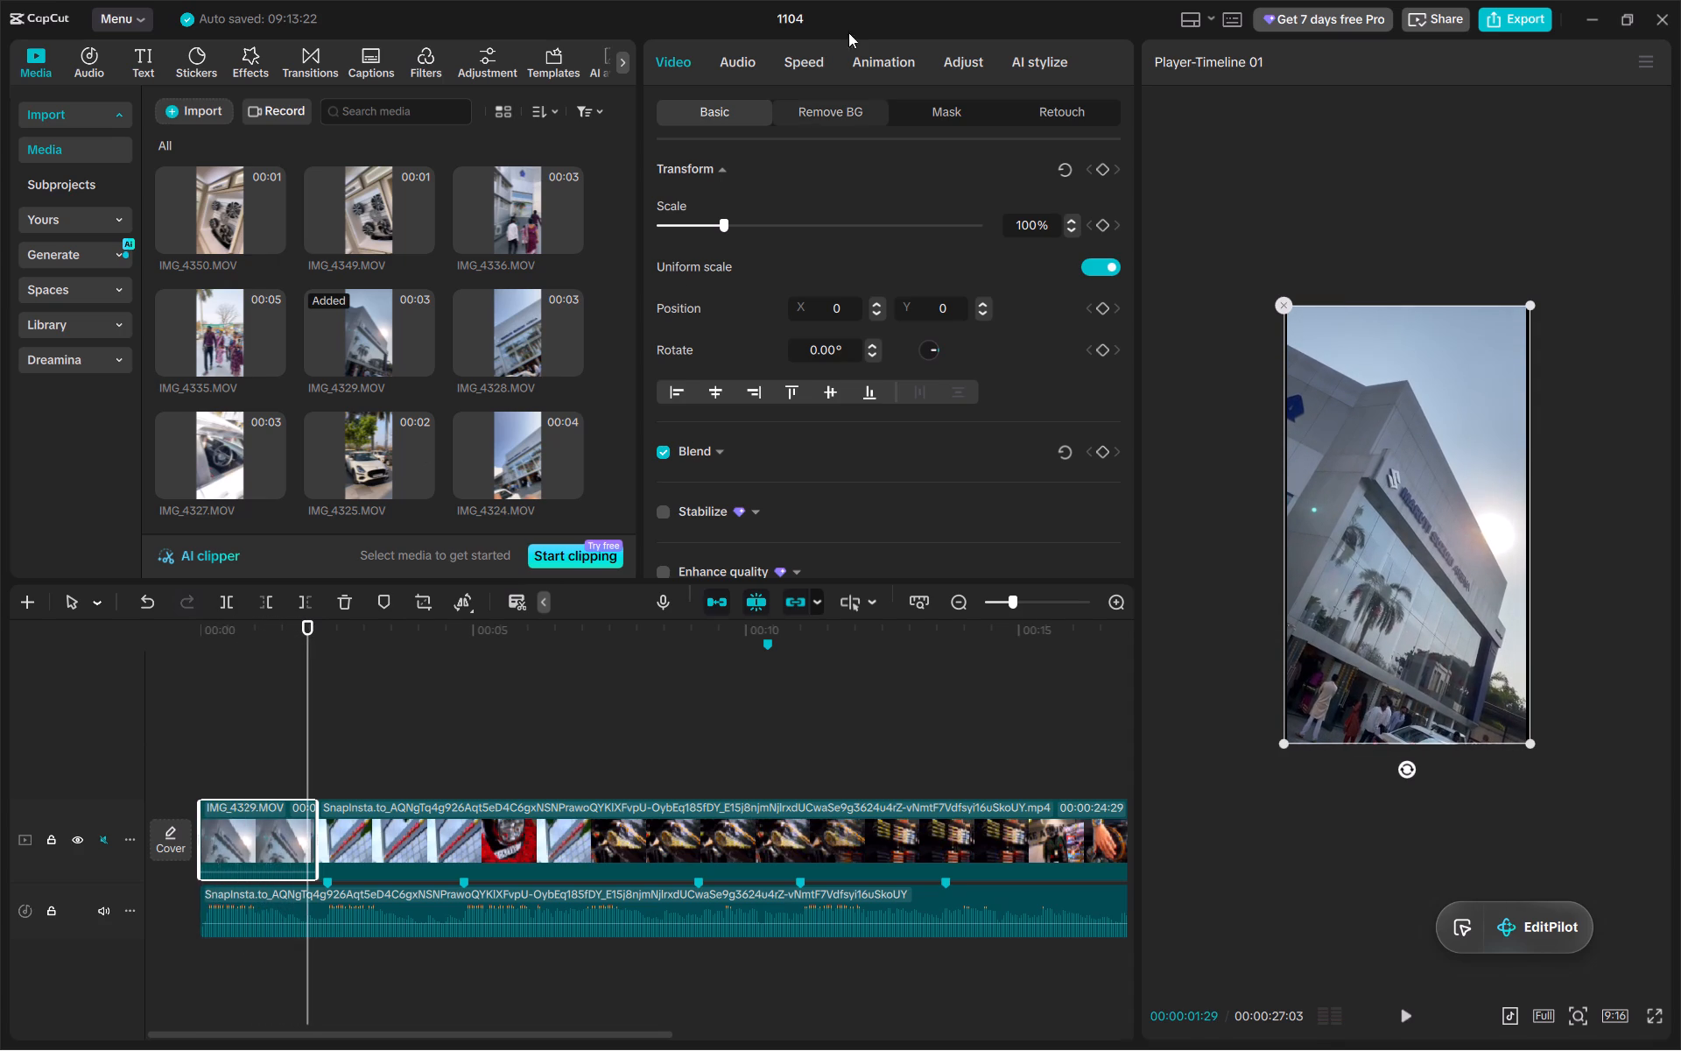
Try the Custom and Flash out speed curves on the IMG_4329 clip, settling on Flash in.
left_click(808, 60)
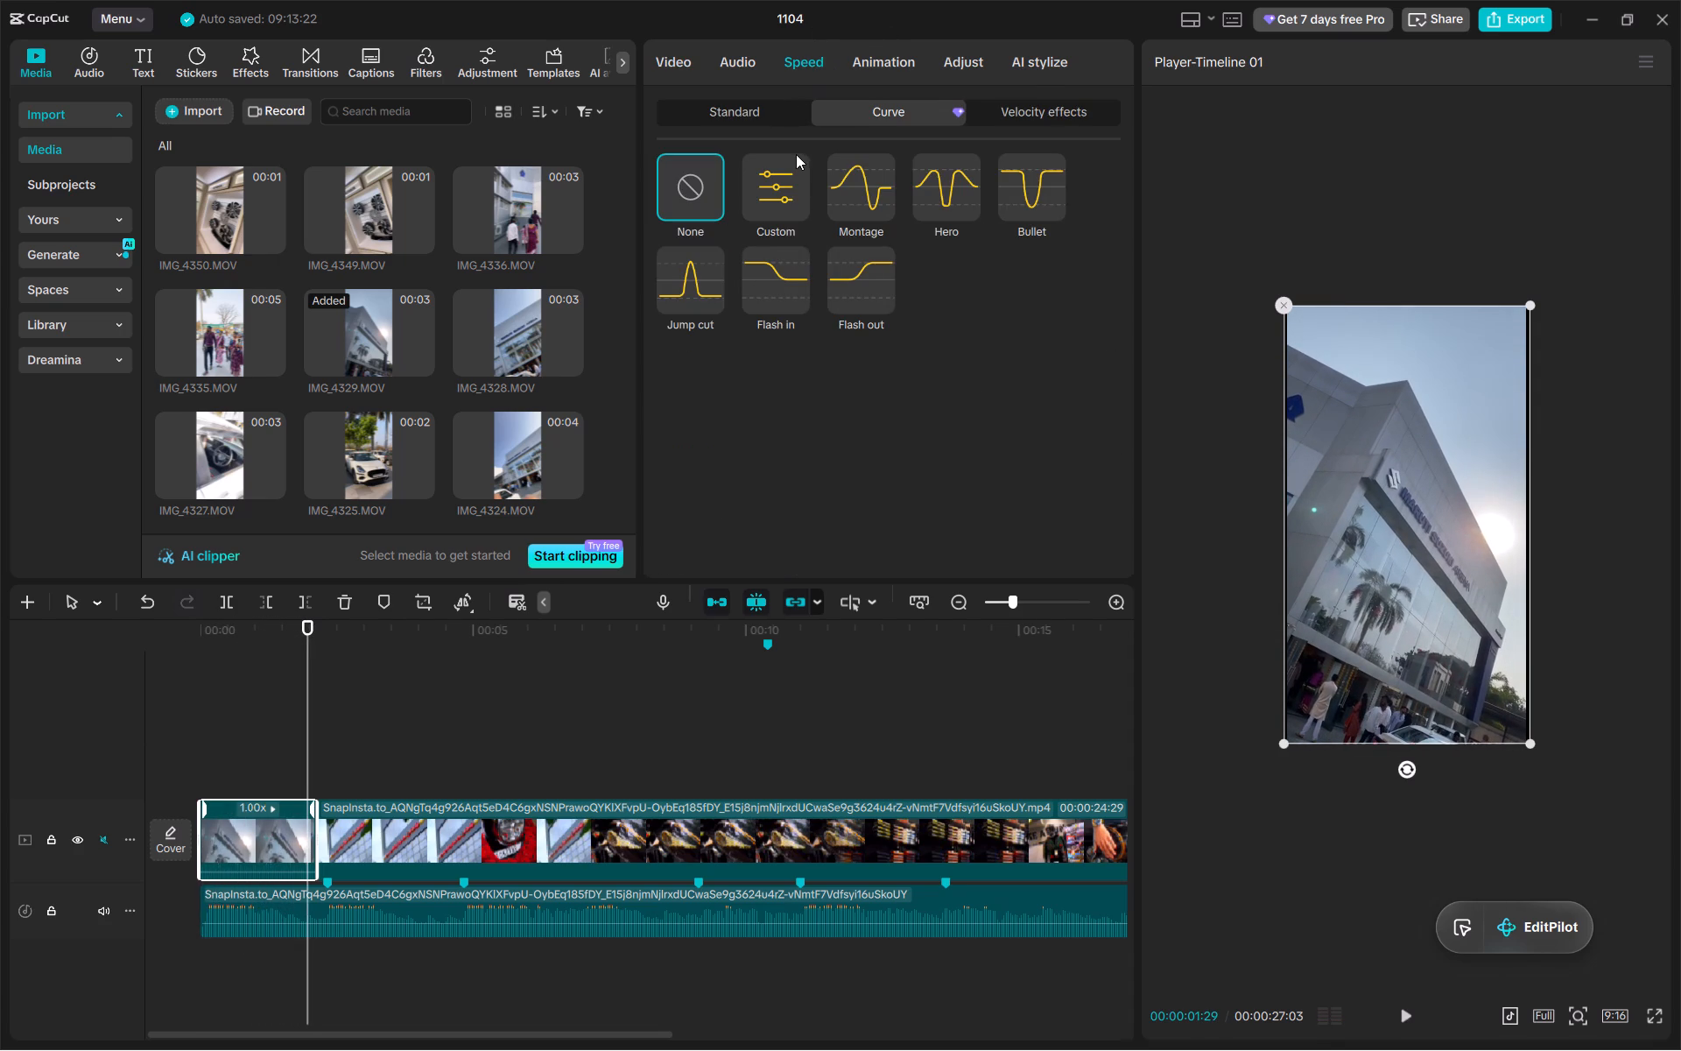
left_click(786, 176)
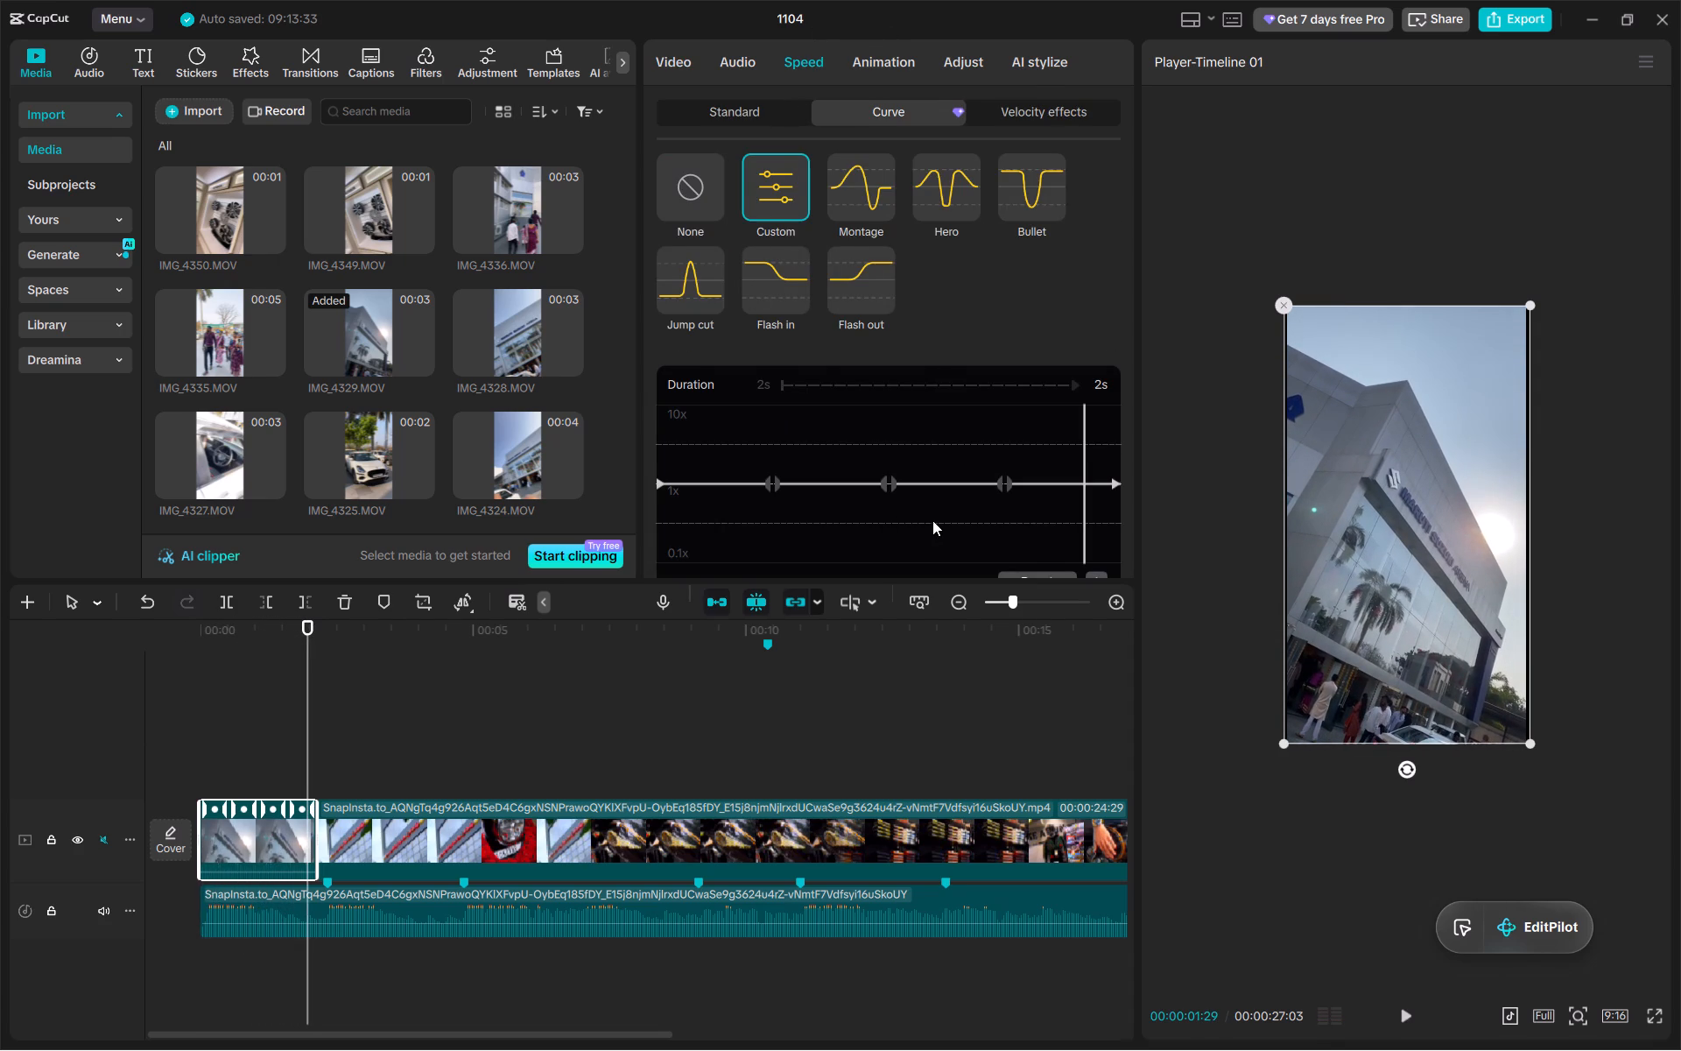
scroll(932, 520, "down", 1)
double_click(855, 204)
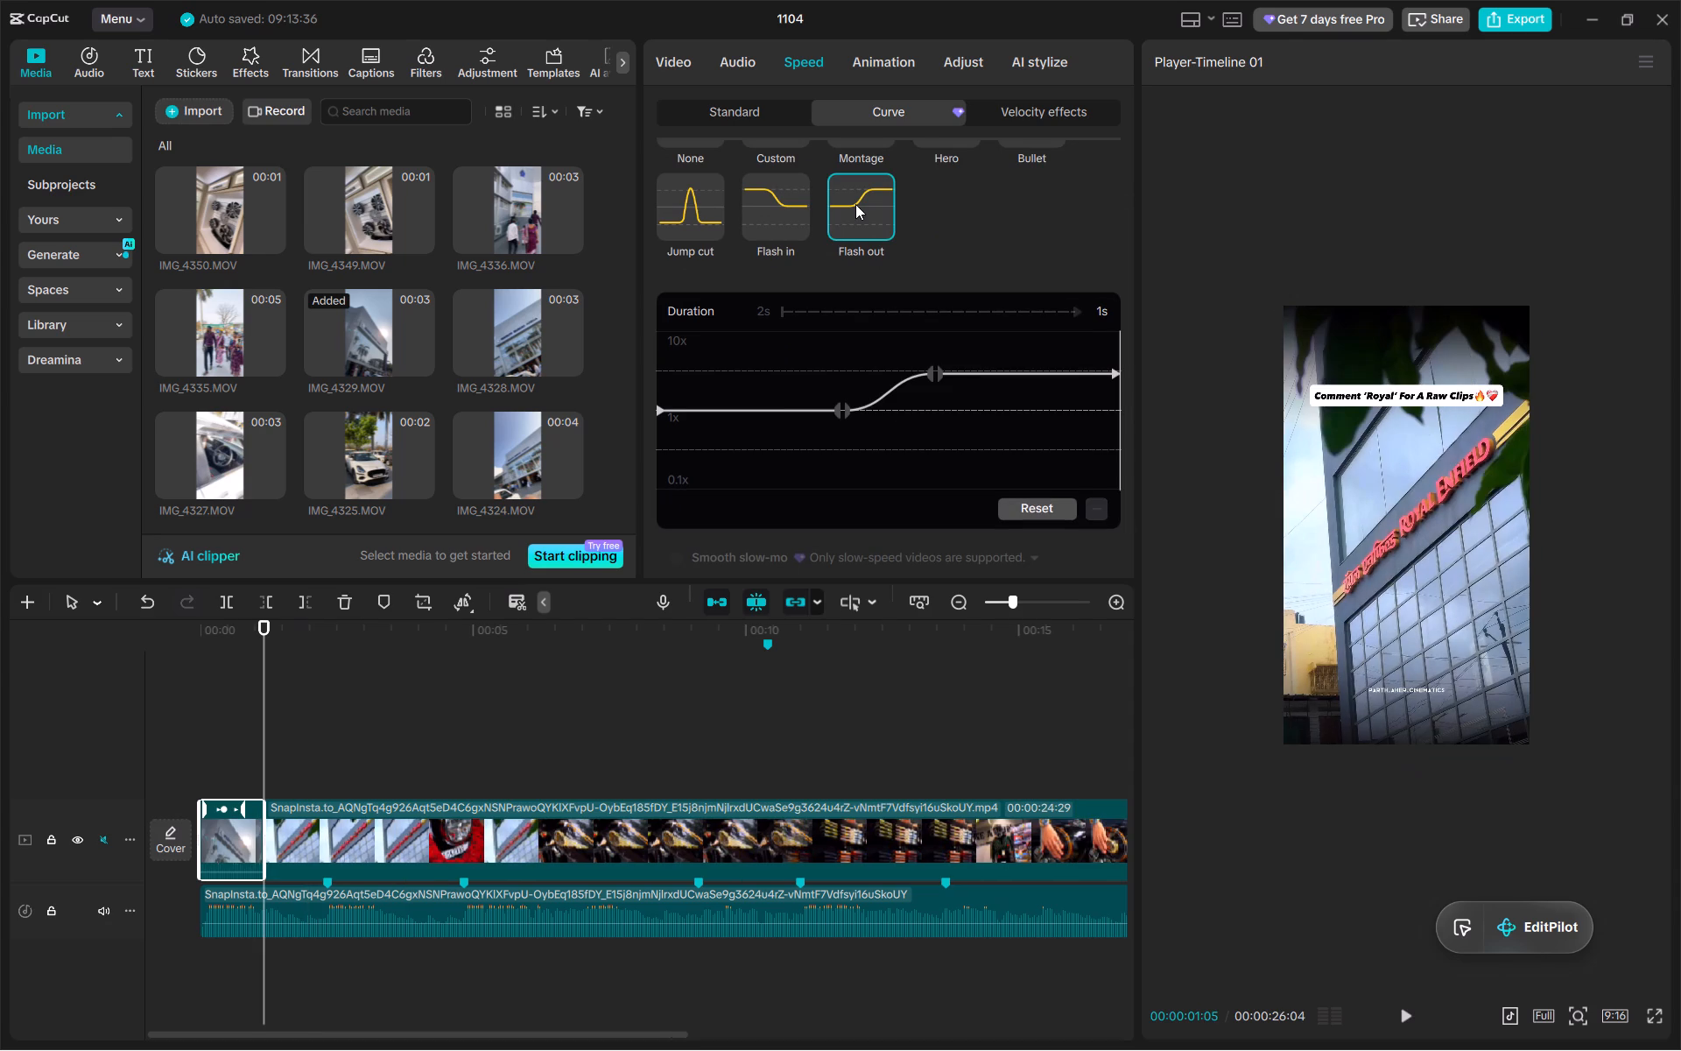
double_click(763, 213)
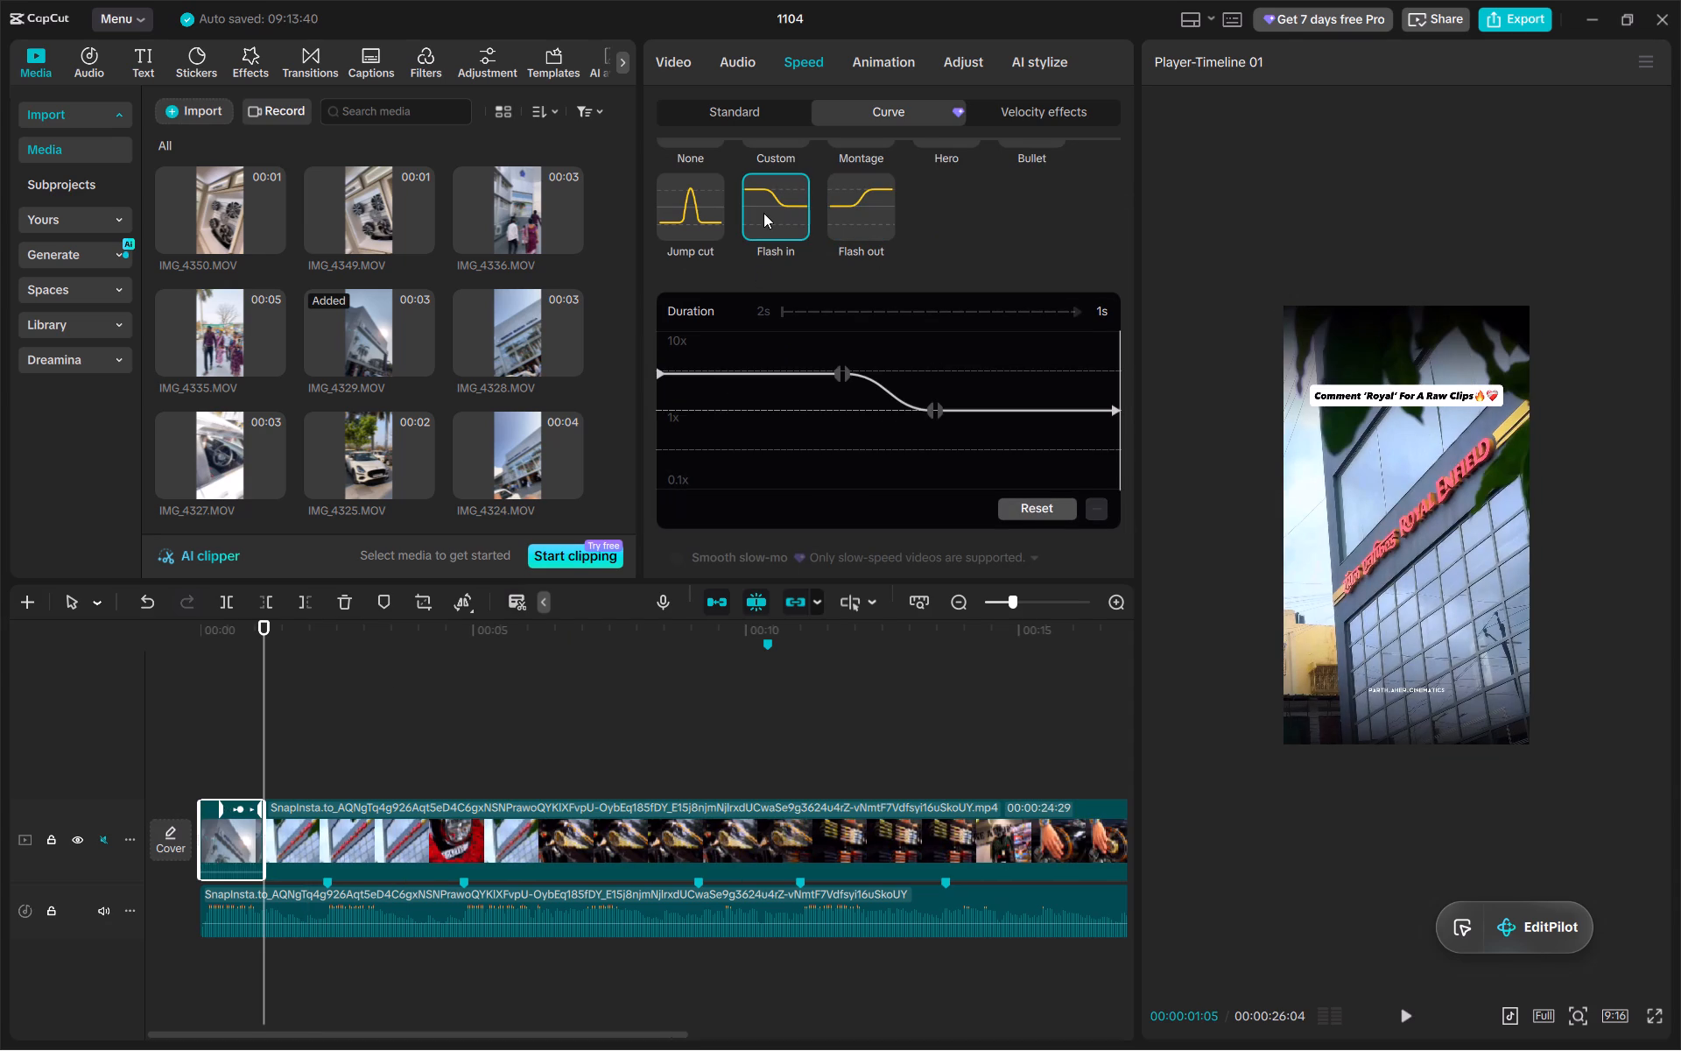
Lower the end point of IMG_4329's Flash in speed curve to about 0.34x.
scroll(1023, 420, "right", 1)
left_click_drag(1113, 411, 1118, 457)
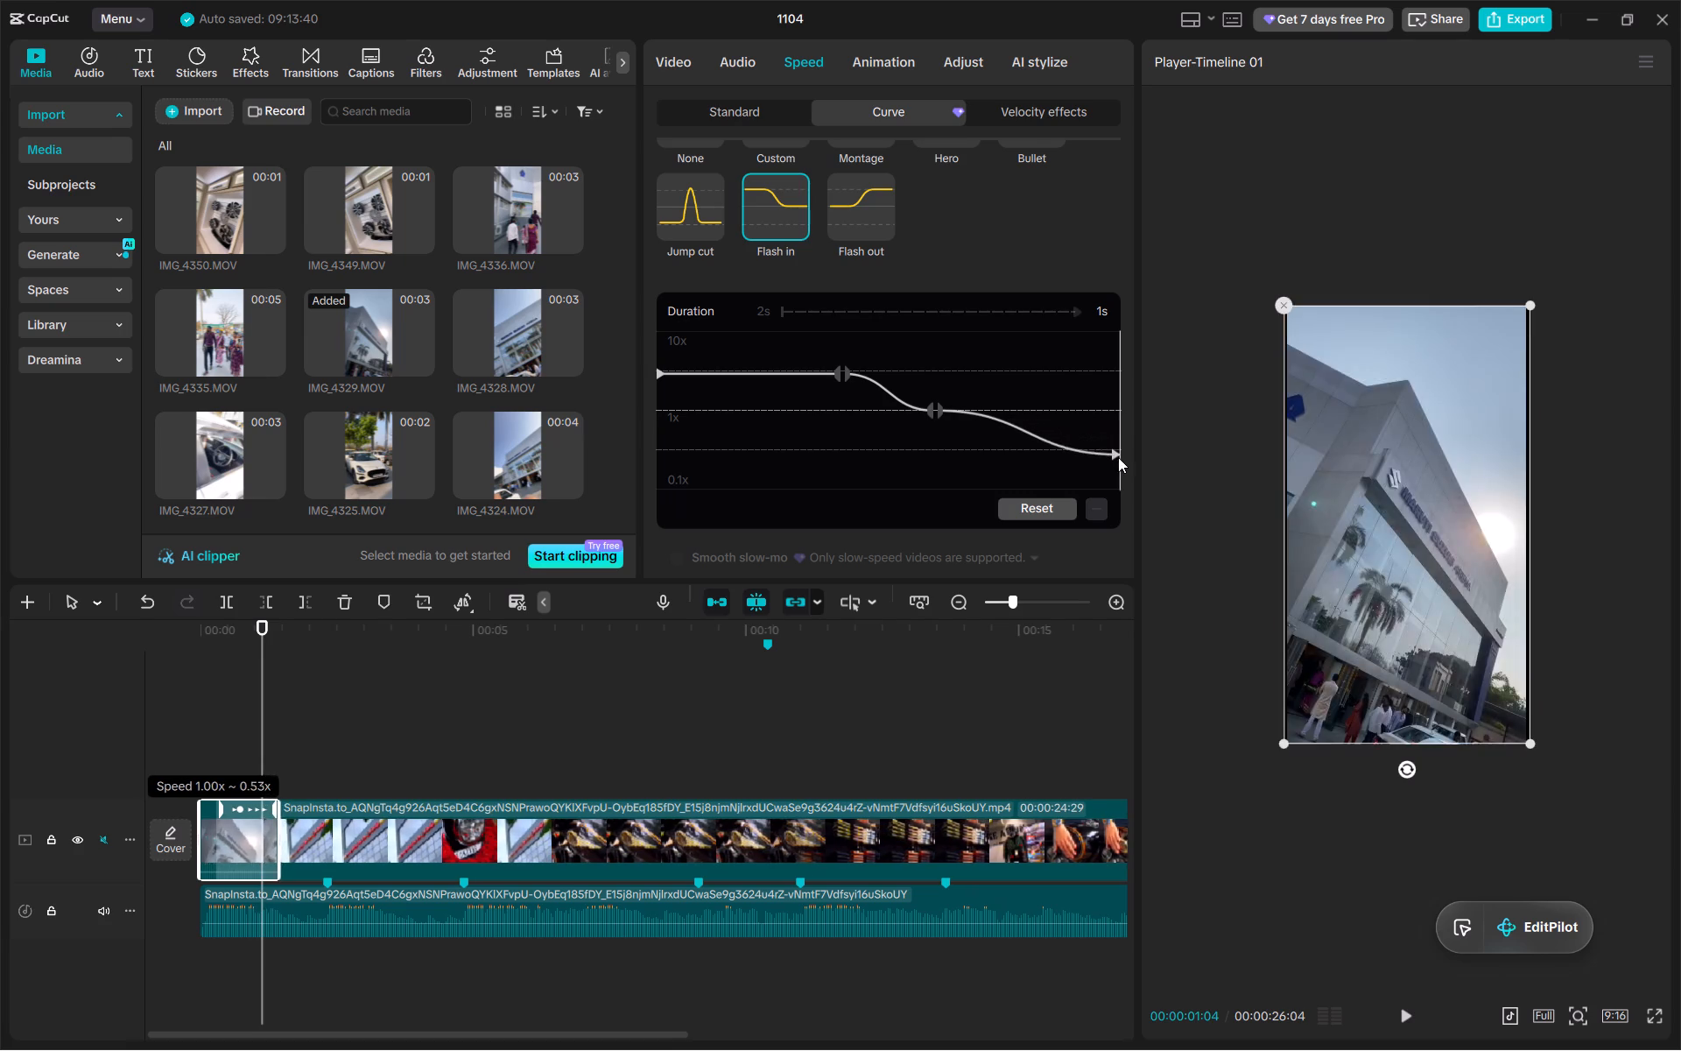
left_click_drag(1118, 457, 1123, 469)
left_click(928, 409)
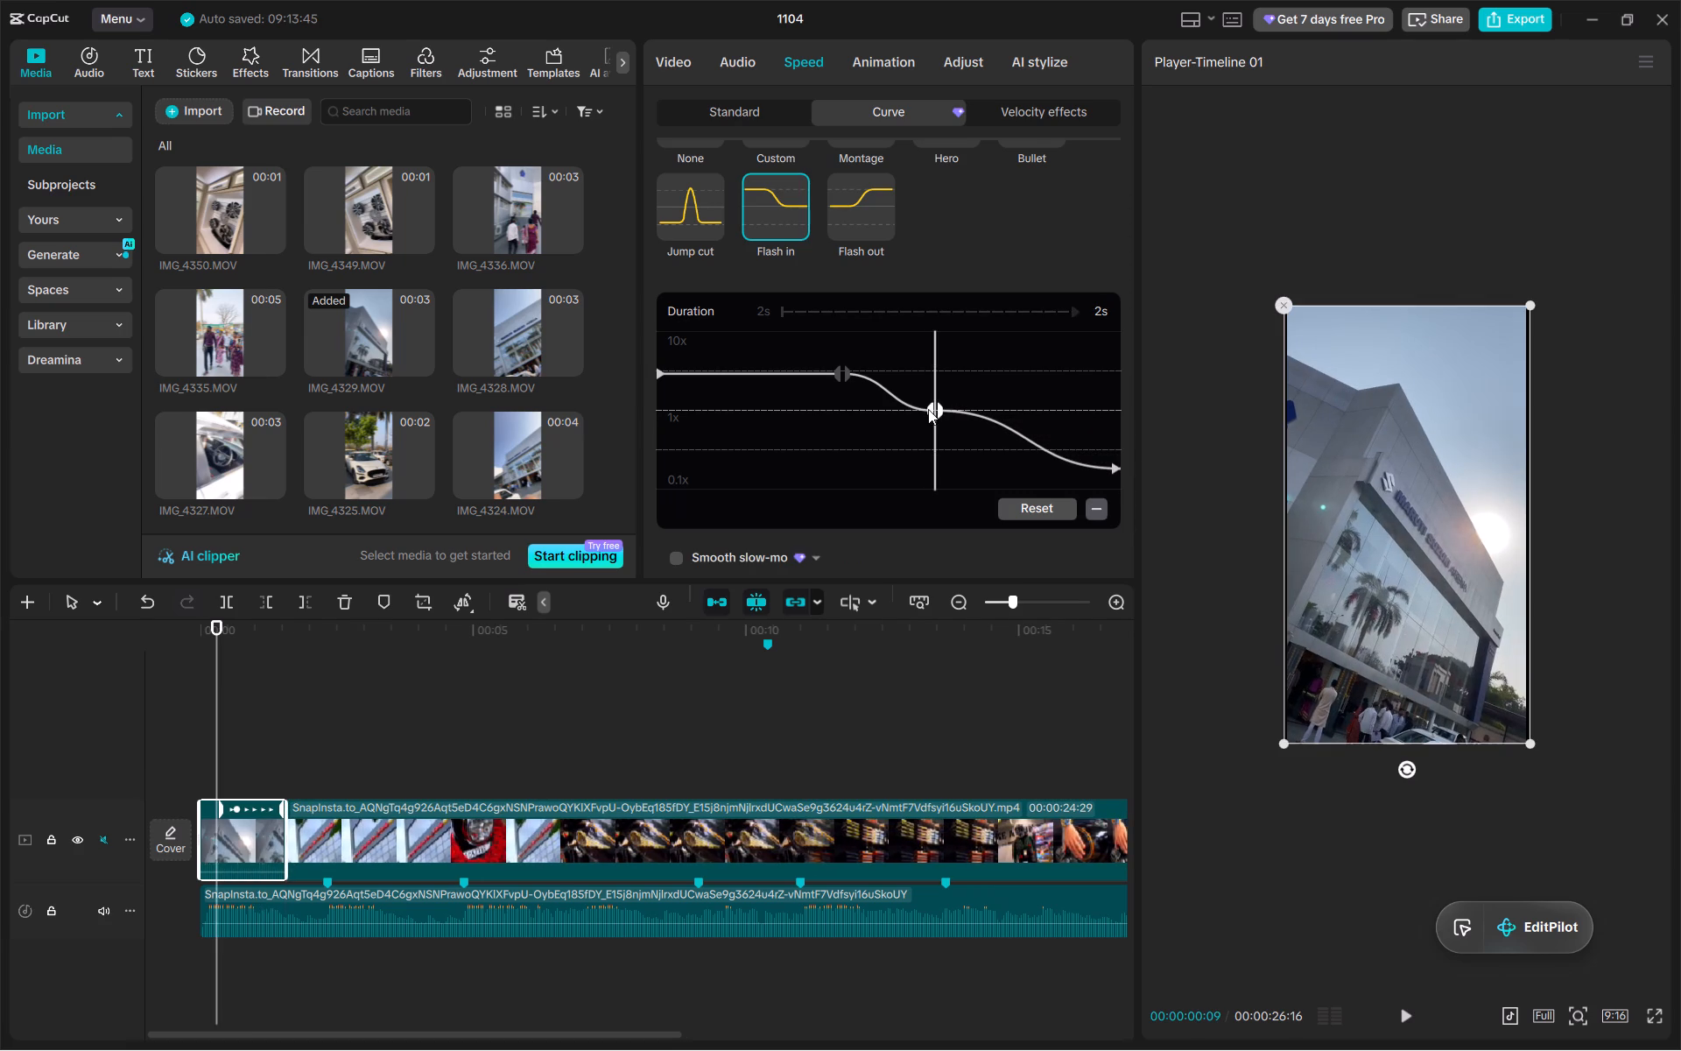
Lower the start point of IMG_4329's speed curve to midway between 1x and the guideline above, and the first inner point to about 3.38x.
left_click_drag(660, 375, 658, 390)
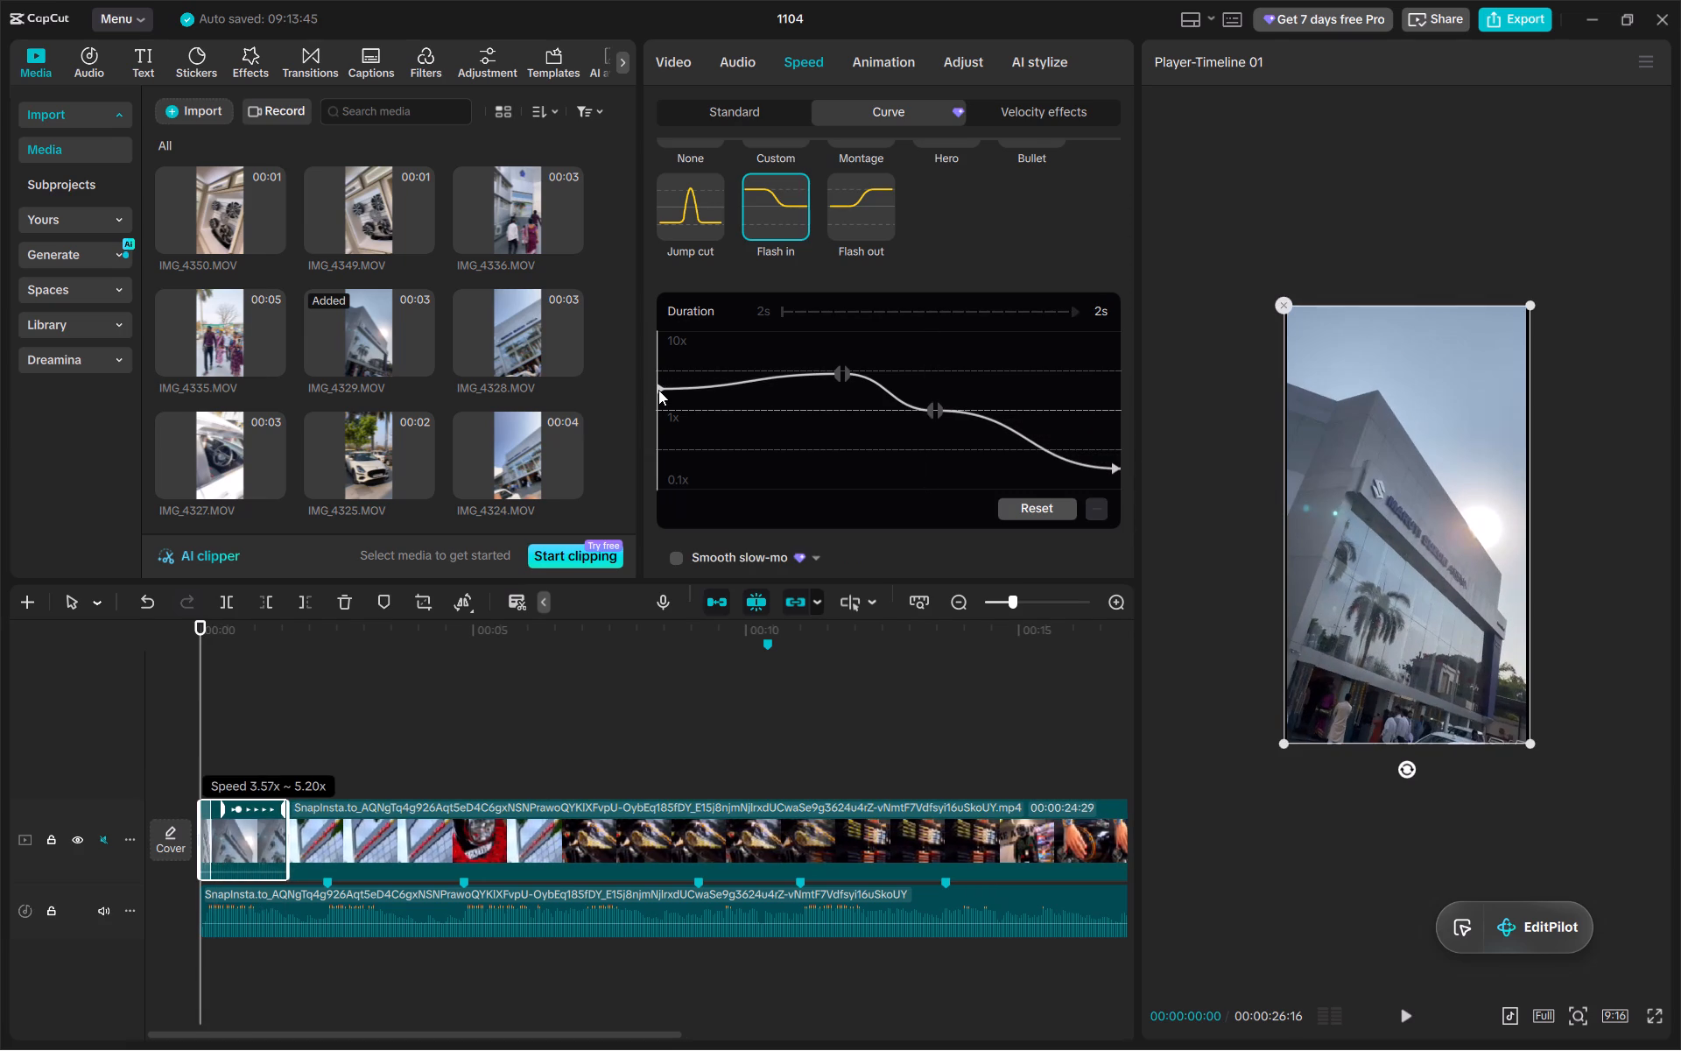
left_click_drag(658, 390, 658, 395)
left_click(844, 372)
left_click_drag(844, 372, 842, 383)
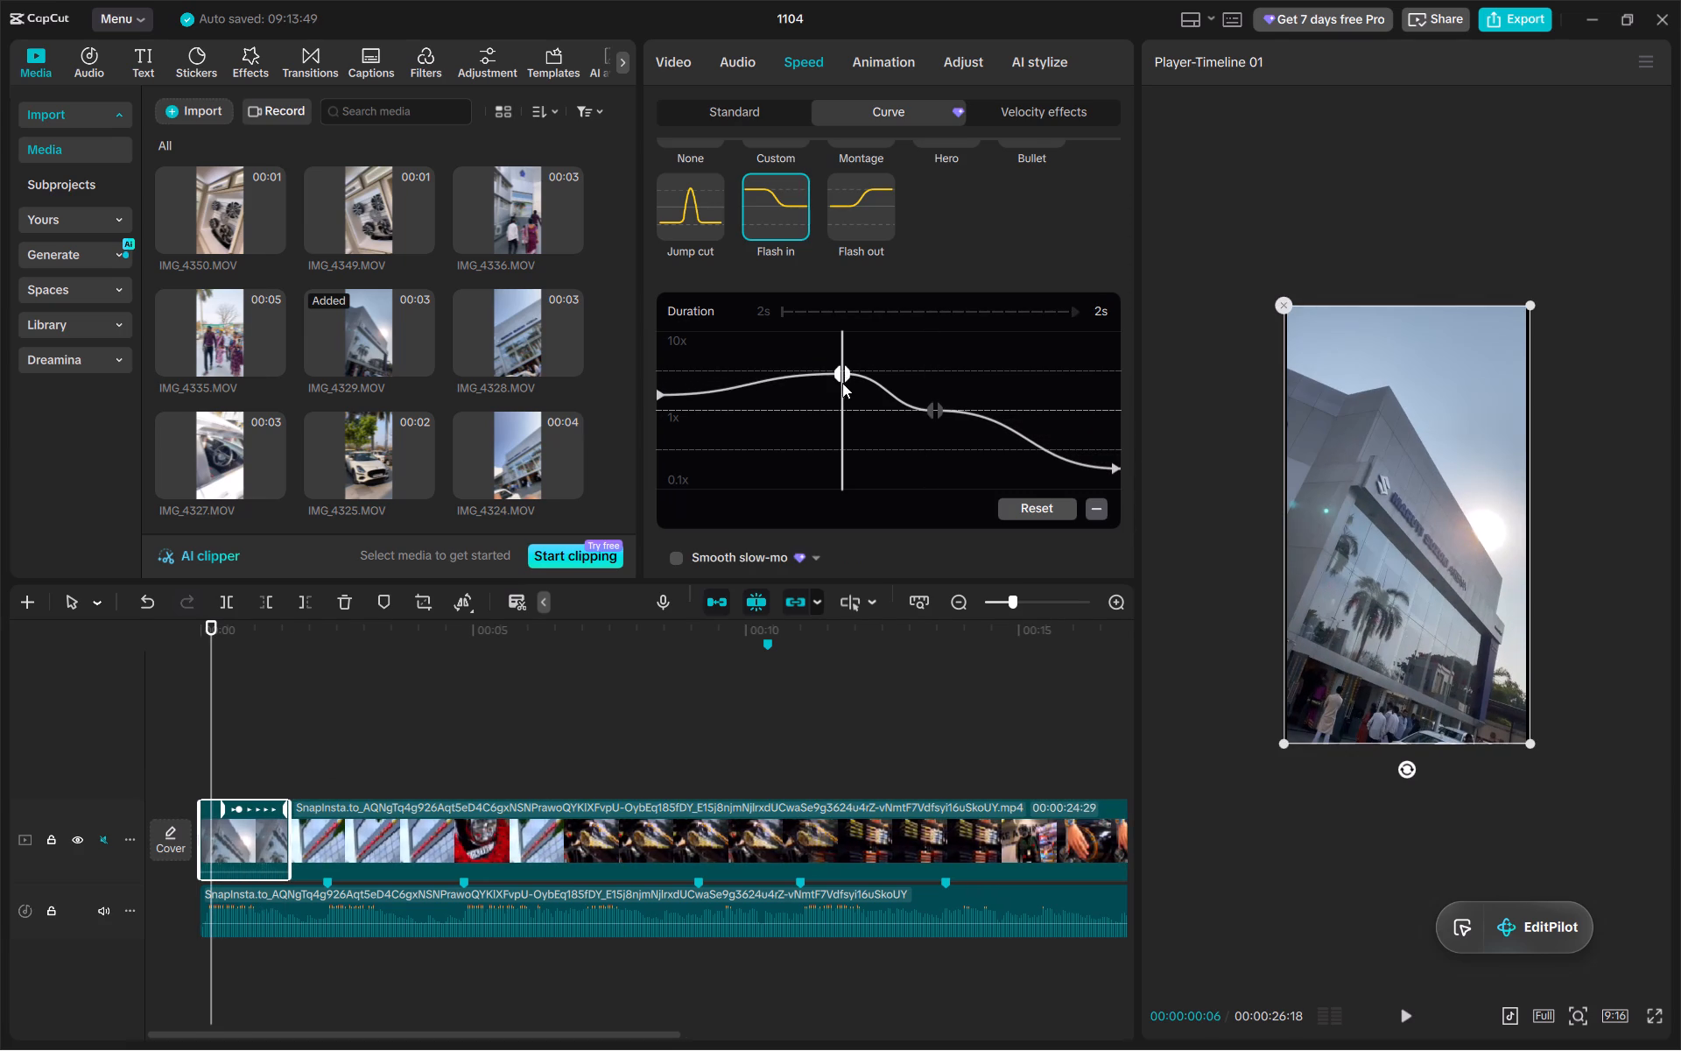
left_click_drag(842, 383, 840, 390)
double_click(838, 377)
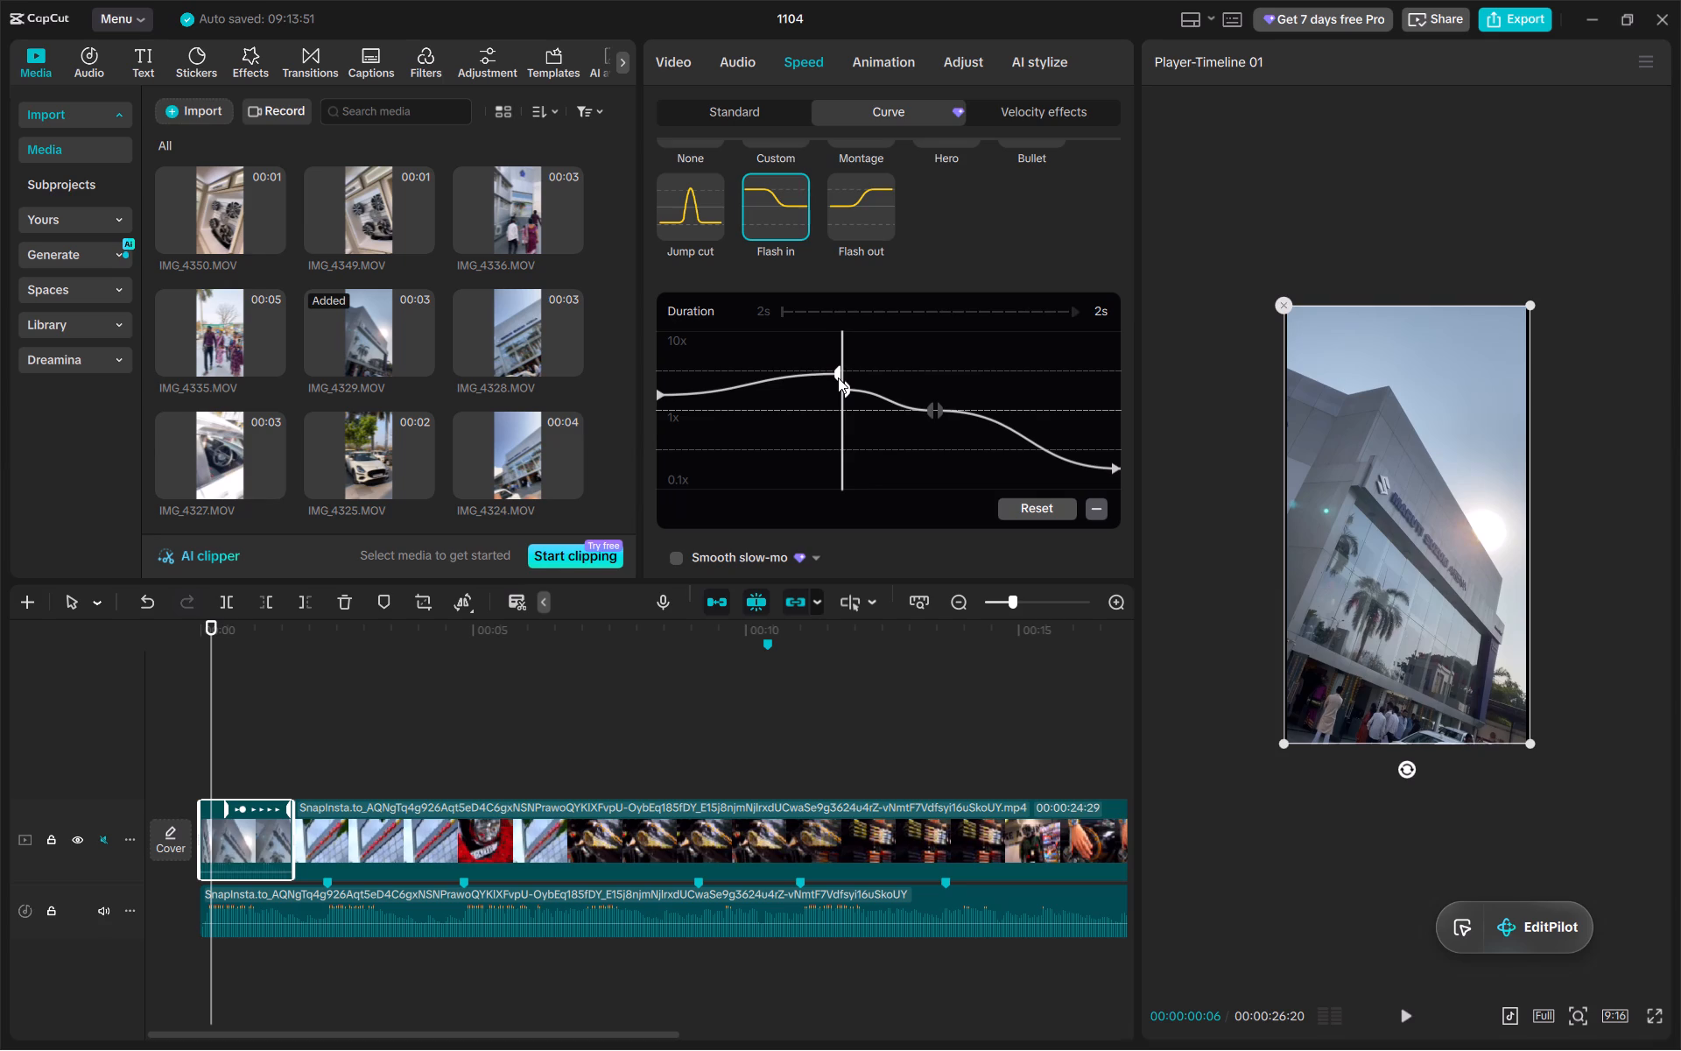
left_click_drag(838, 377, 841, 396)
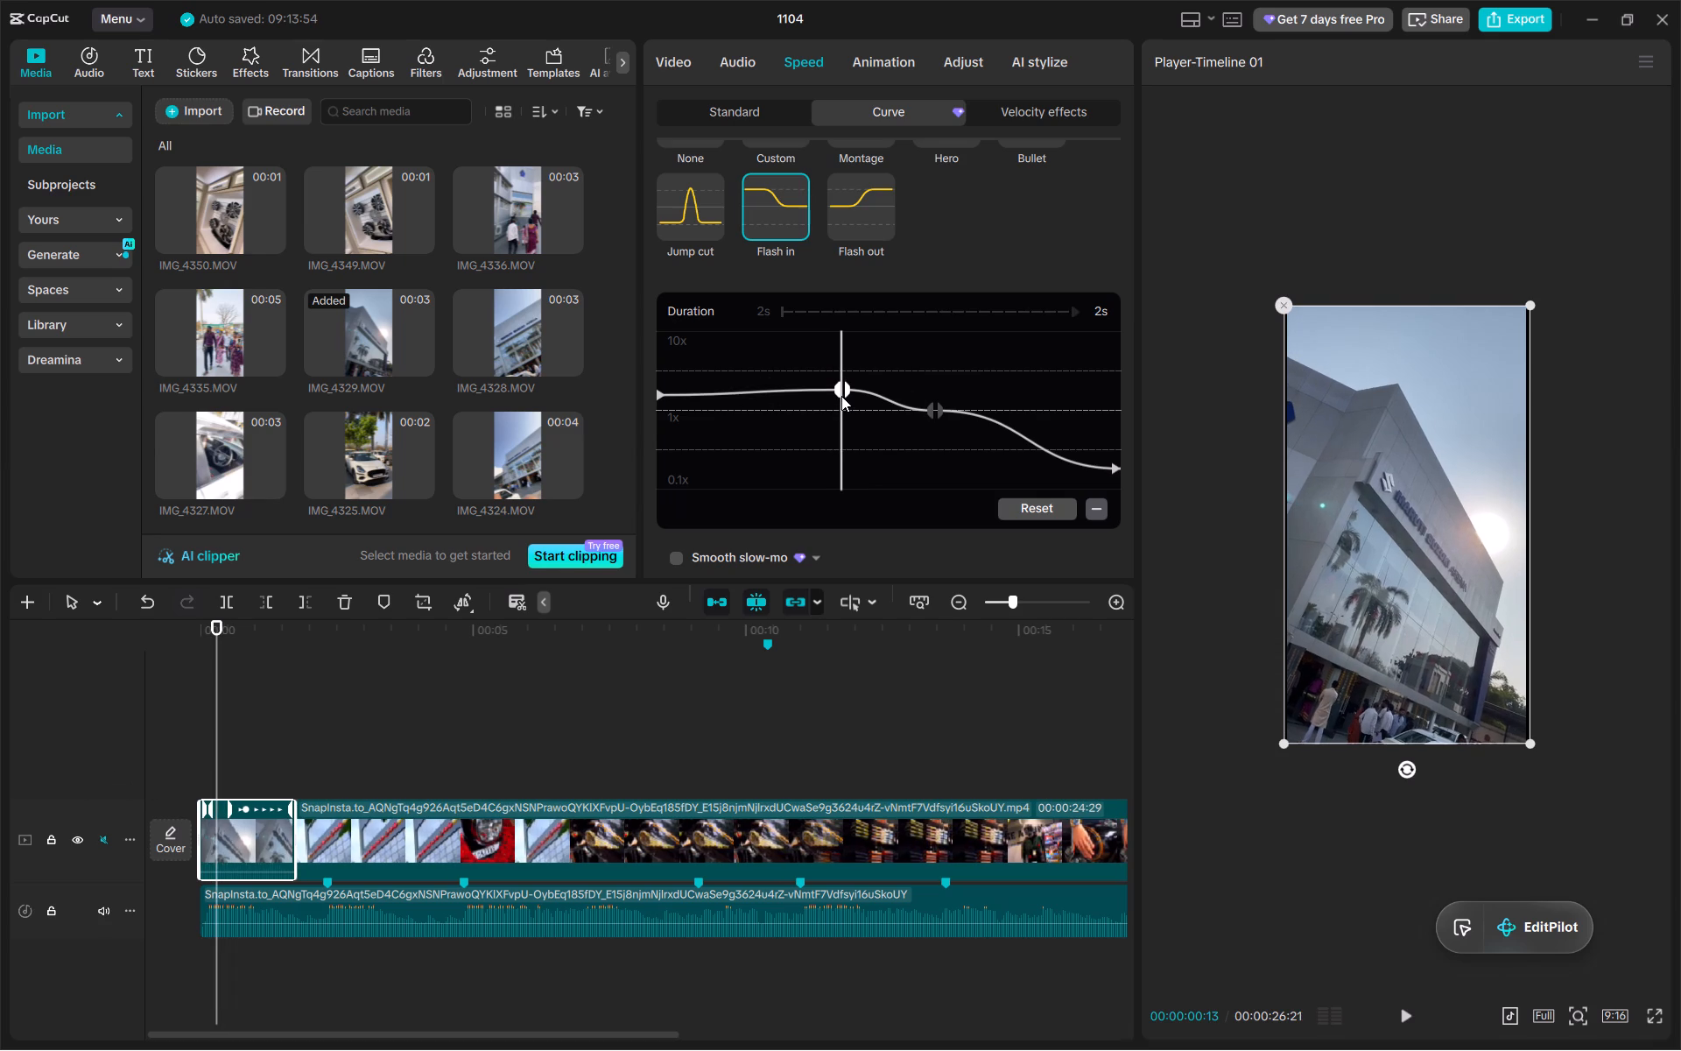
Move the second inner point of IMG_4329's speed curve slightly later and down to just below the guideline under 1x, and replay the clip.
left_click(939, 410)
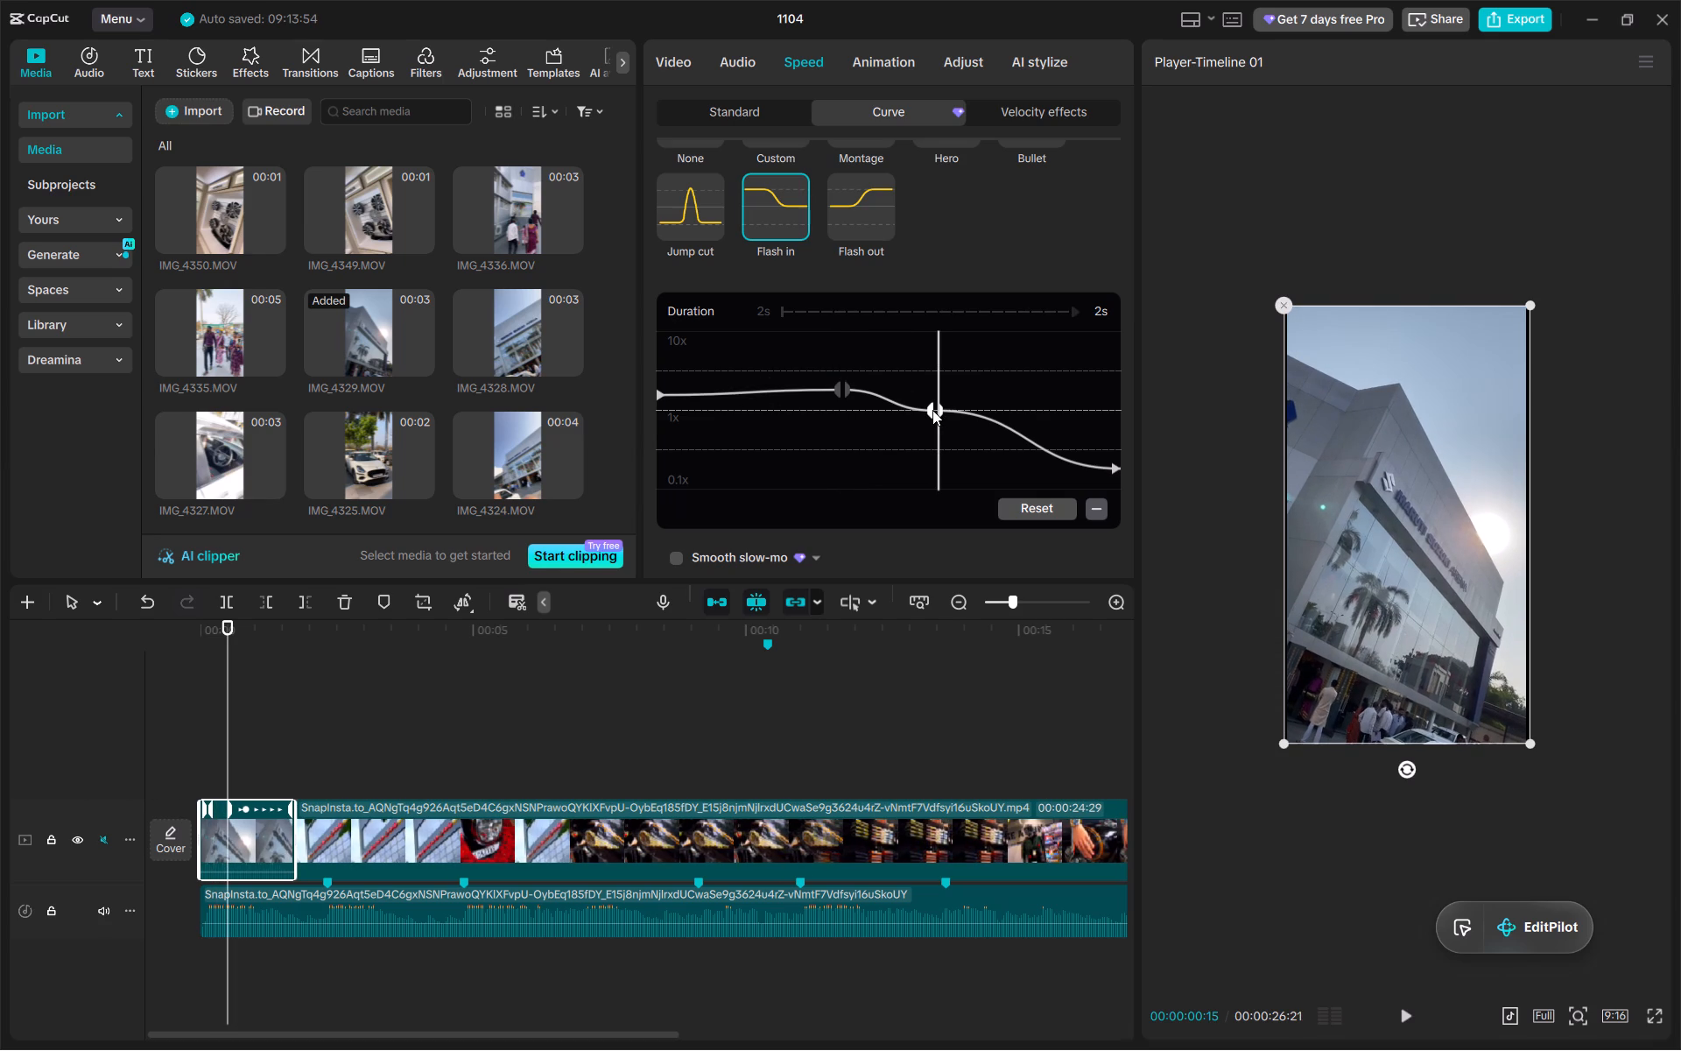
left_click_drag(936, 412, 947, 436)
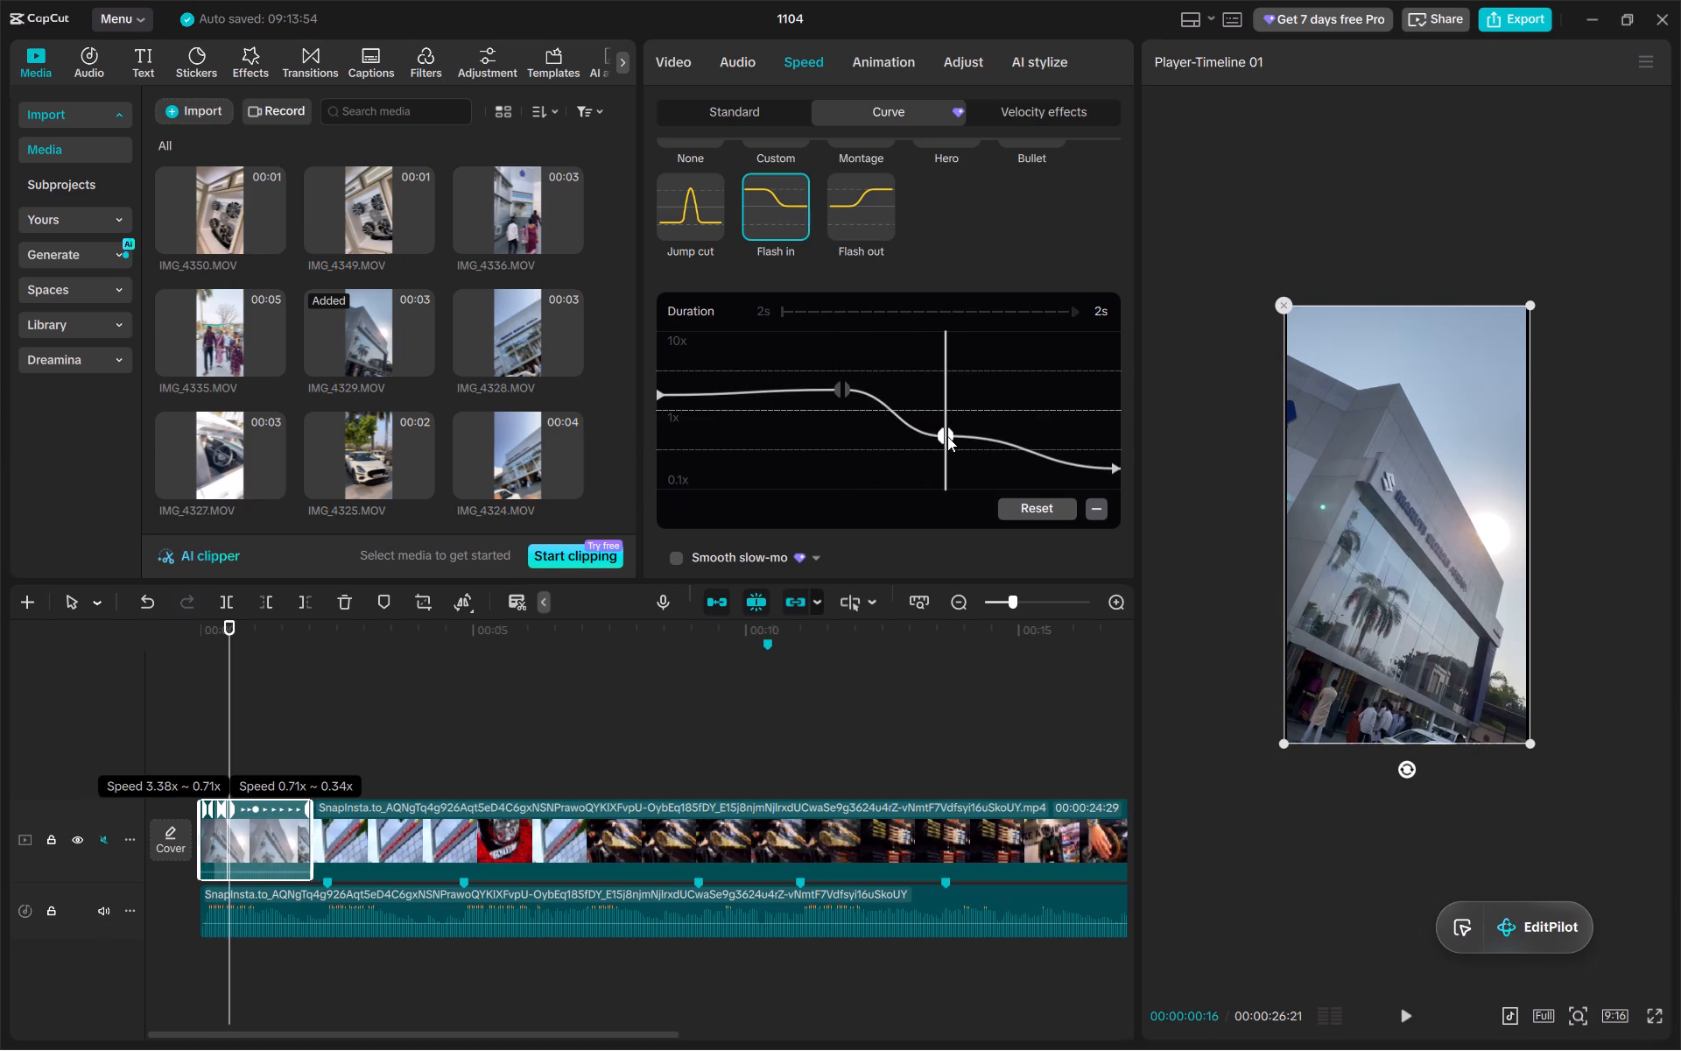
left_click_drag(947, 436, 955, 452)
left_click(840, 384)
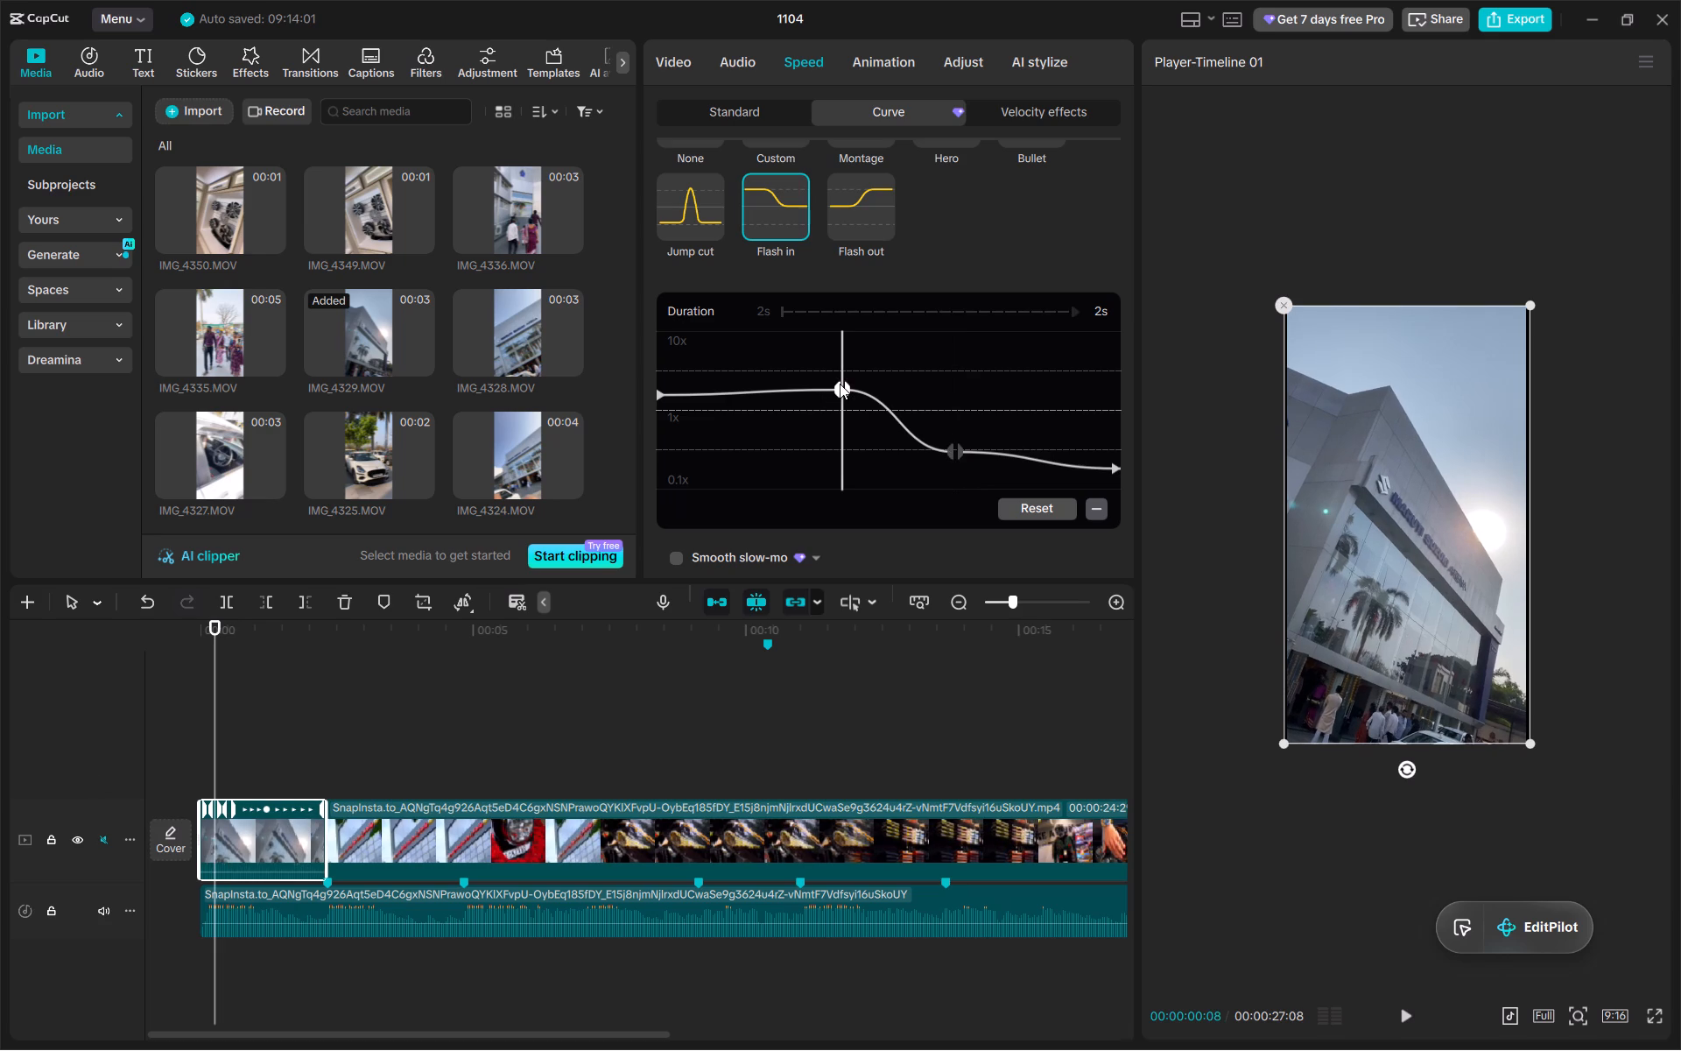
left_click_drag(840, 384, 840, 394)
key("space")
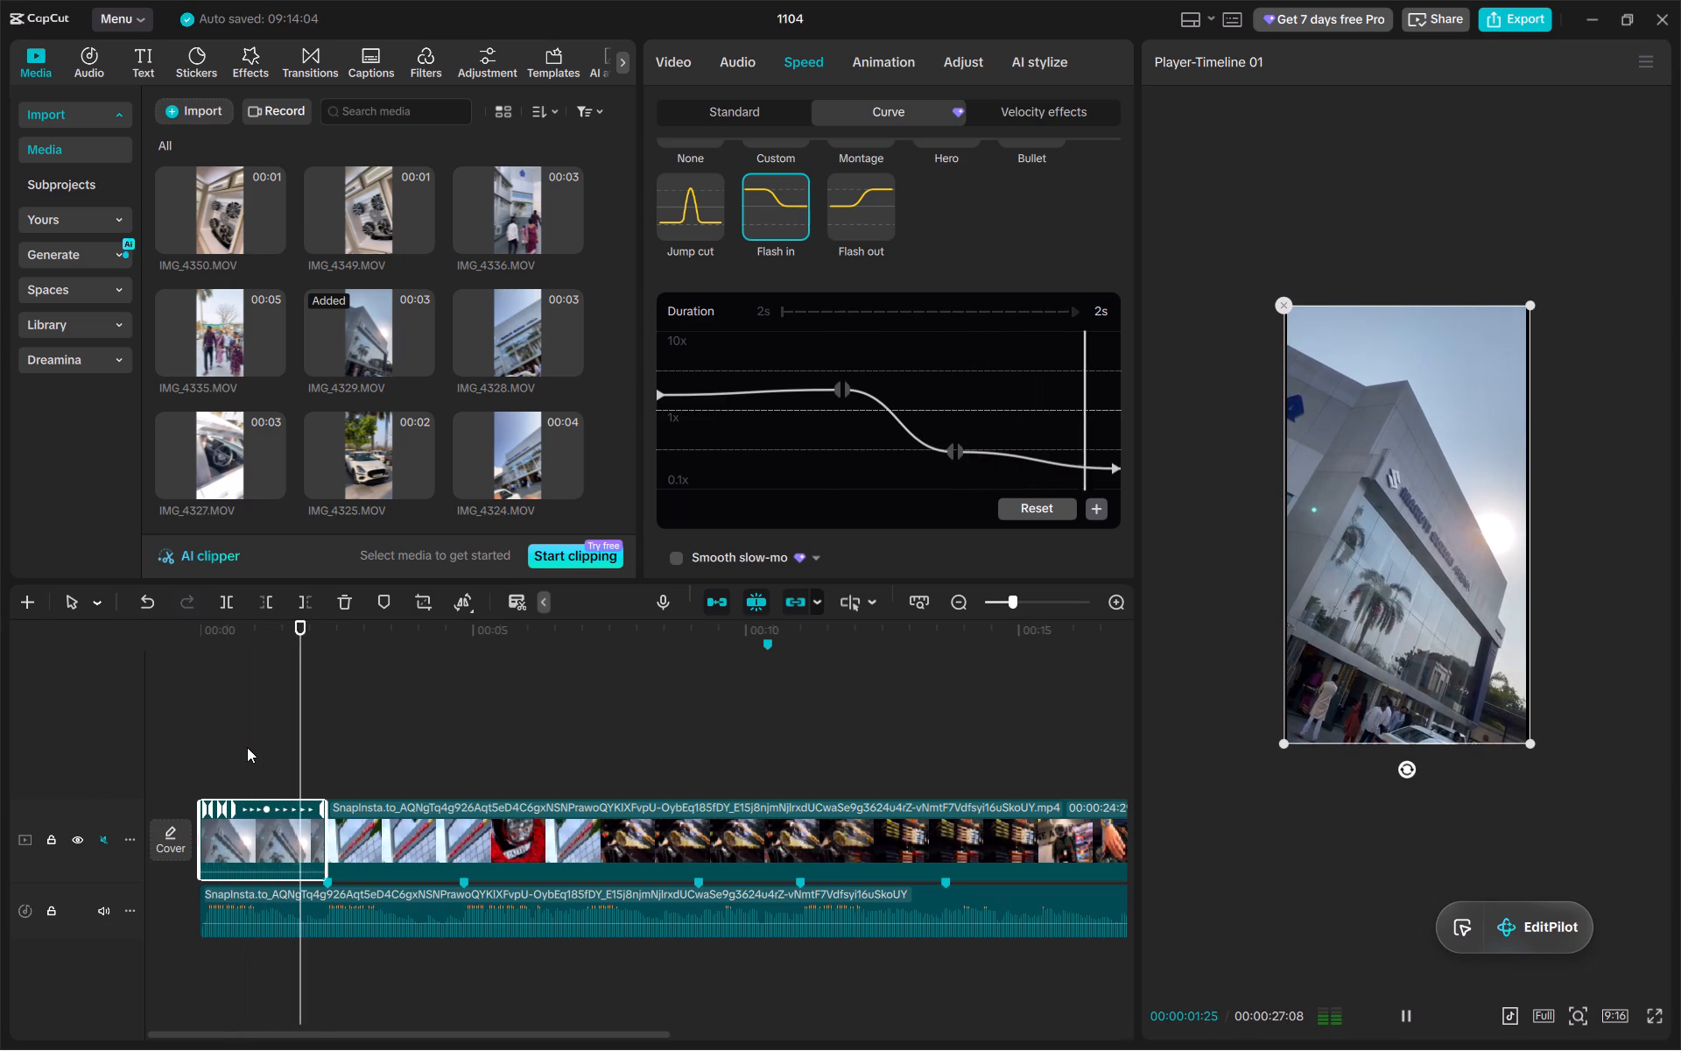
key("space")
left_click_drag(320, 709, 109, 709)
key("space")
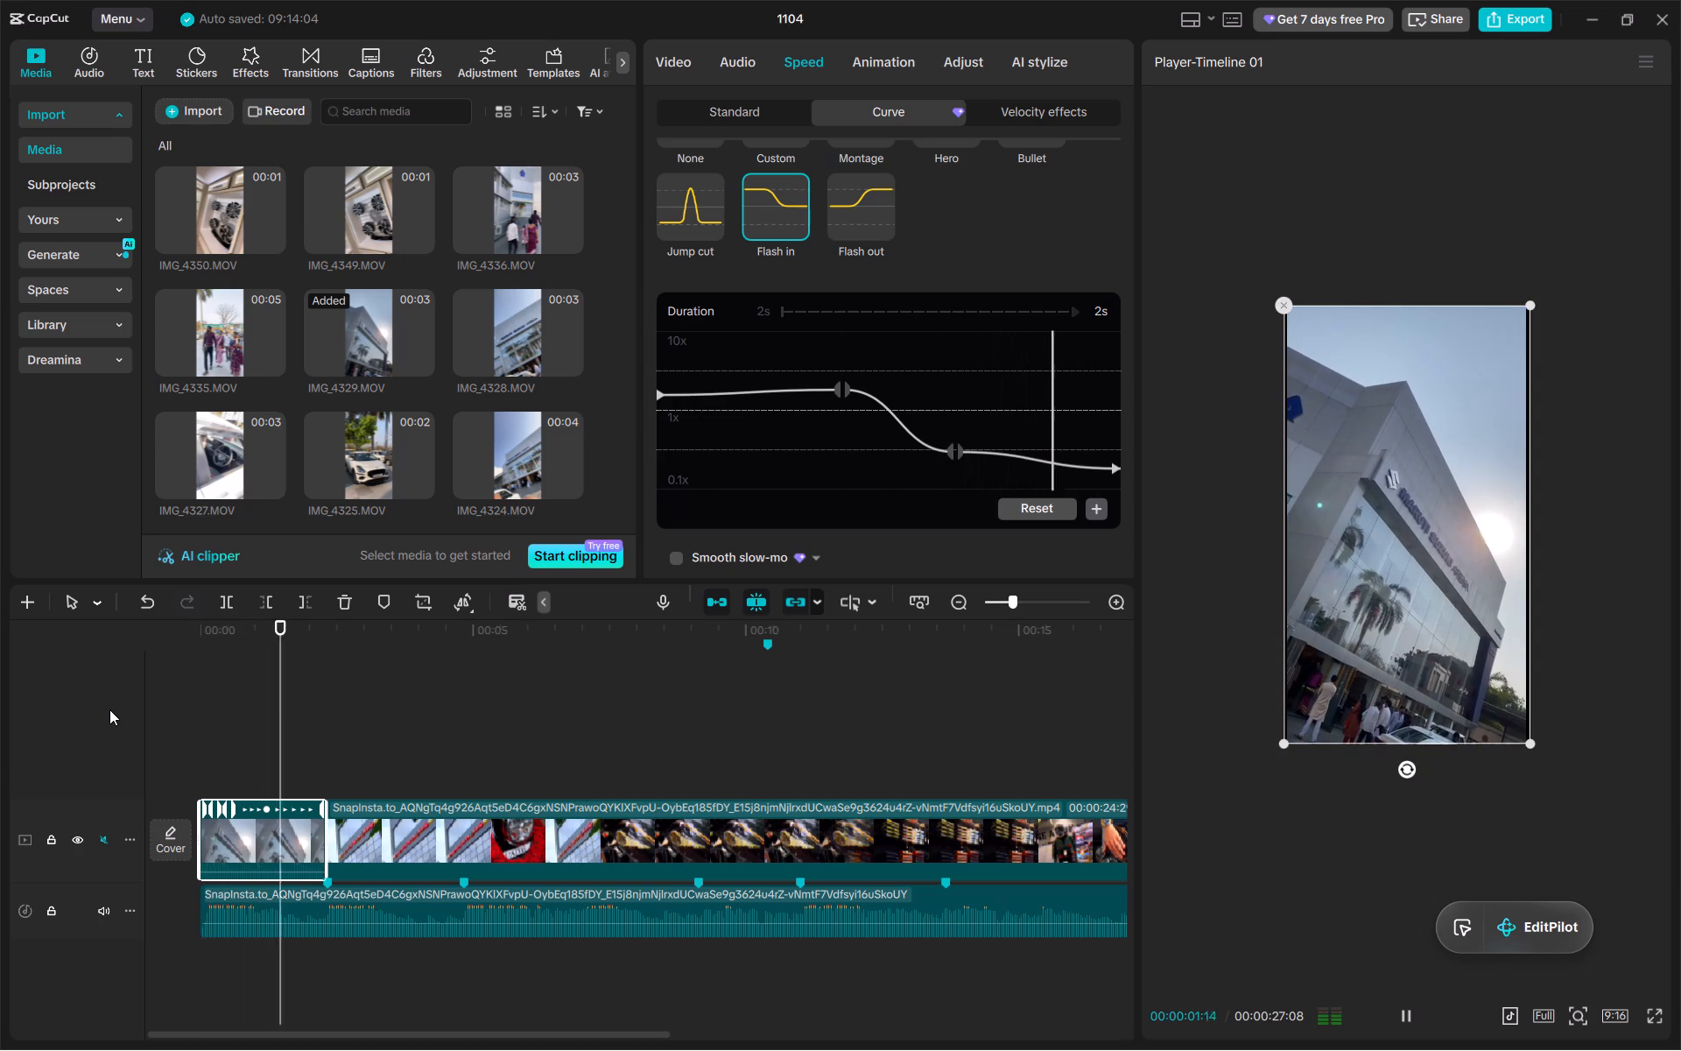
key("space")
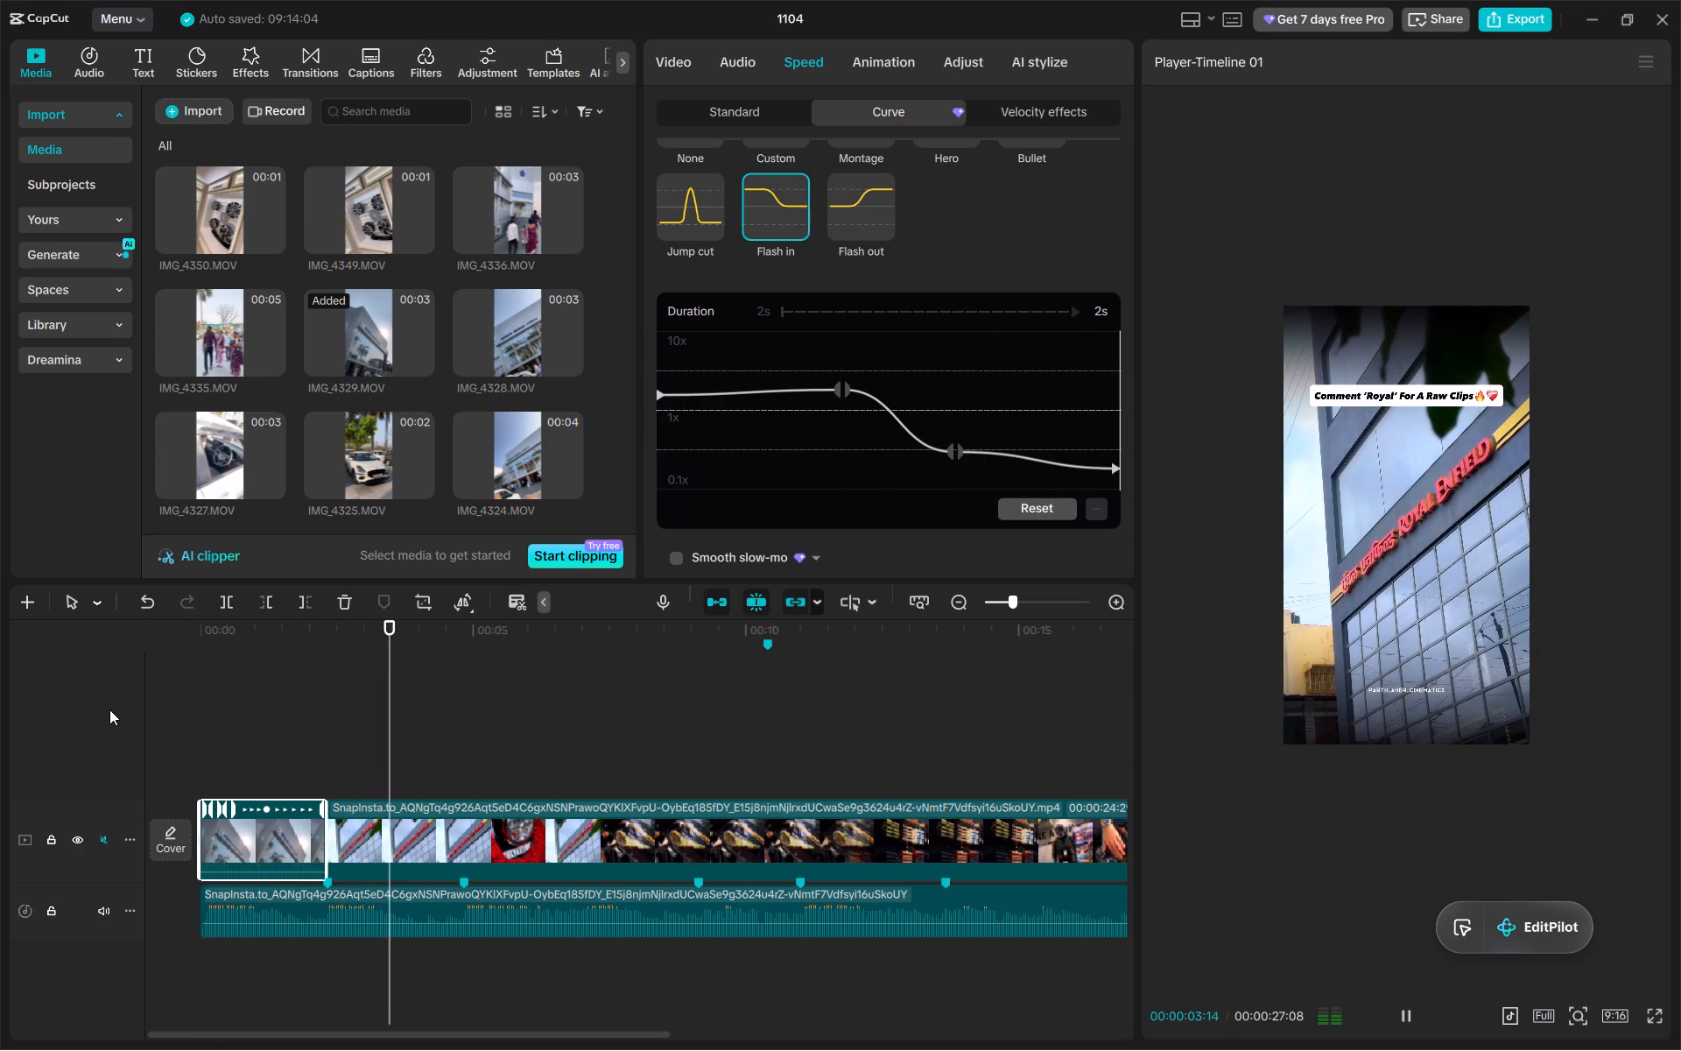
Raise the second inner point of IMG_4329's speed curve to about 0.69x and try extending the clip's end towards the first audio marker.
left_click(954, 449)
left_click_drag(954, 449, 953, 438)
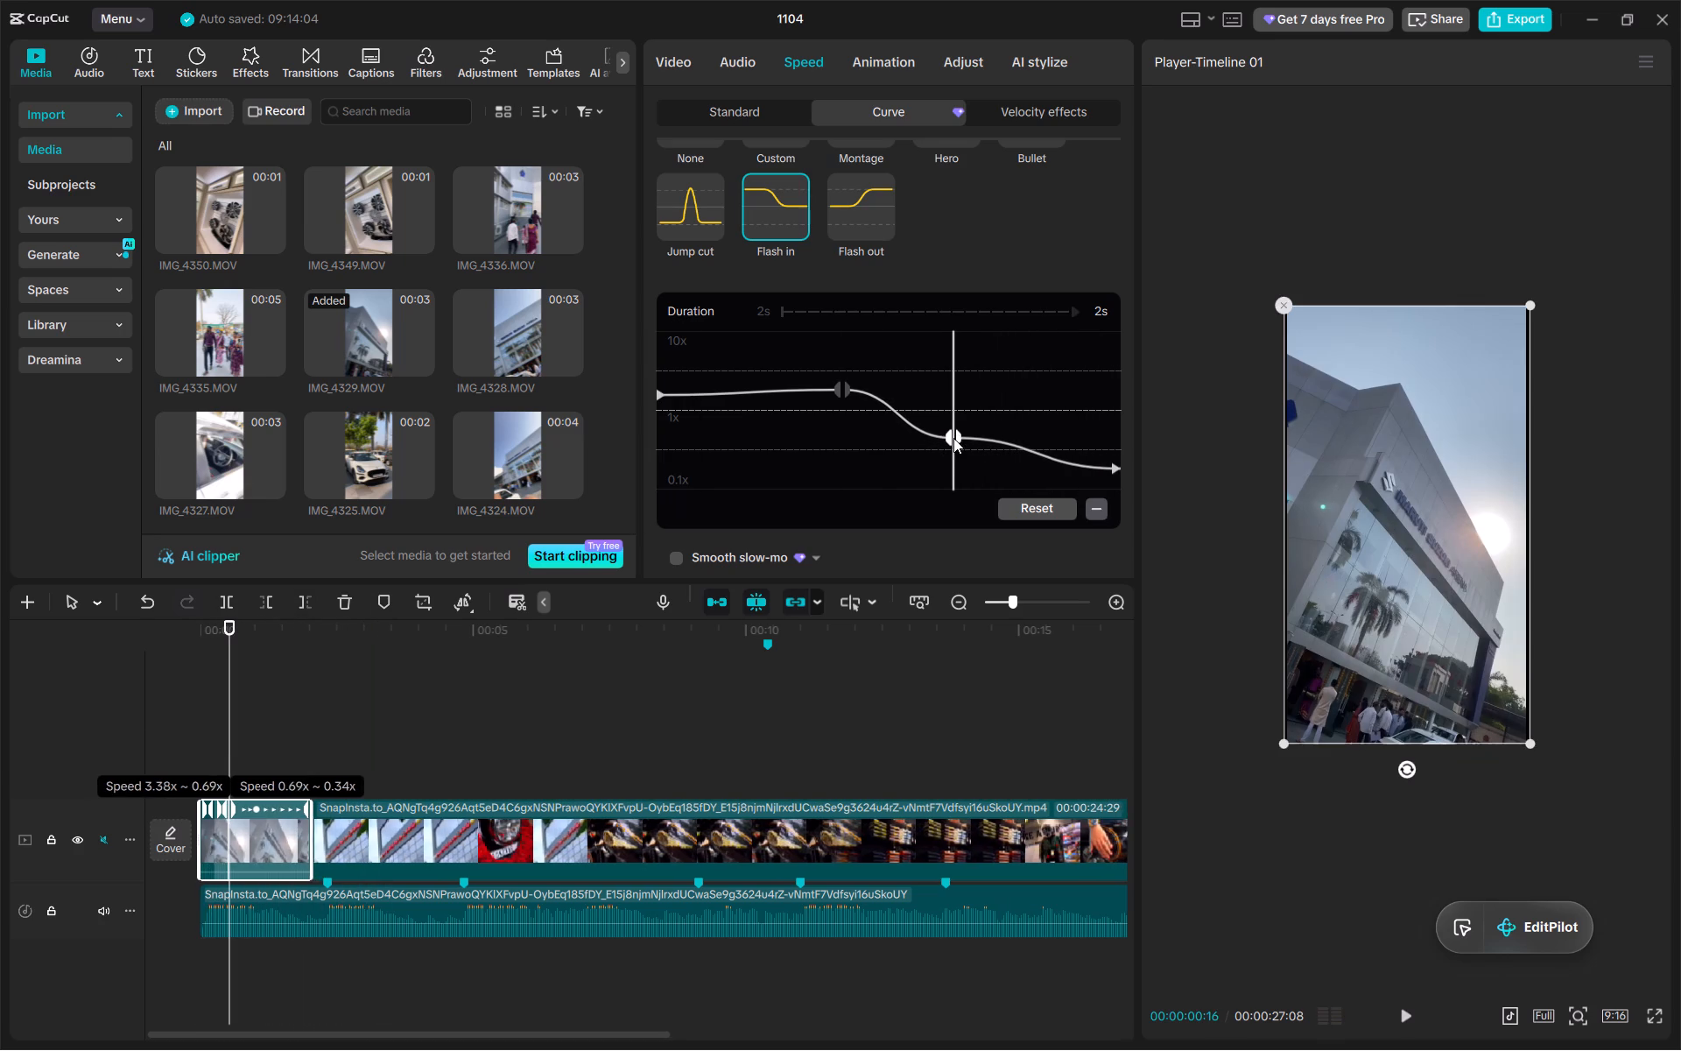
left_click_drag(312, 834, 319, 834)
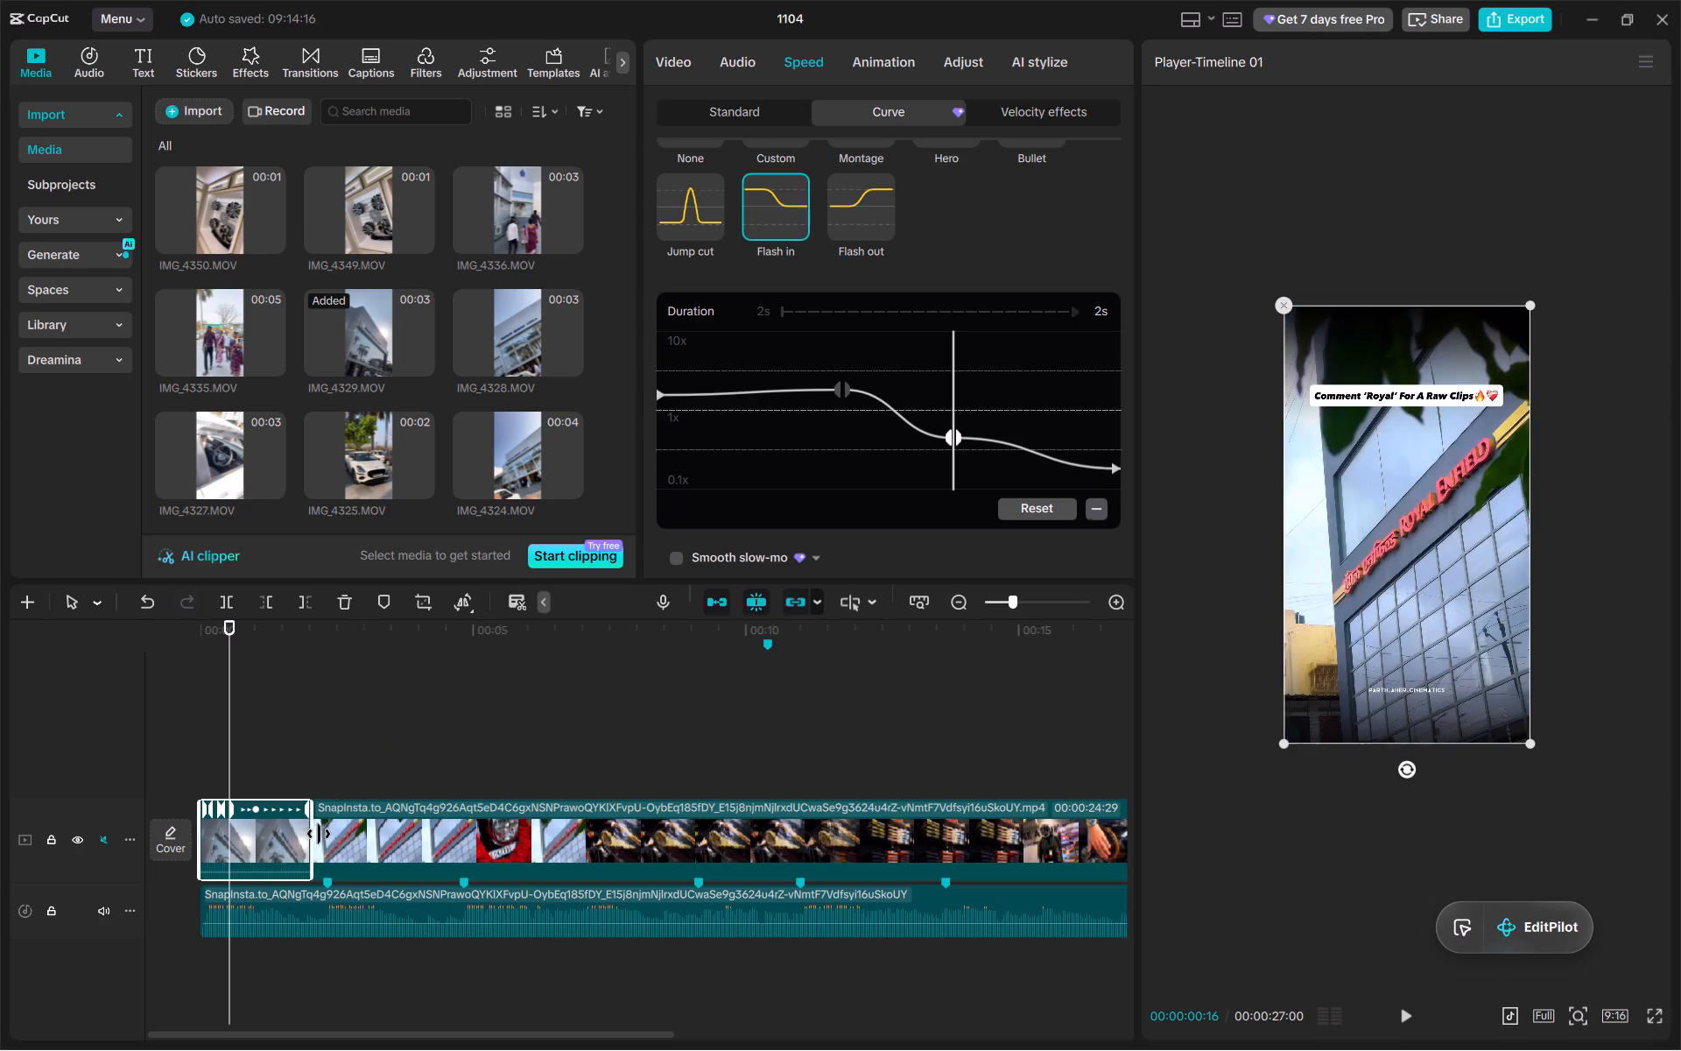
left_click_drag(319, 834, 322, 834)
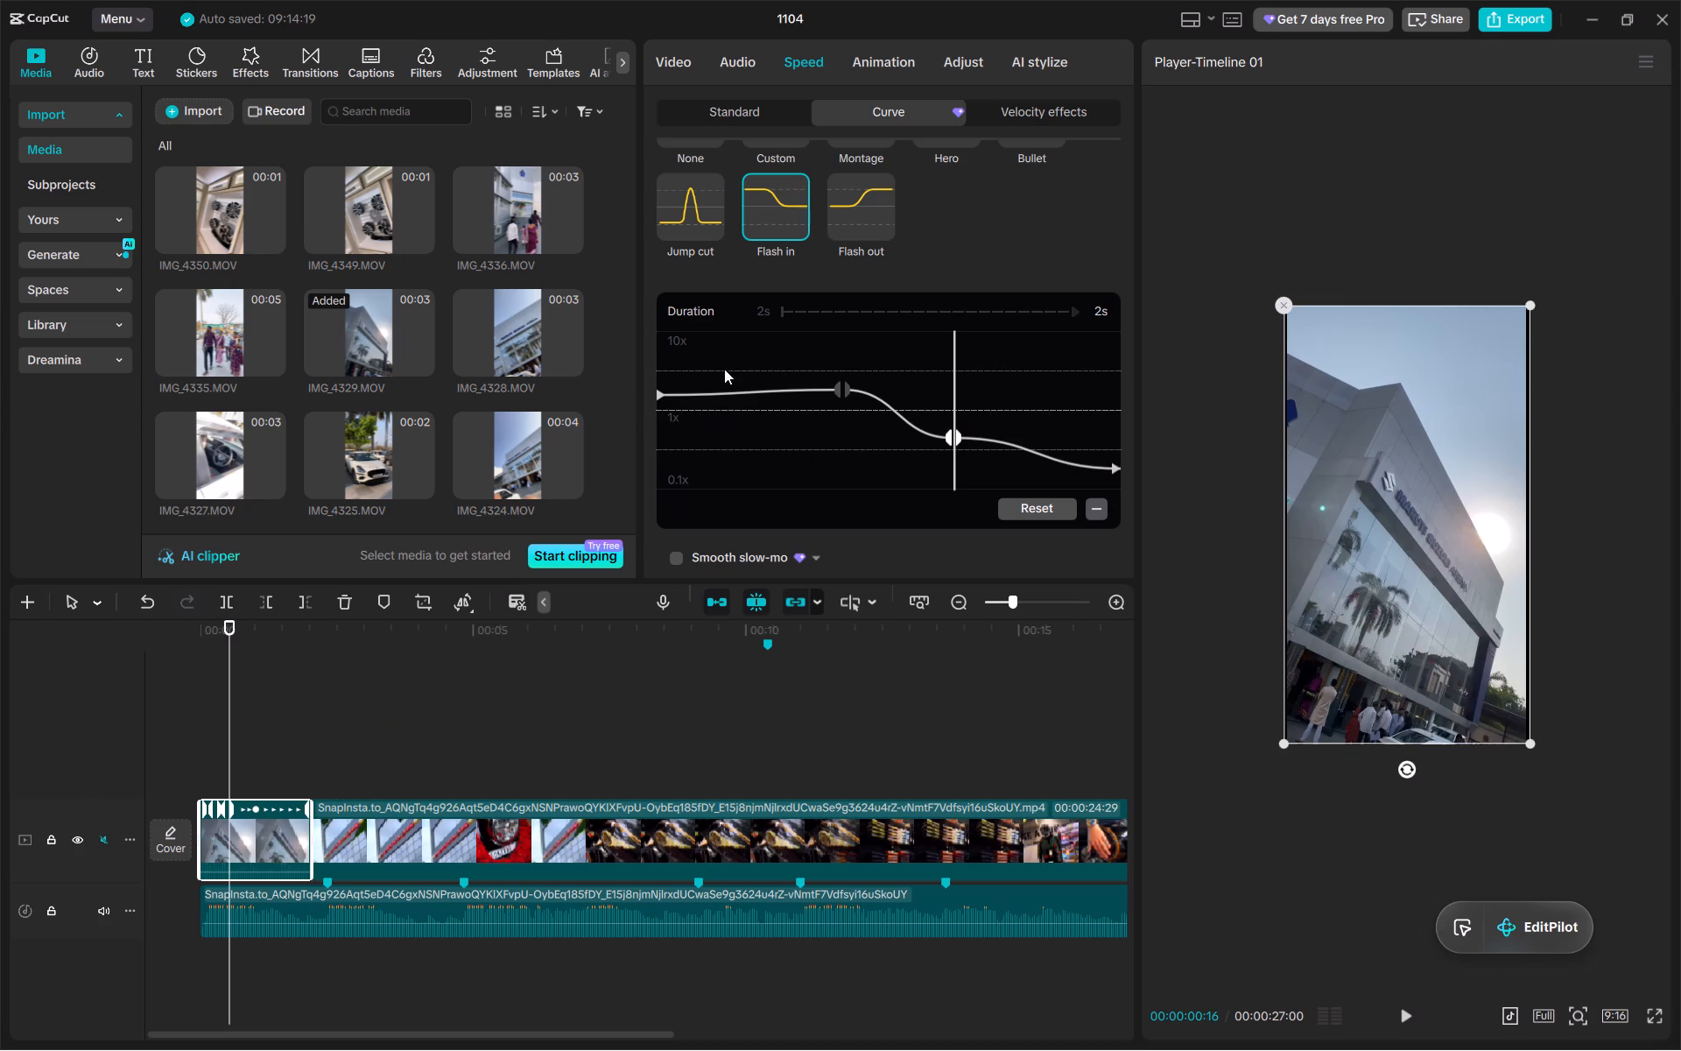
Lower the first inner point of IMG_4329's speed curve to the 1x guideline and replay the clip.
left_click(843, 388)
left_click_drag(843, 388, 843, 396)
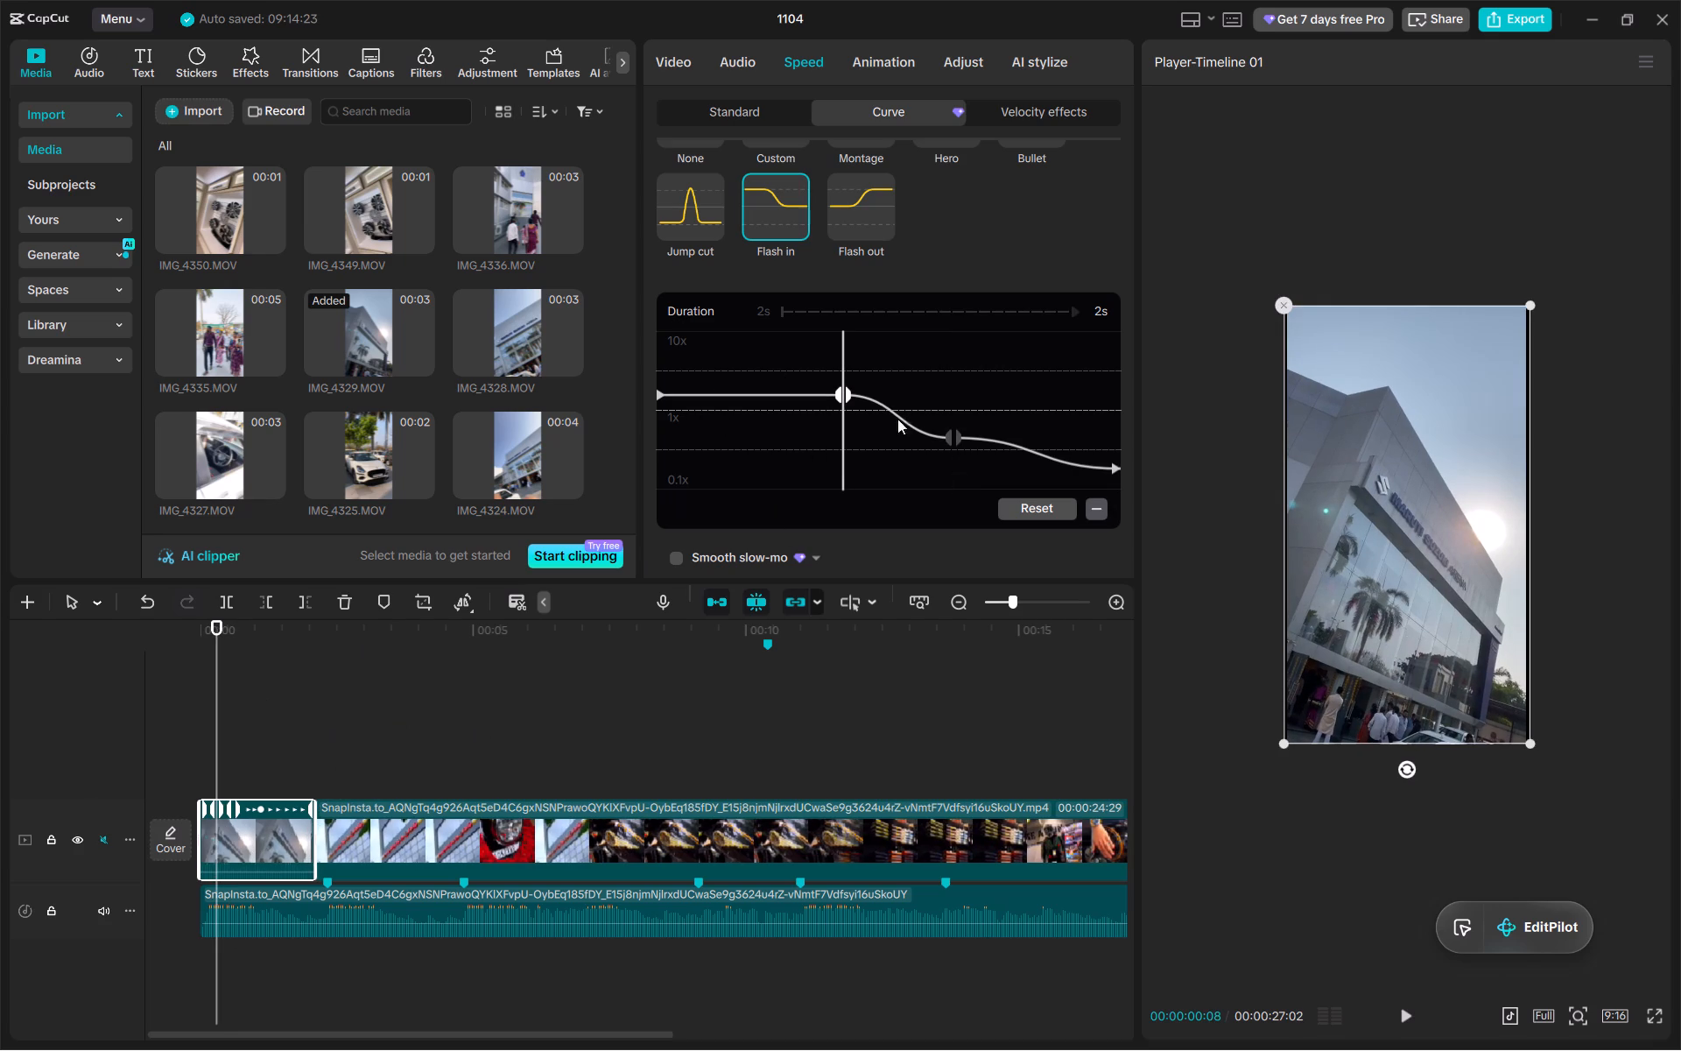
left_click_drag(843, 391, 842, 409)
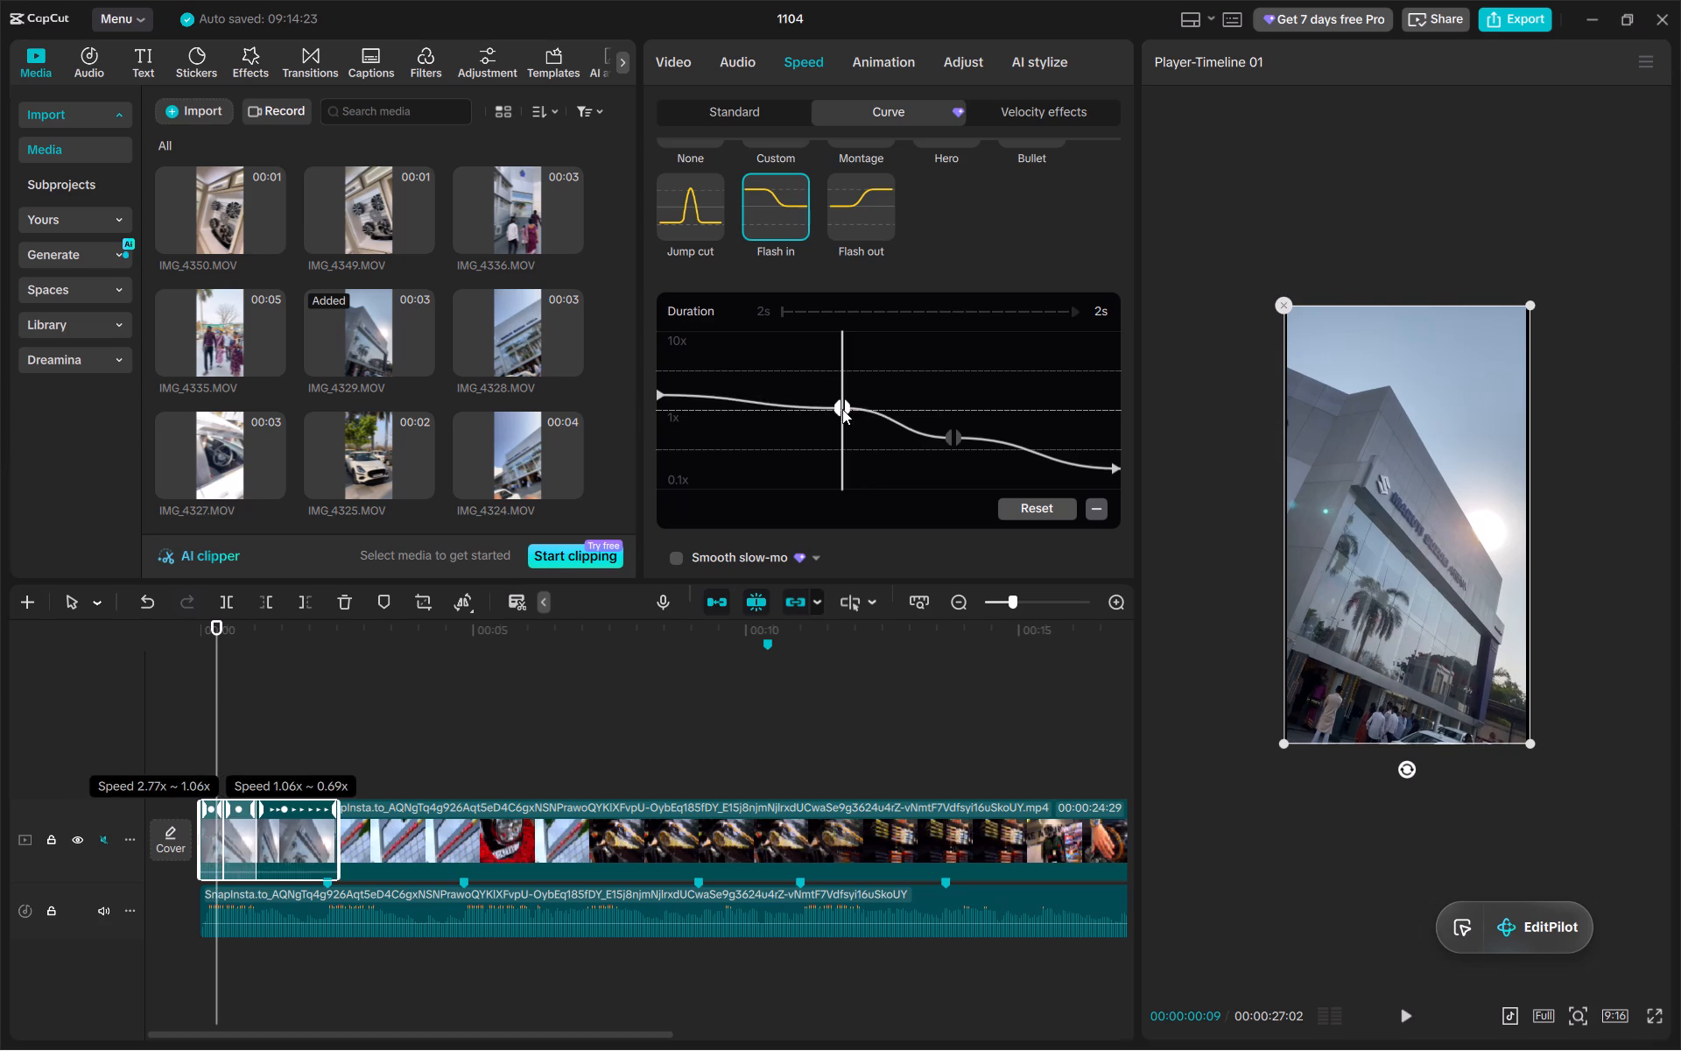
left_click_drag(842, 409, 843, 405)
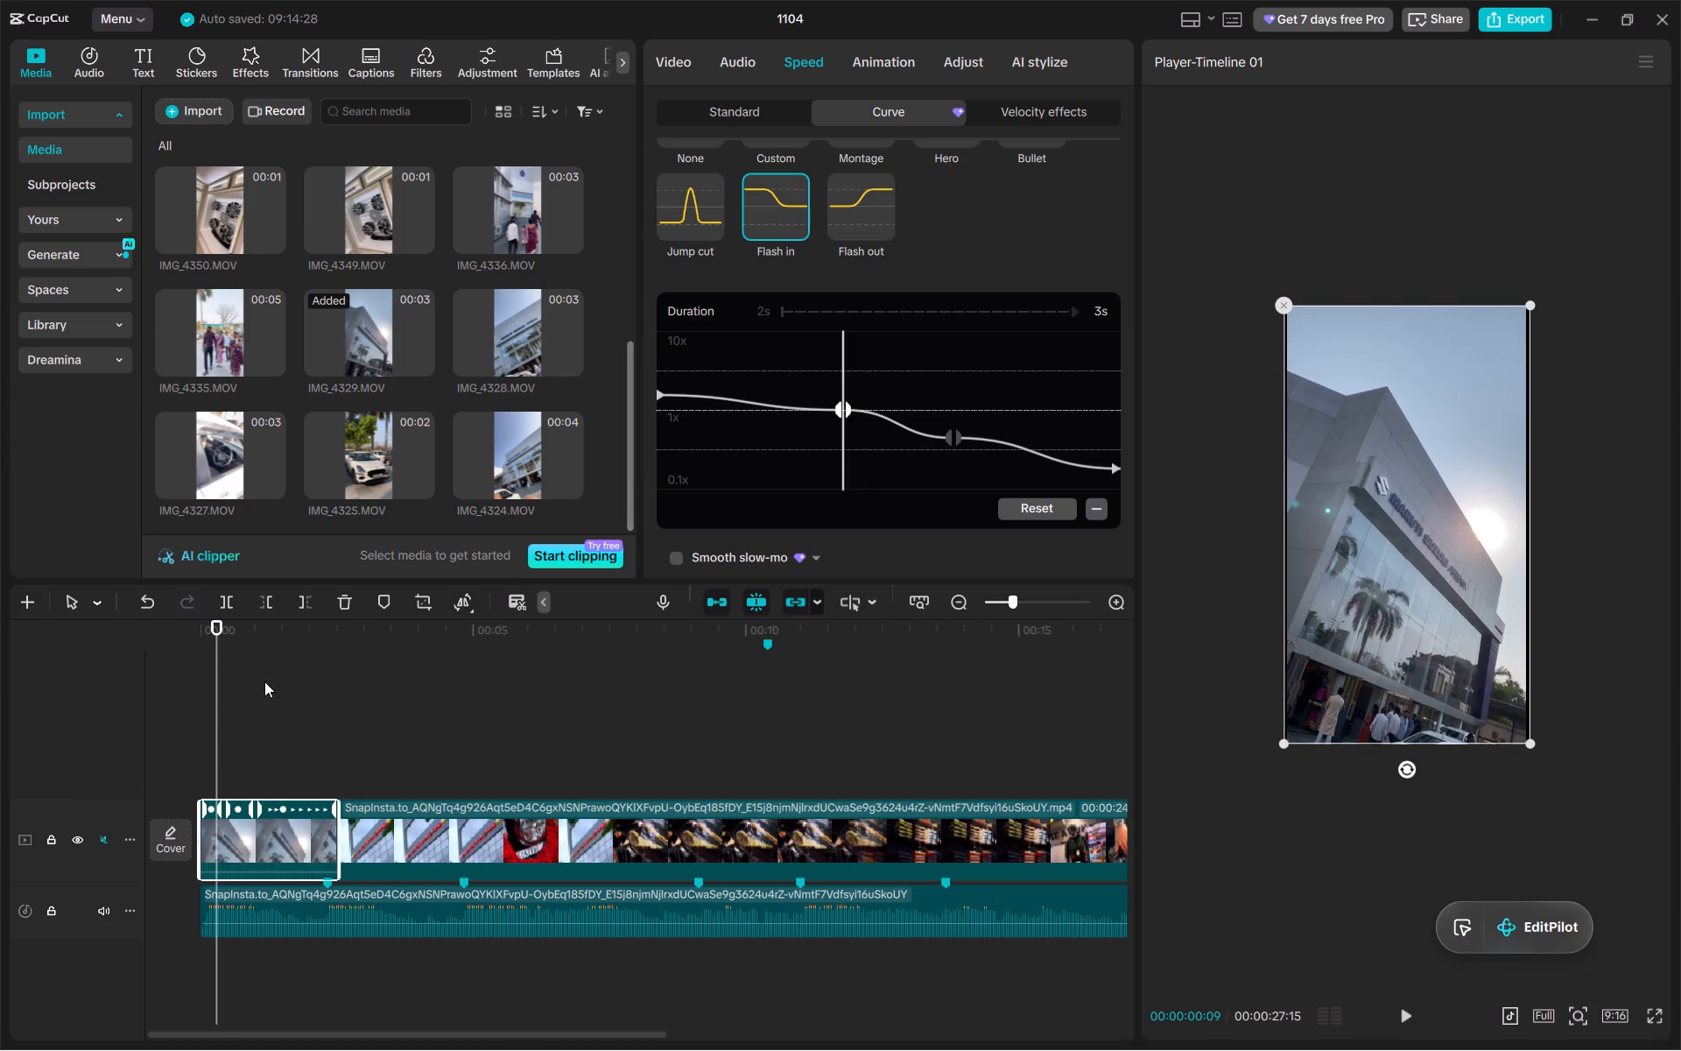
left_click(262, 637)
left_click_drag(262, 637, 96, 673)
key("space")
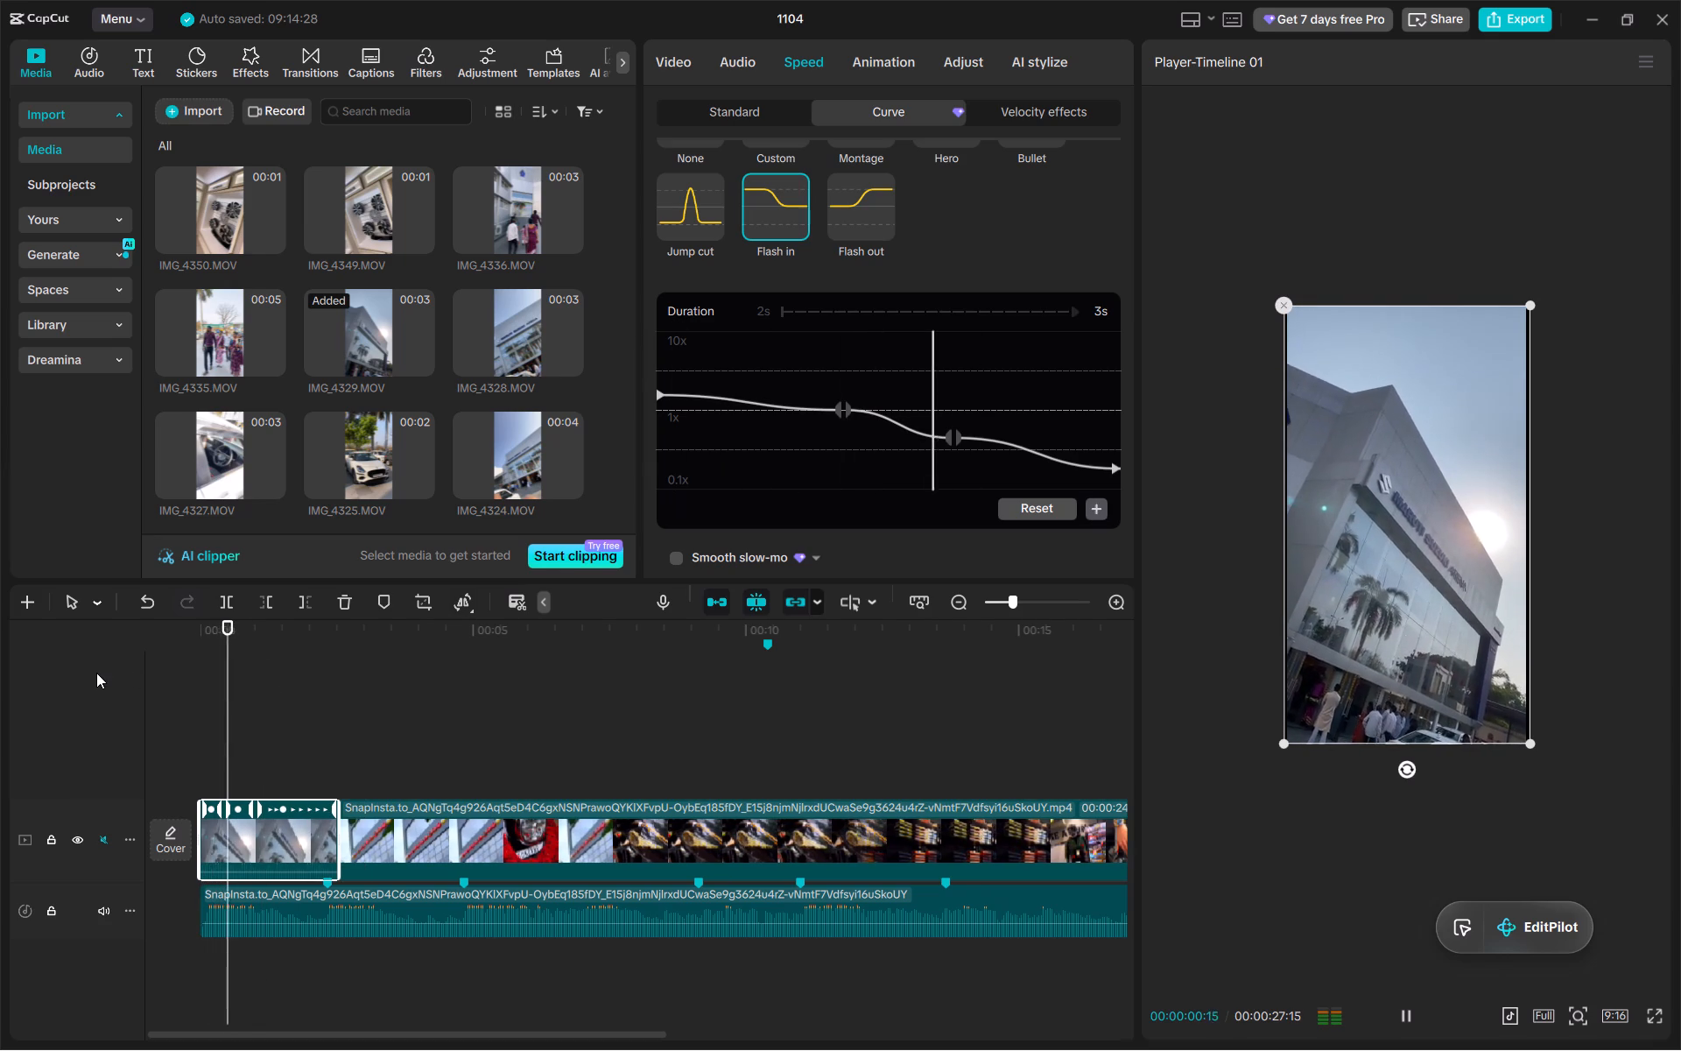
key("space")
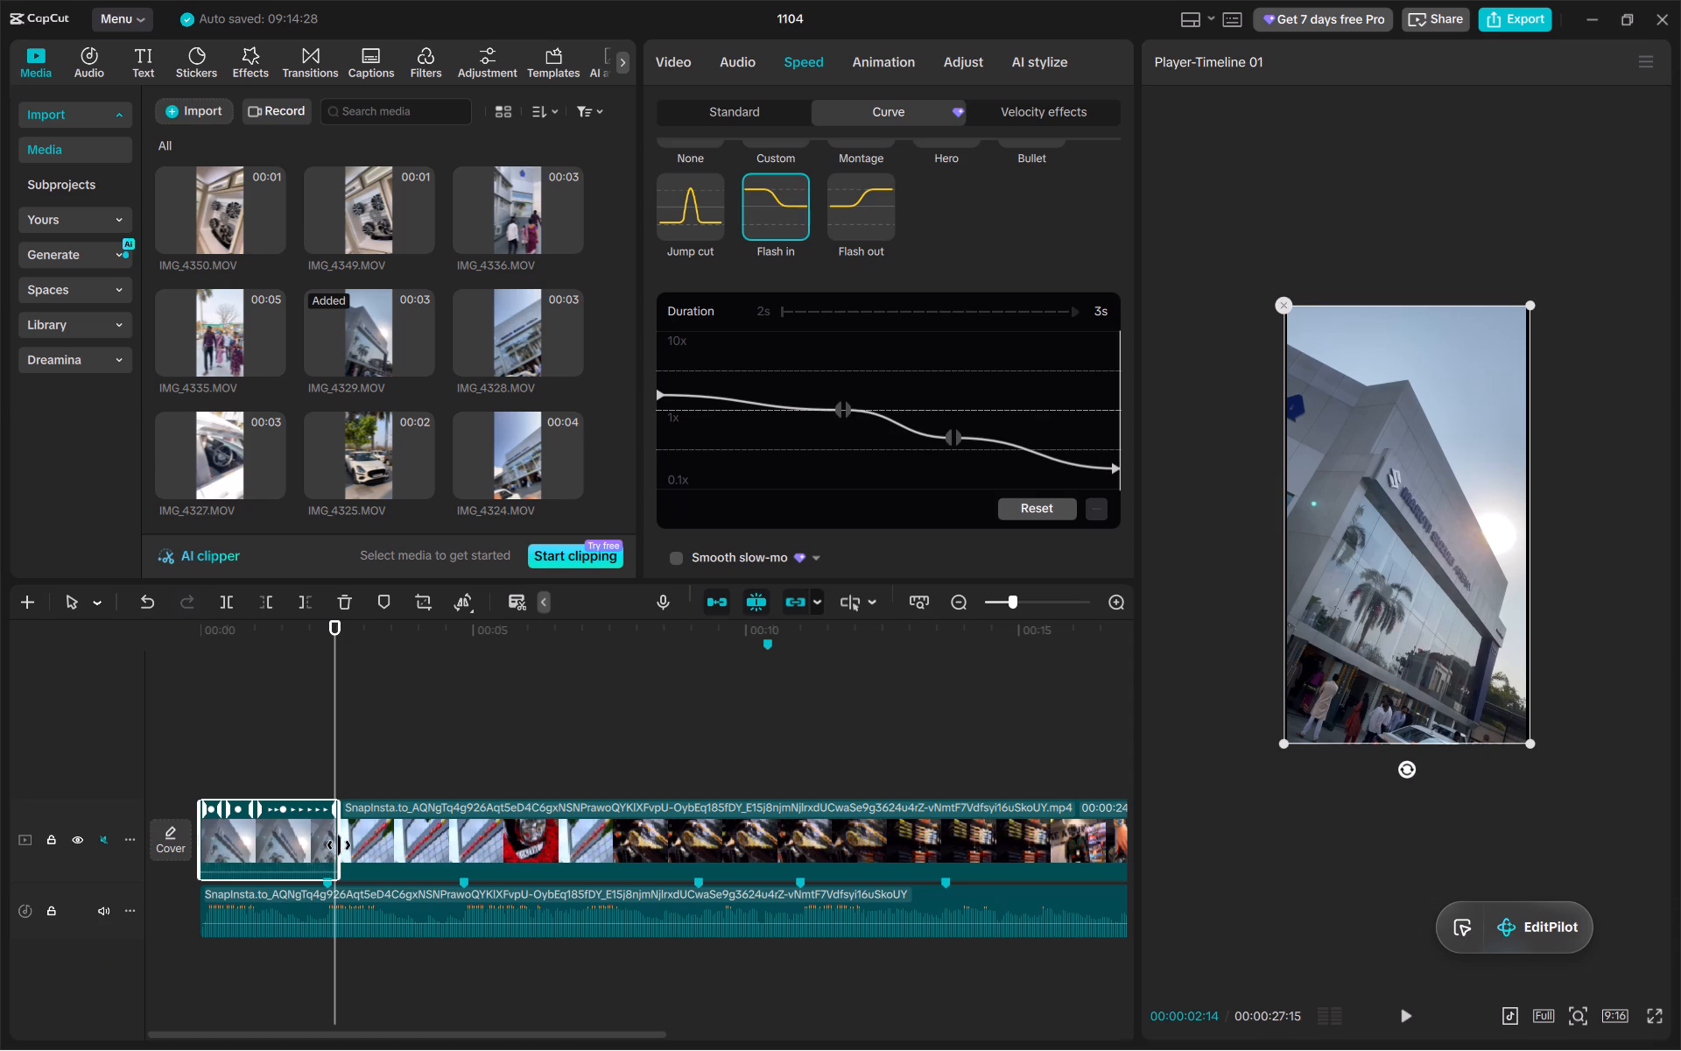
Trim the end of IMG_4329 back to the first audio marker, at about 00:00:02:11.
left_click_drag(339, 845, 324, 843)
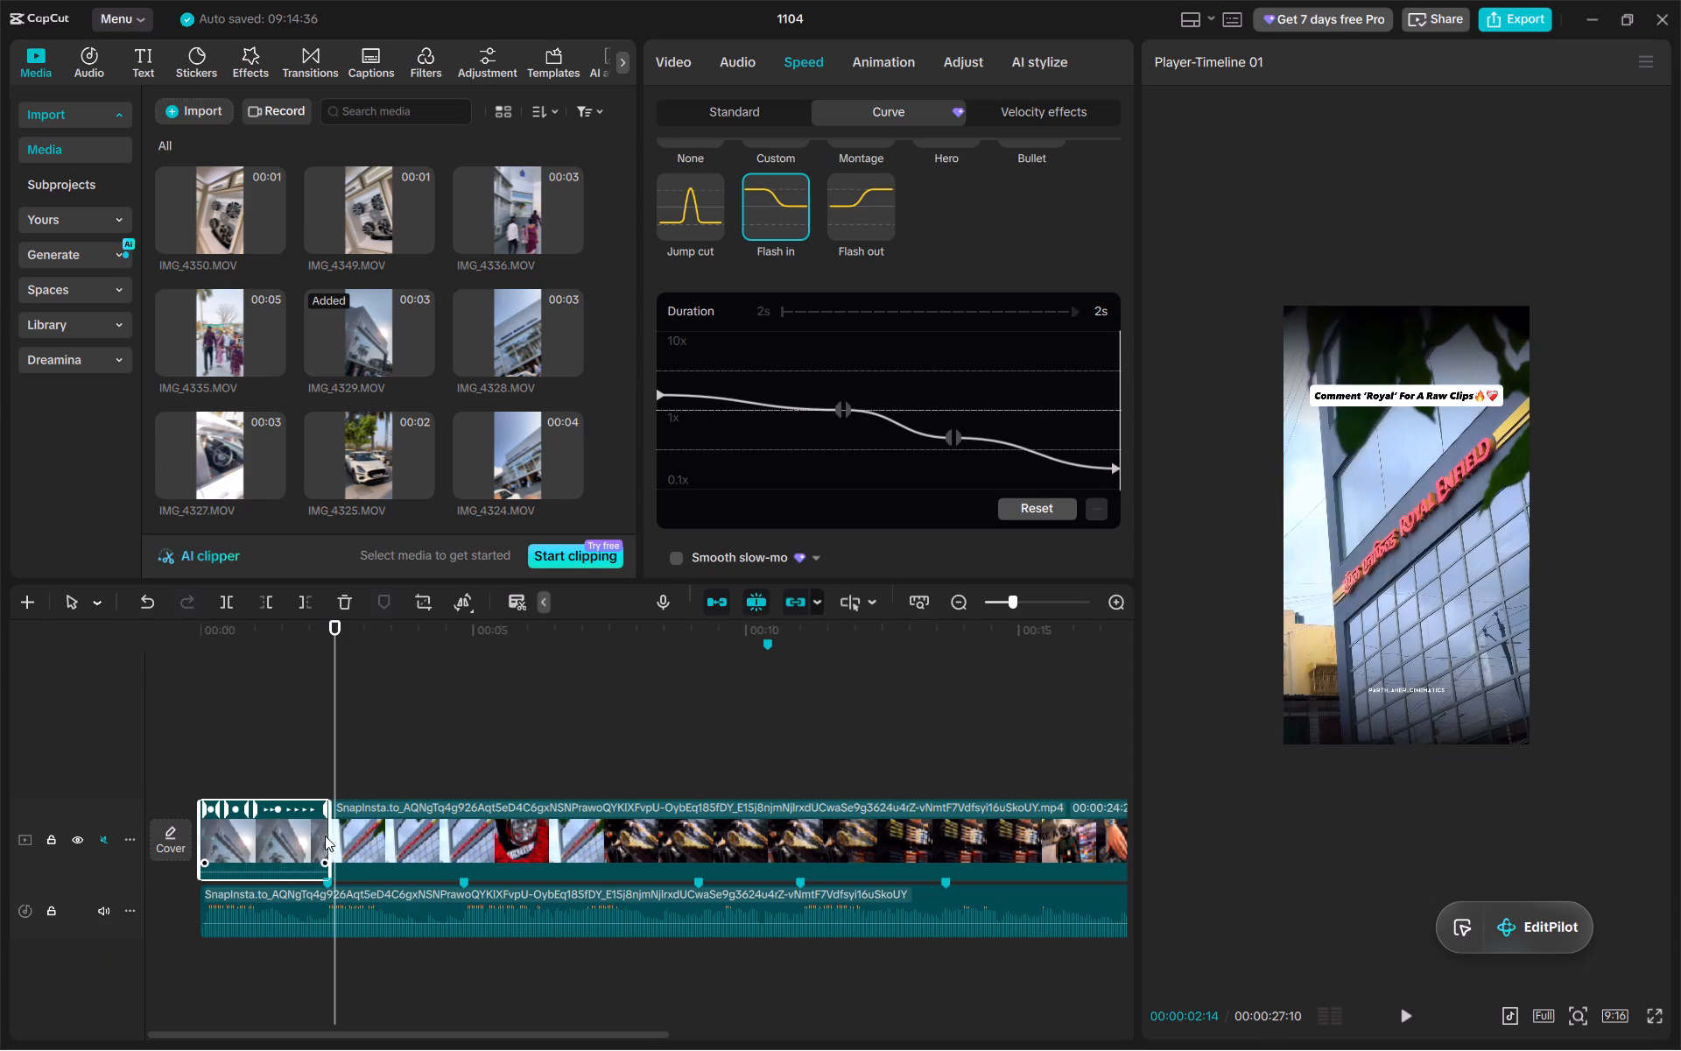
left_click(335, 747)
left_click(330, 740)
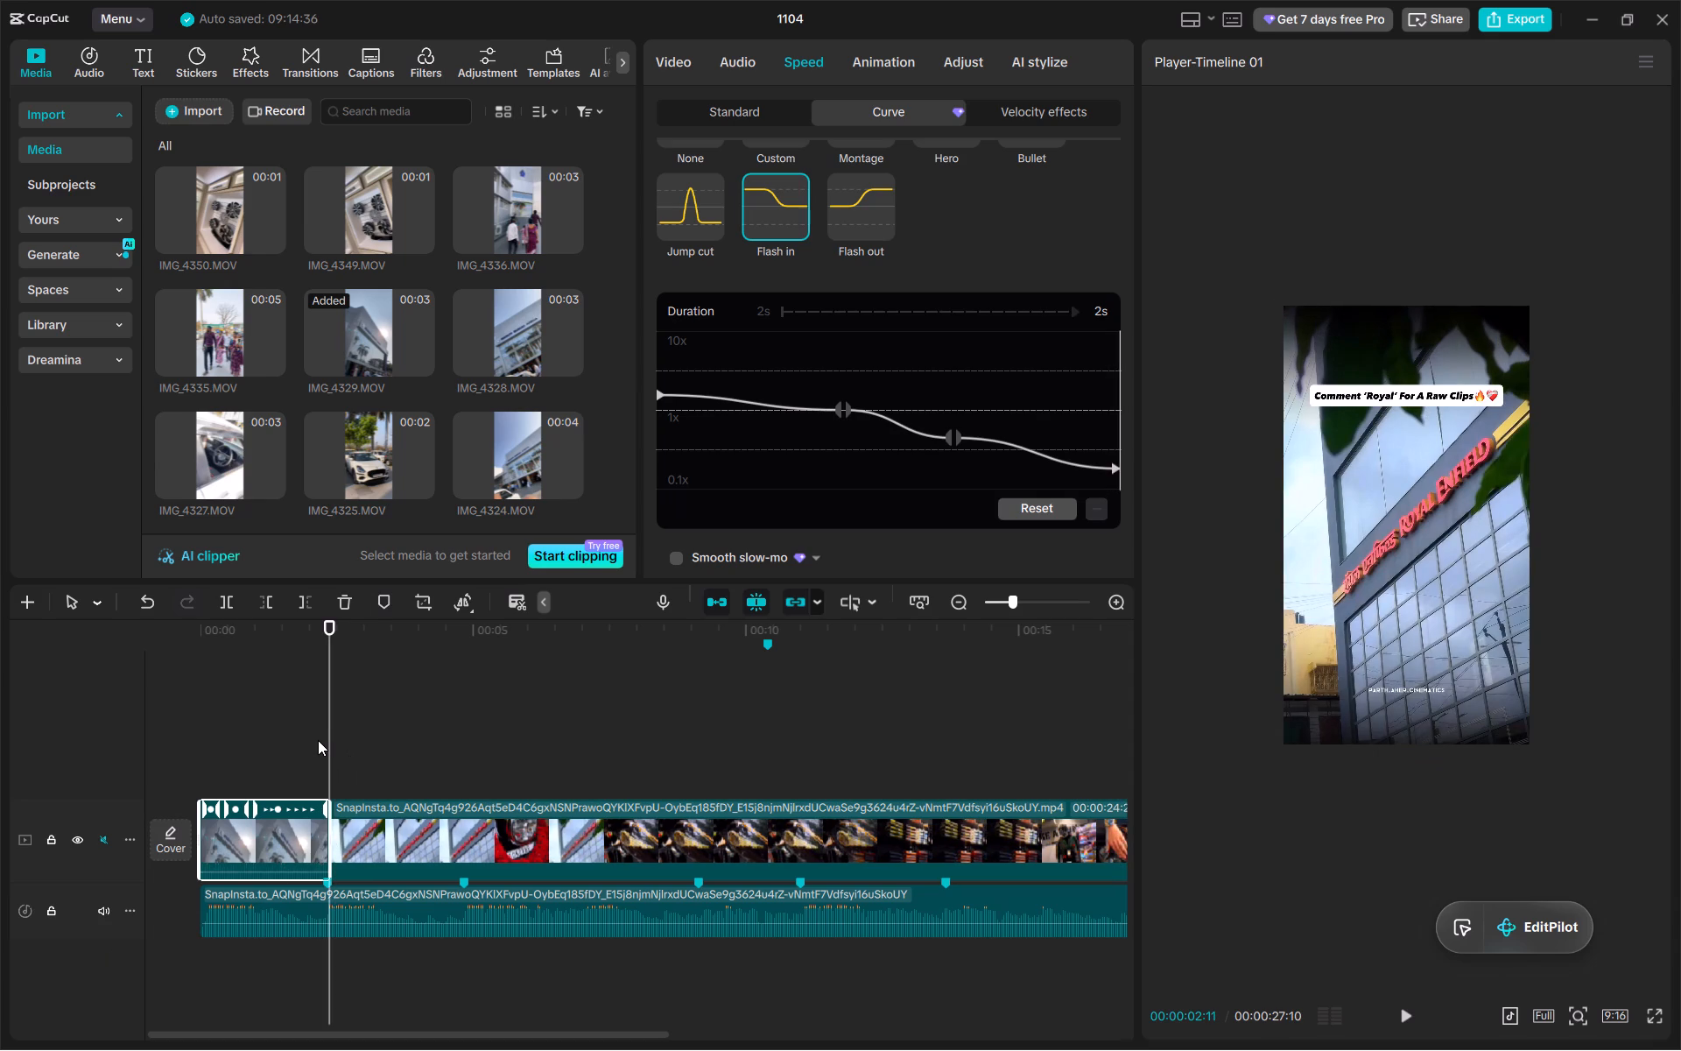
Scale IMG_4329 up to 108% so it fills the vertical frame, and replay it.
left_click(318, 740)
left_click_drag(318, 740, 278, 751)
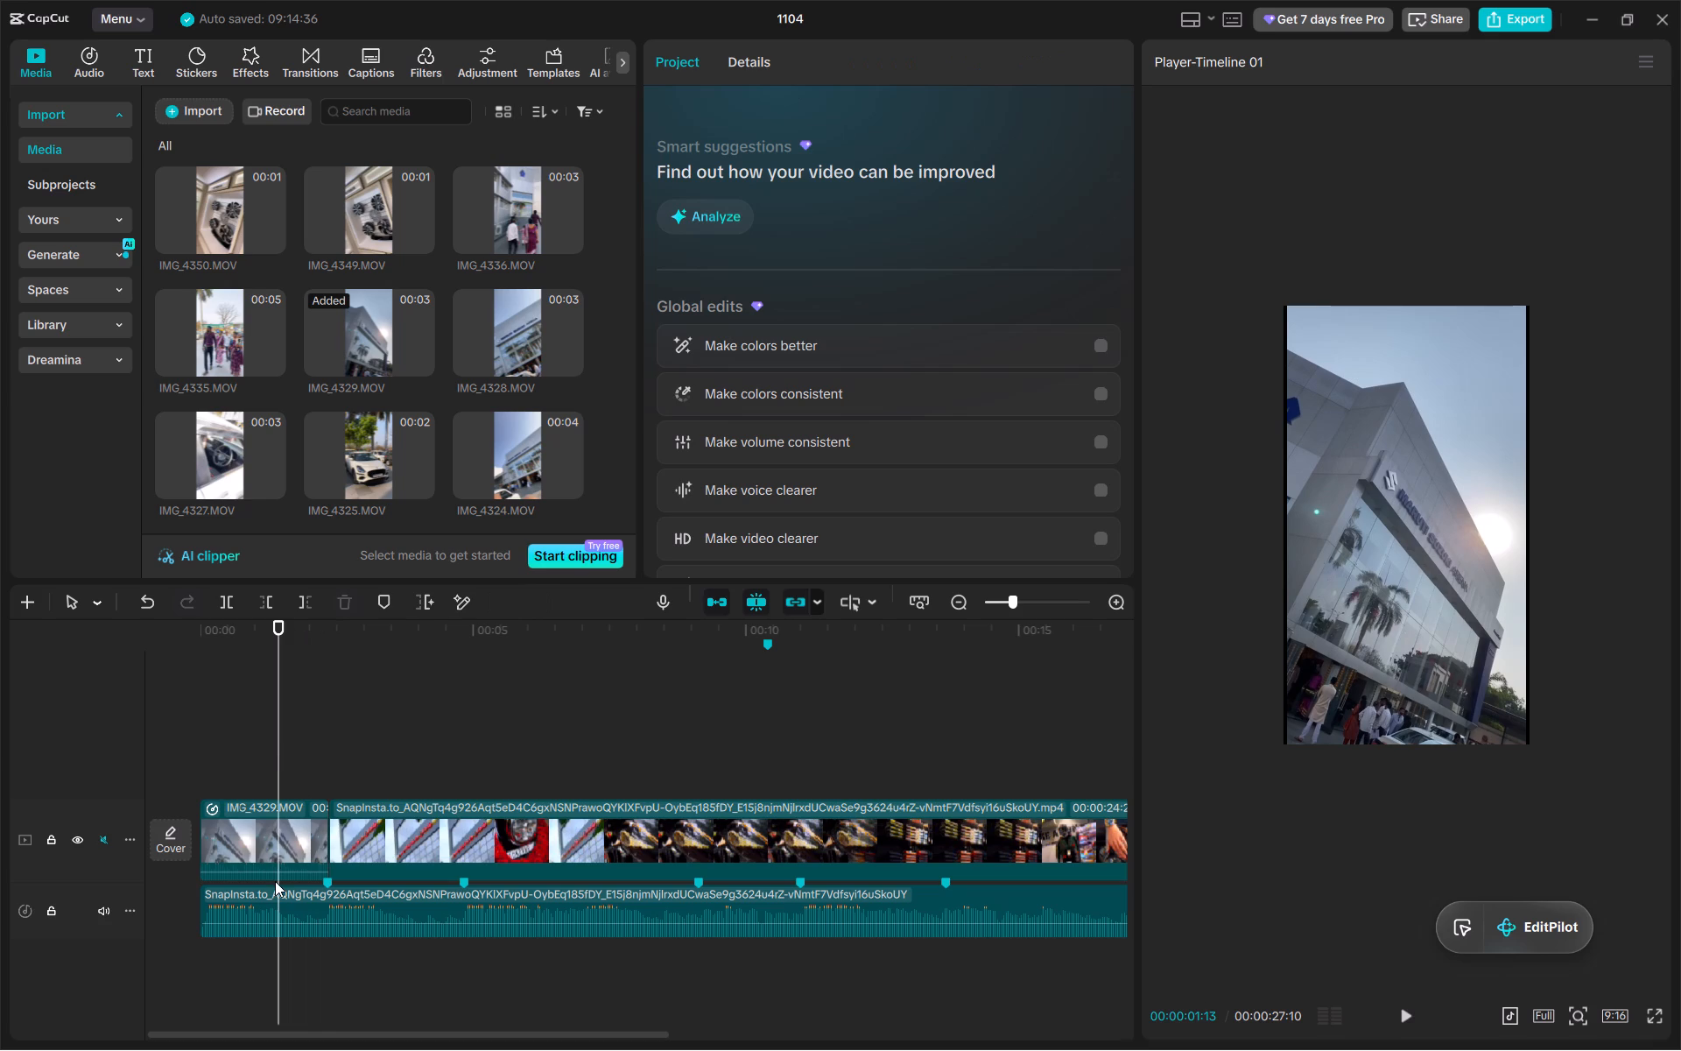
left_click(275, 881)
left_click(274, 857)
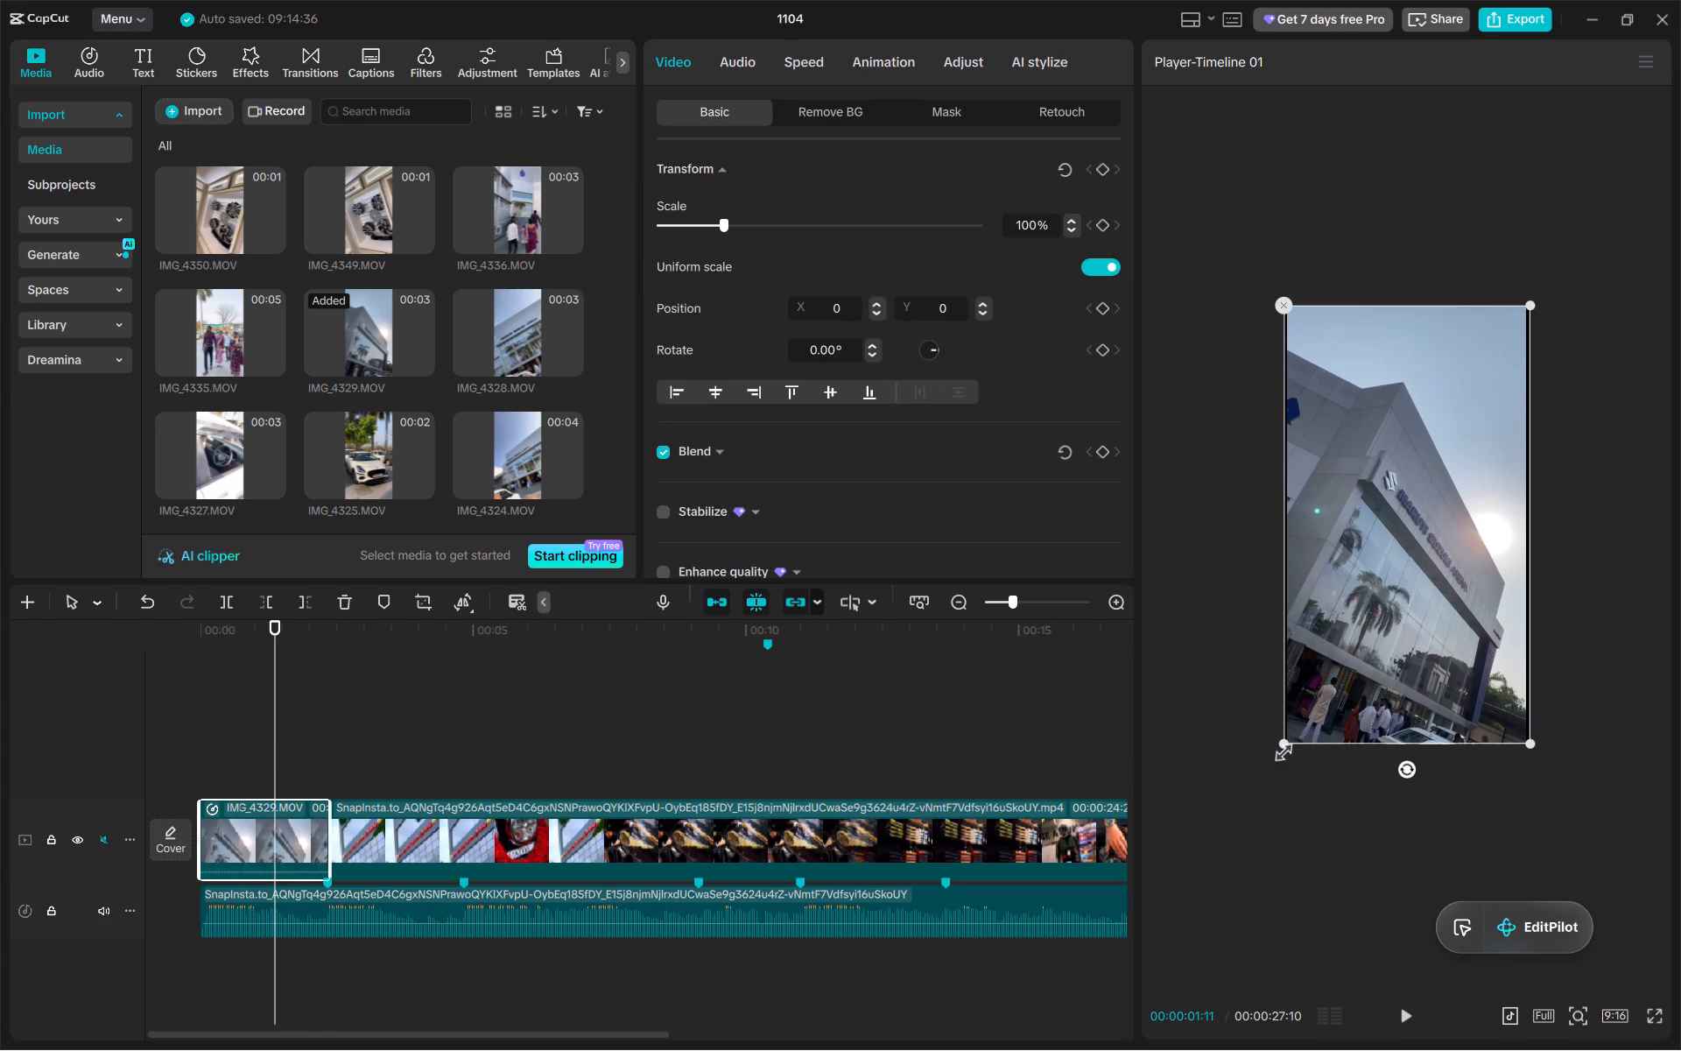
left_click_drag(1278, 744, 1264, 753)
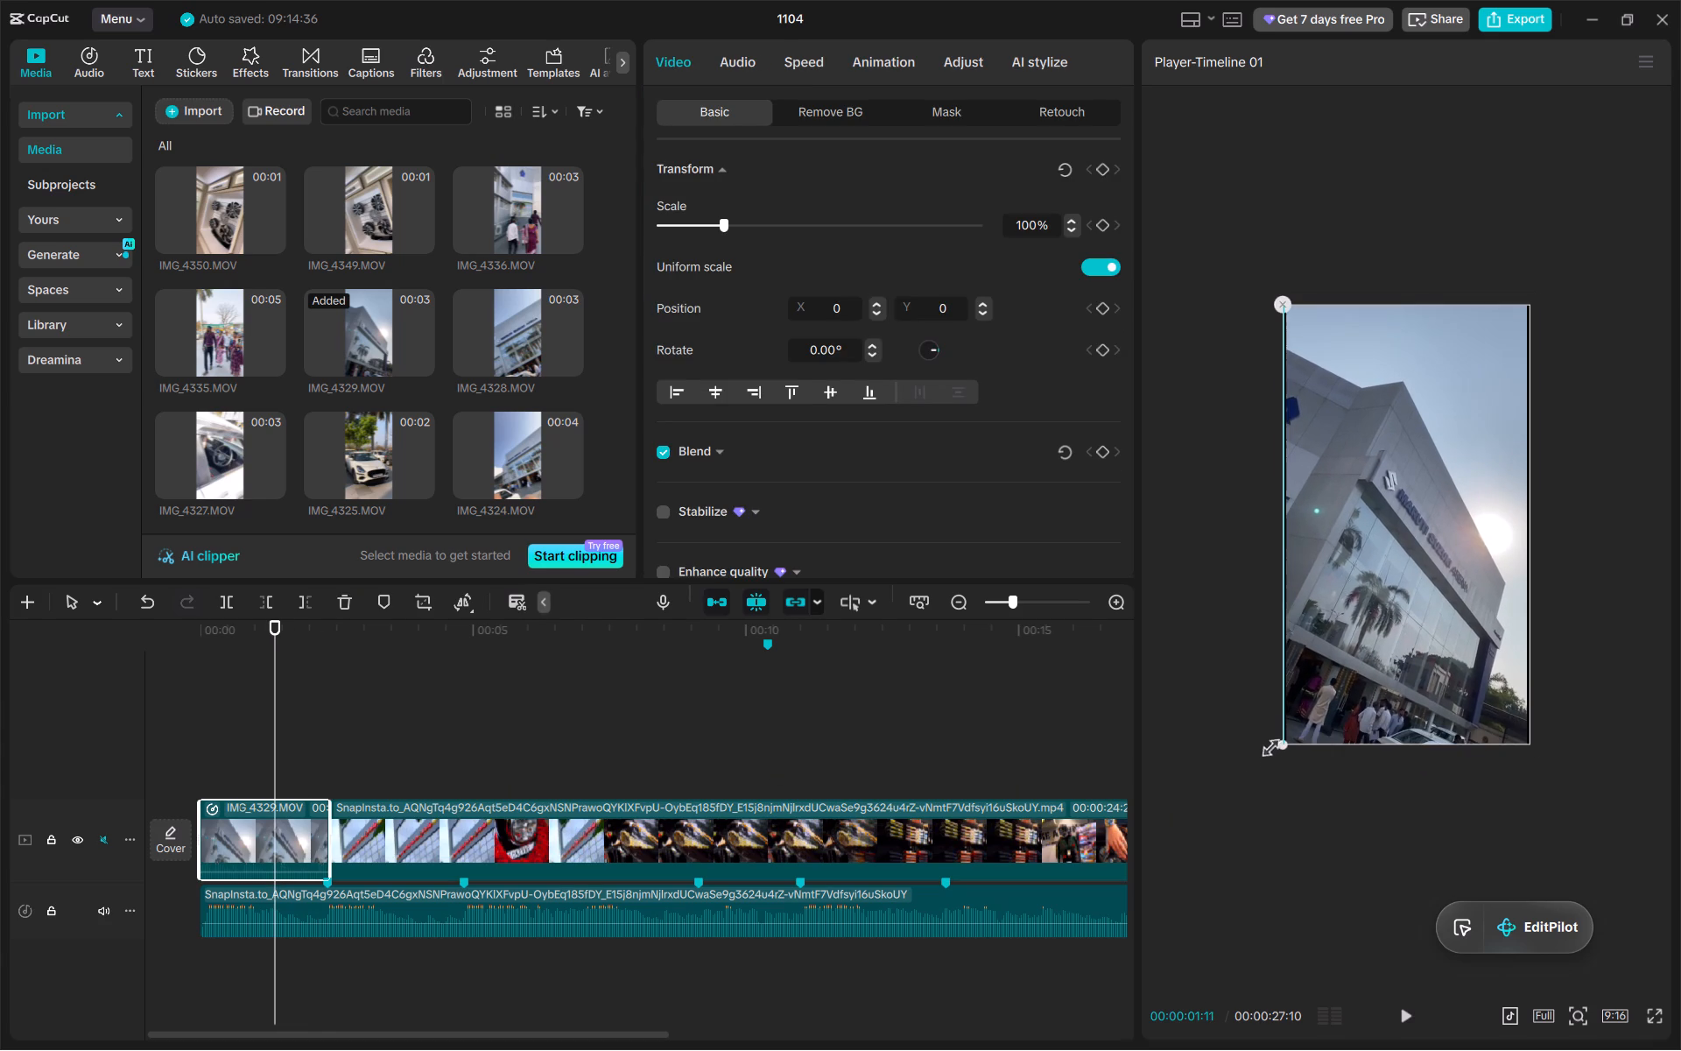
left_click_drag(1264, 753, 1255, 764)
left_click(1203, 786)
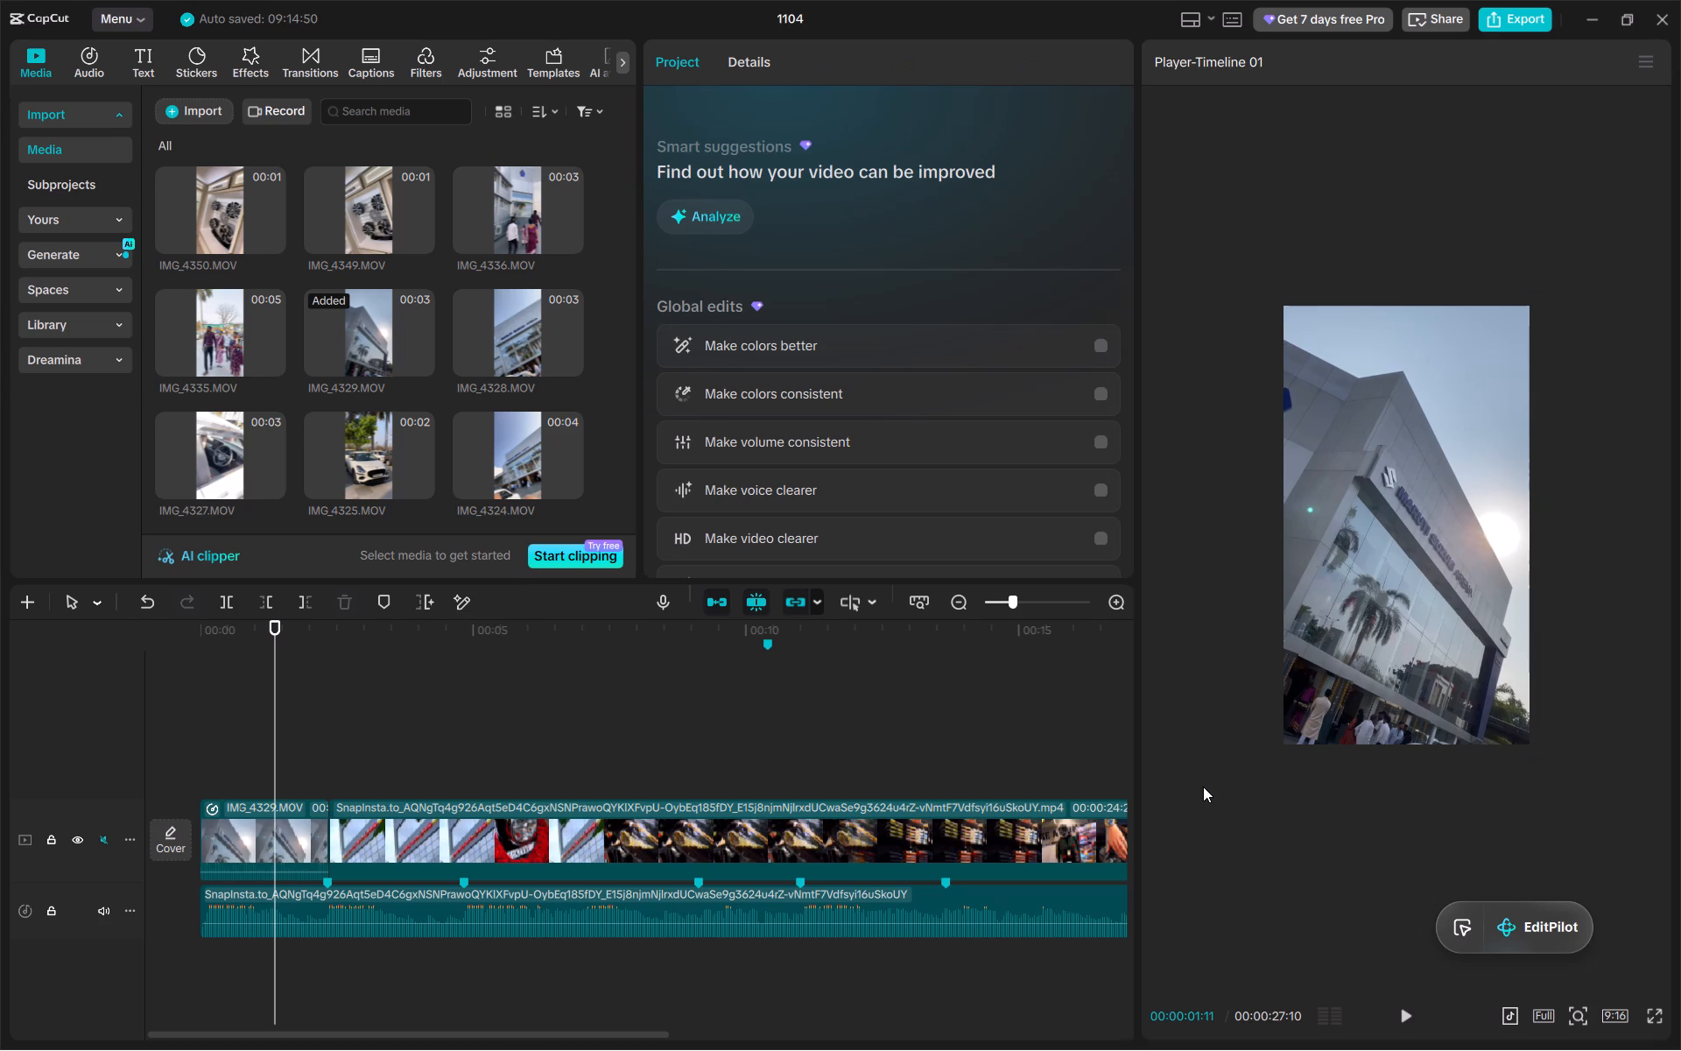
left_click_drag(274, 755, 147, 751)
key("space")
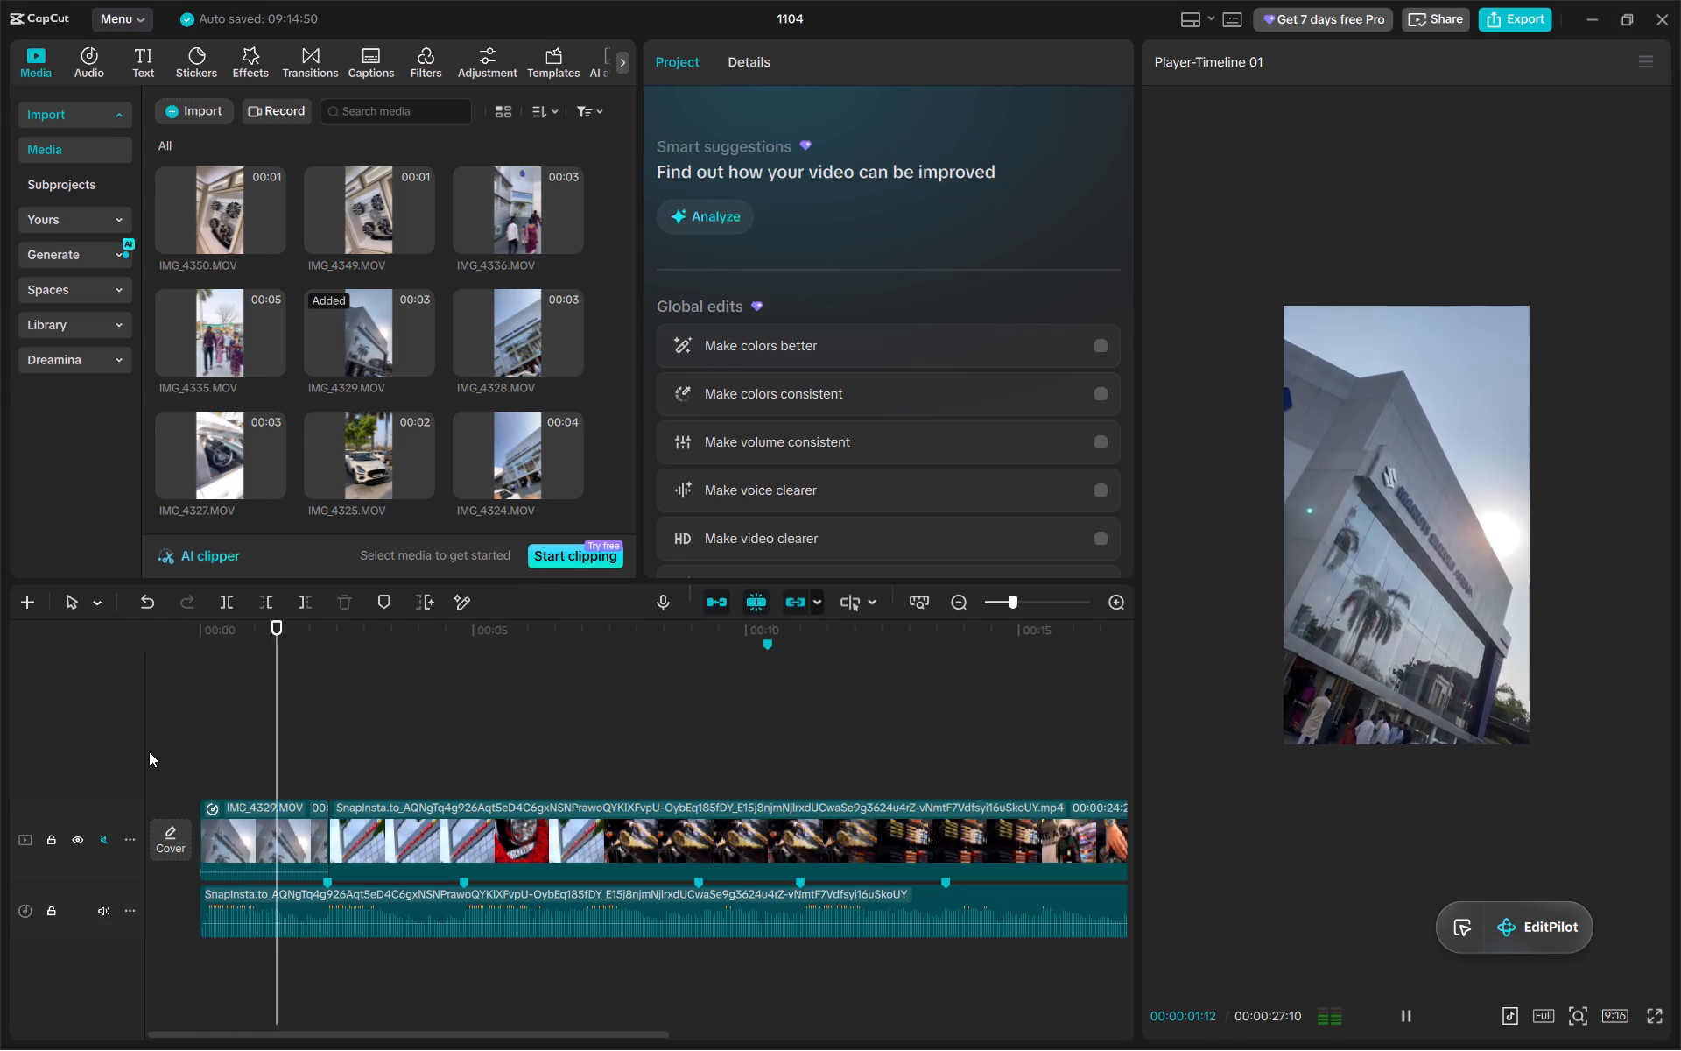
key("space")
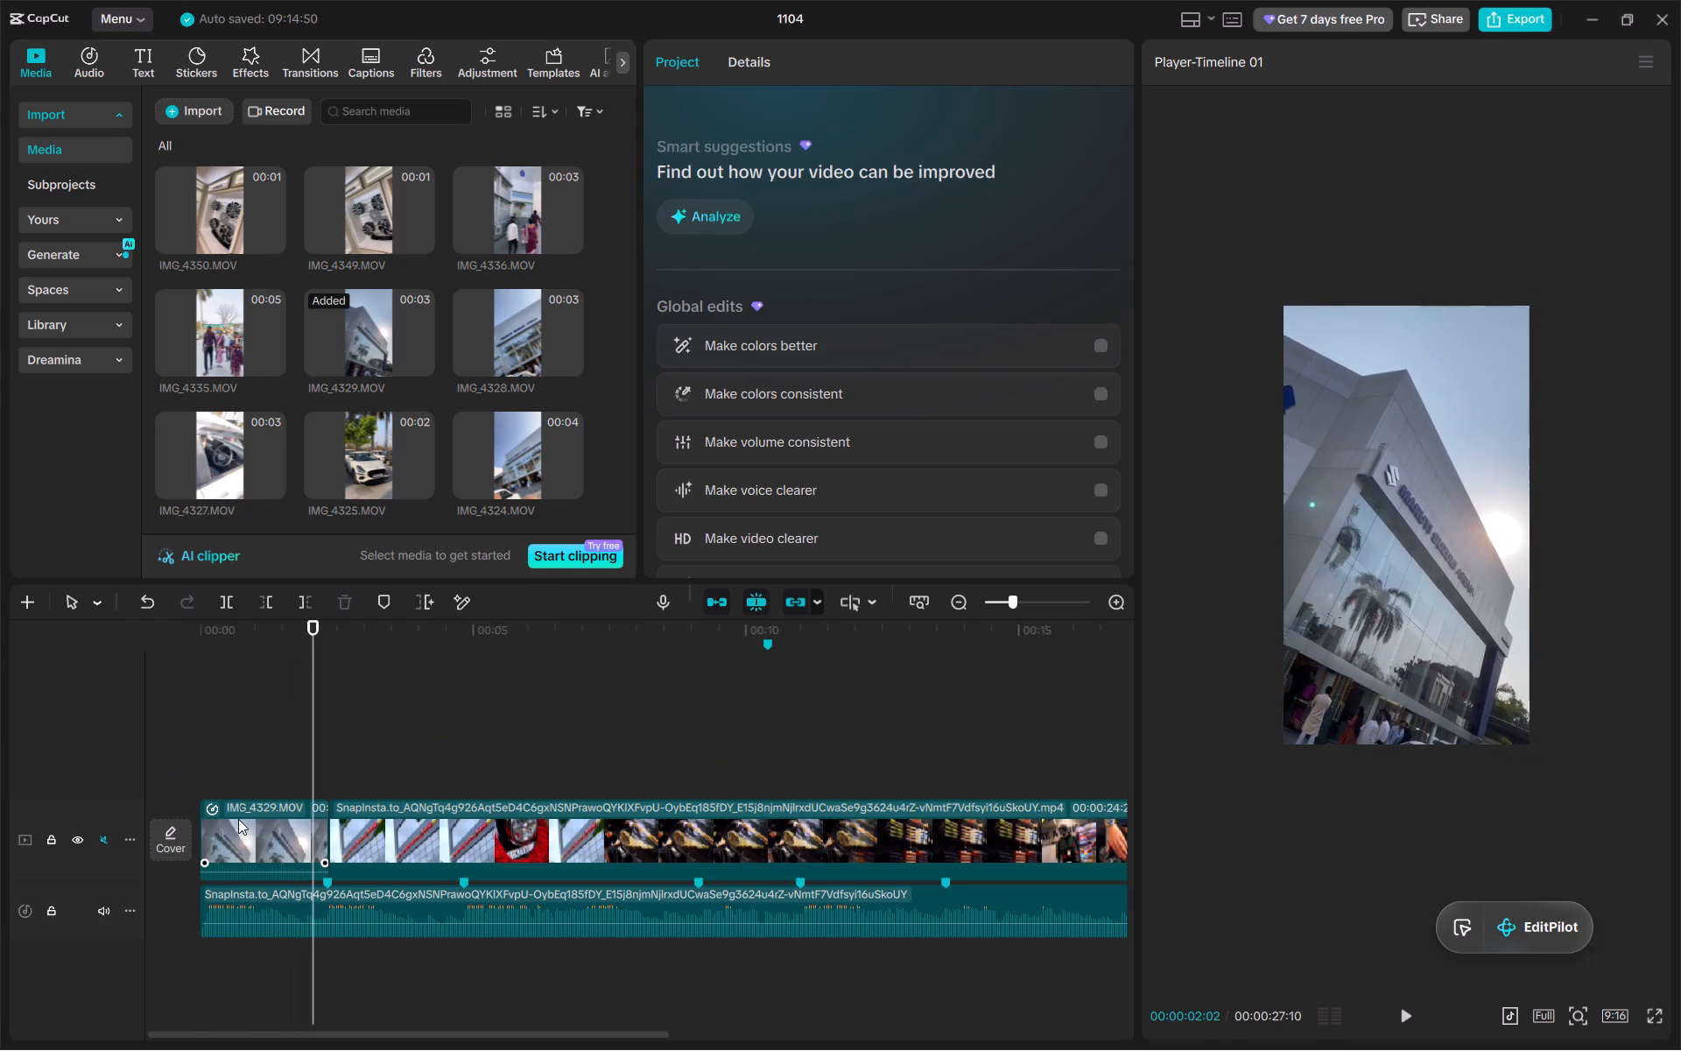
Search the filters for "4k quality" and place the 4K filter above IMG_4329 on the timeline.
left_click(238, 819)
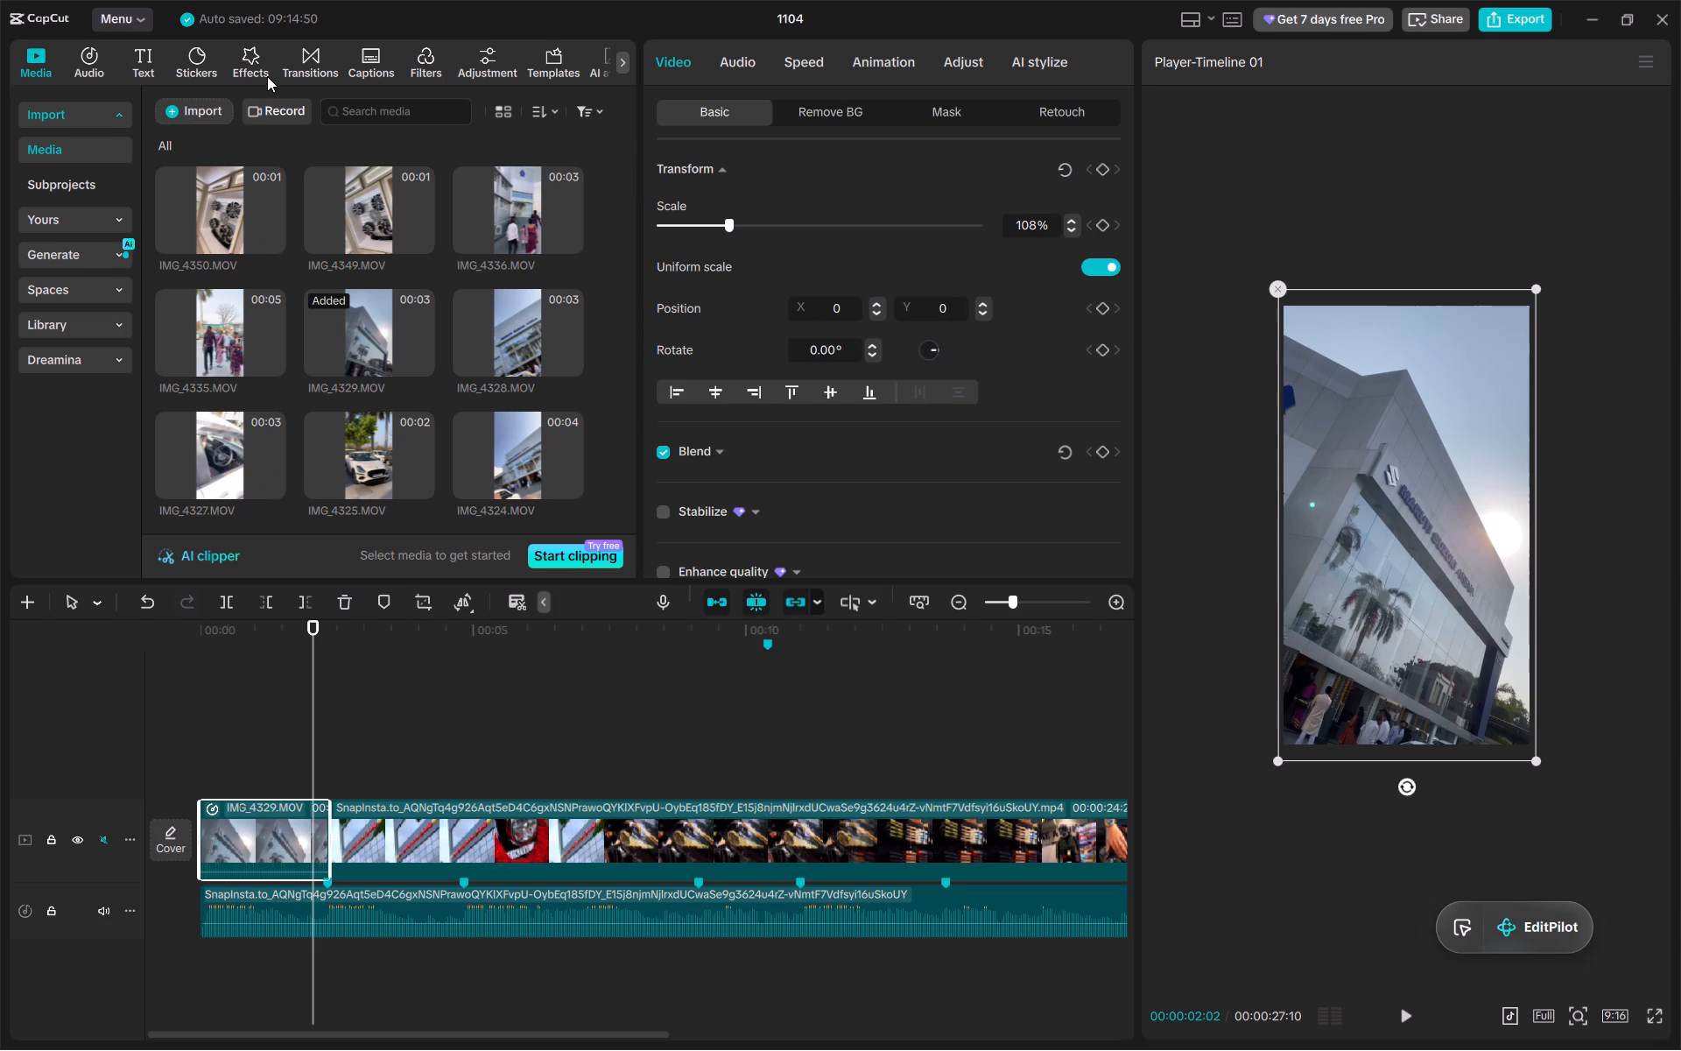
left_click(139, 65)
left_click(30, 60)
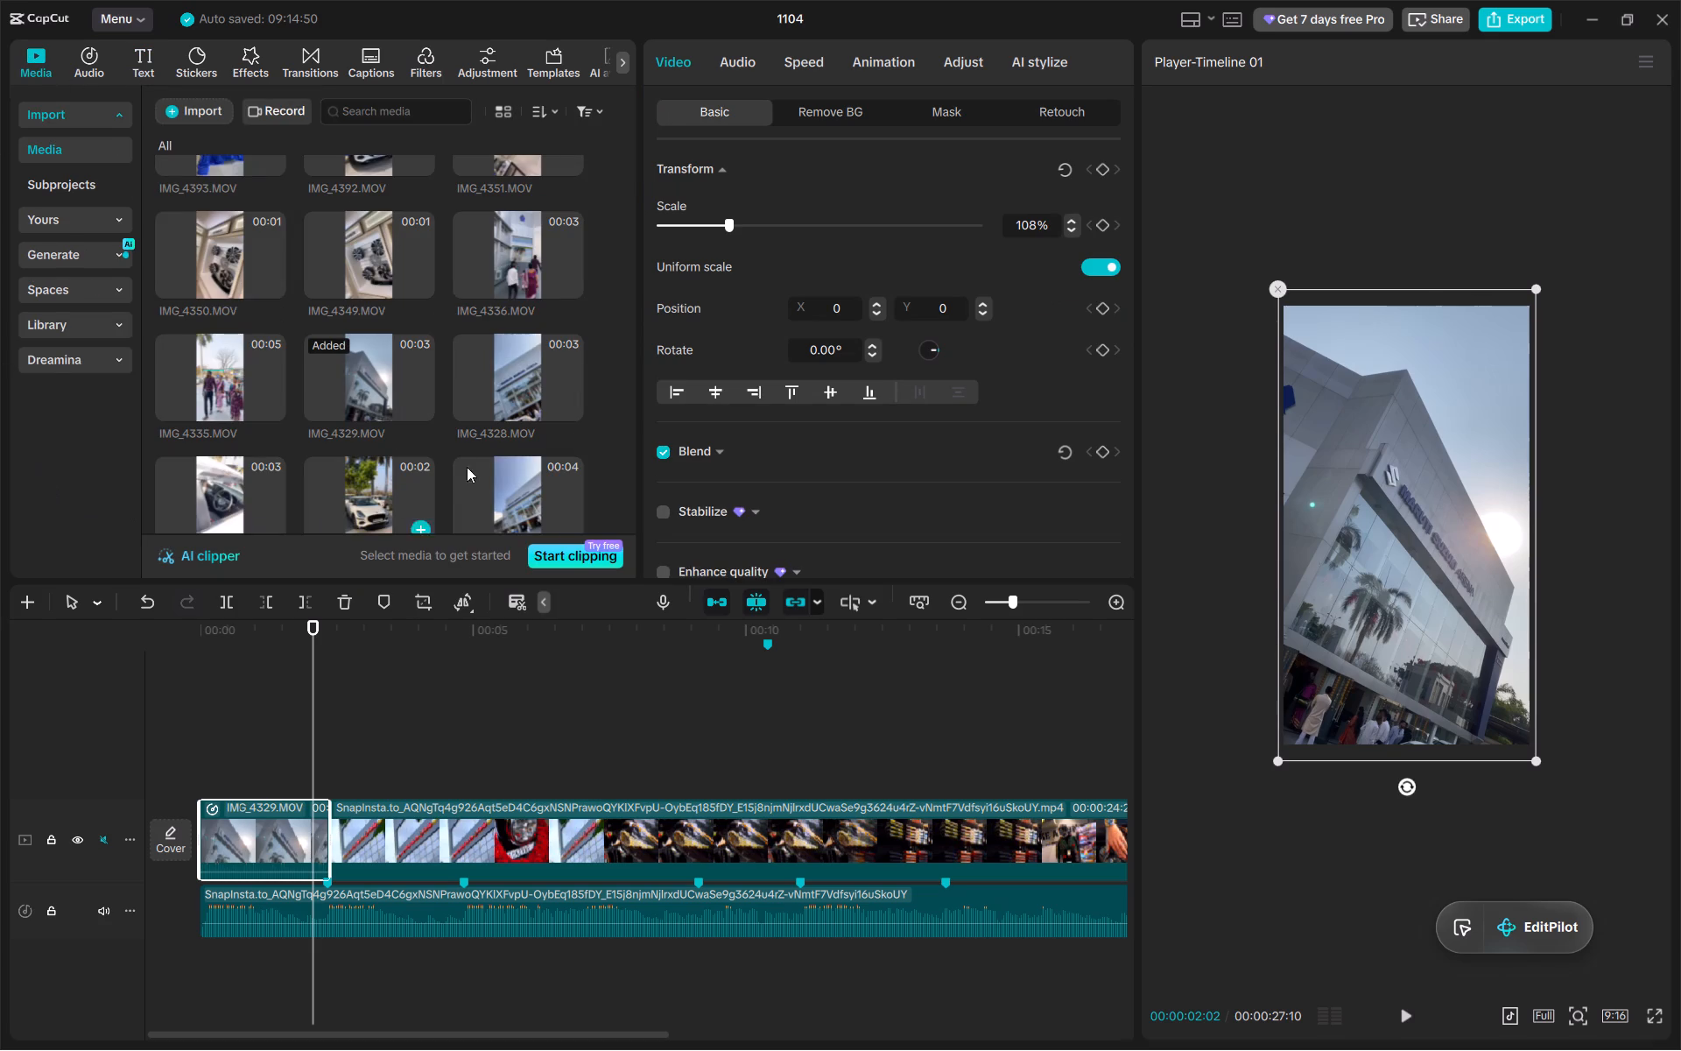
left_click(299, 74)
left_click(268, 66)
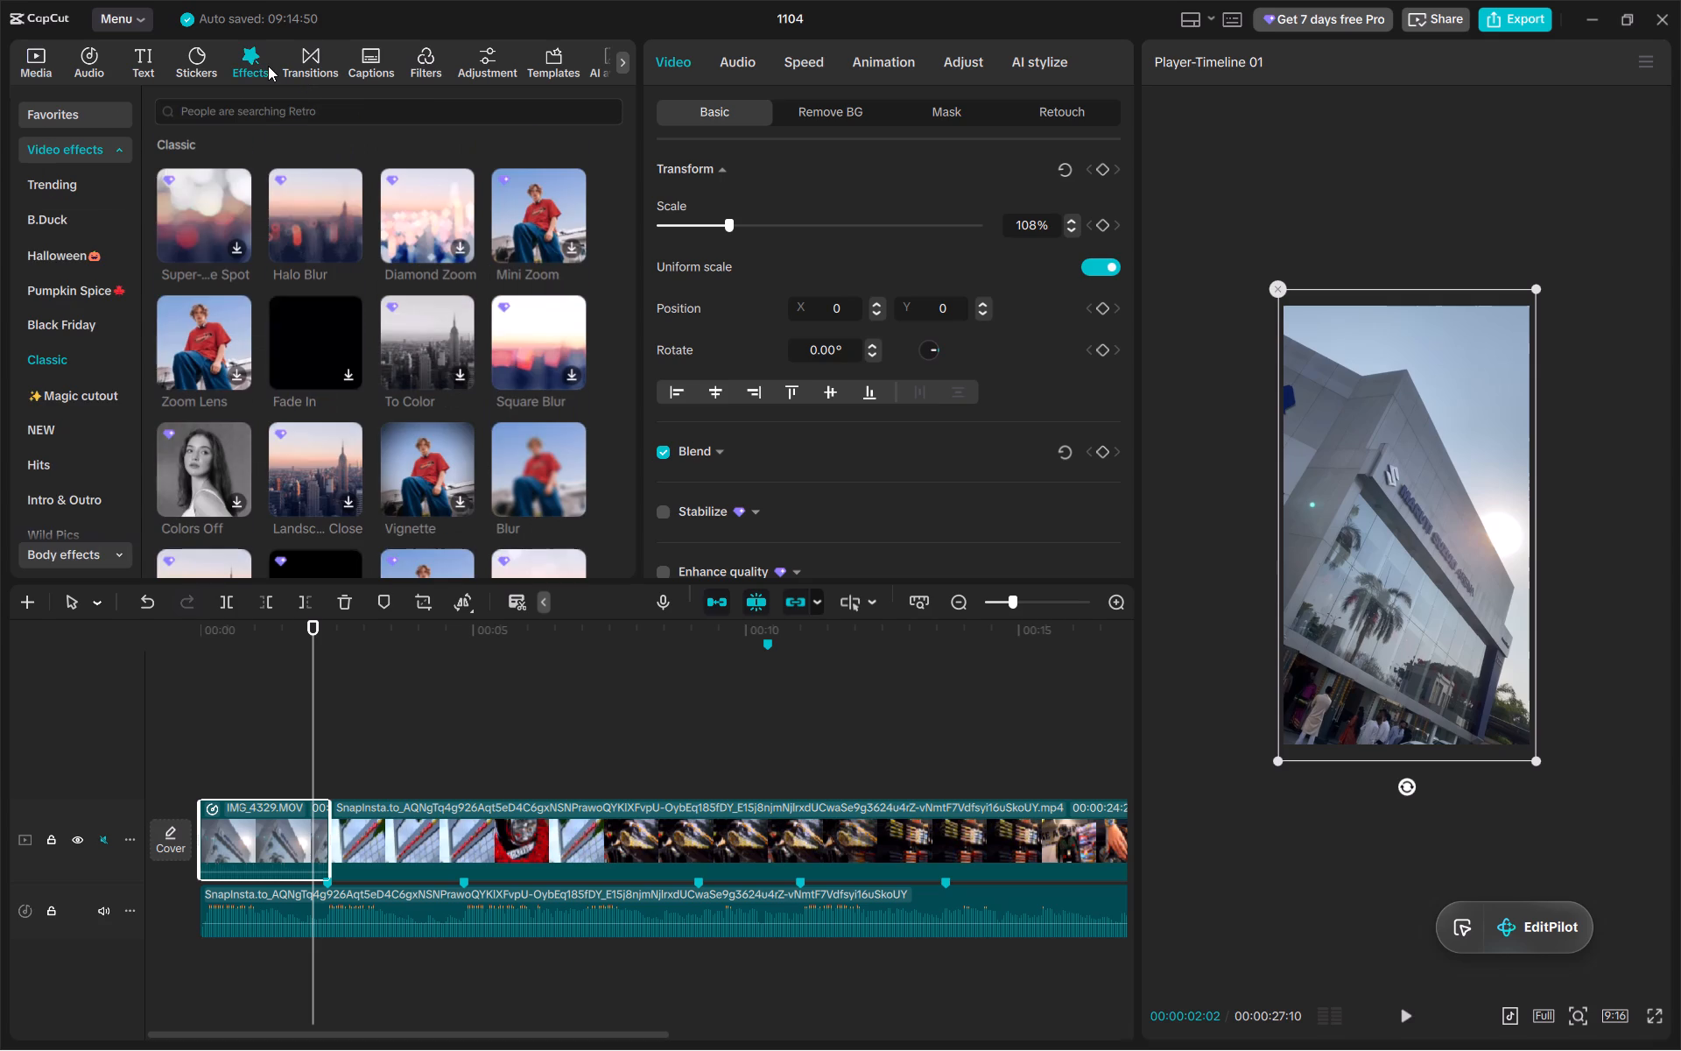
left_click(407, 52)
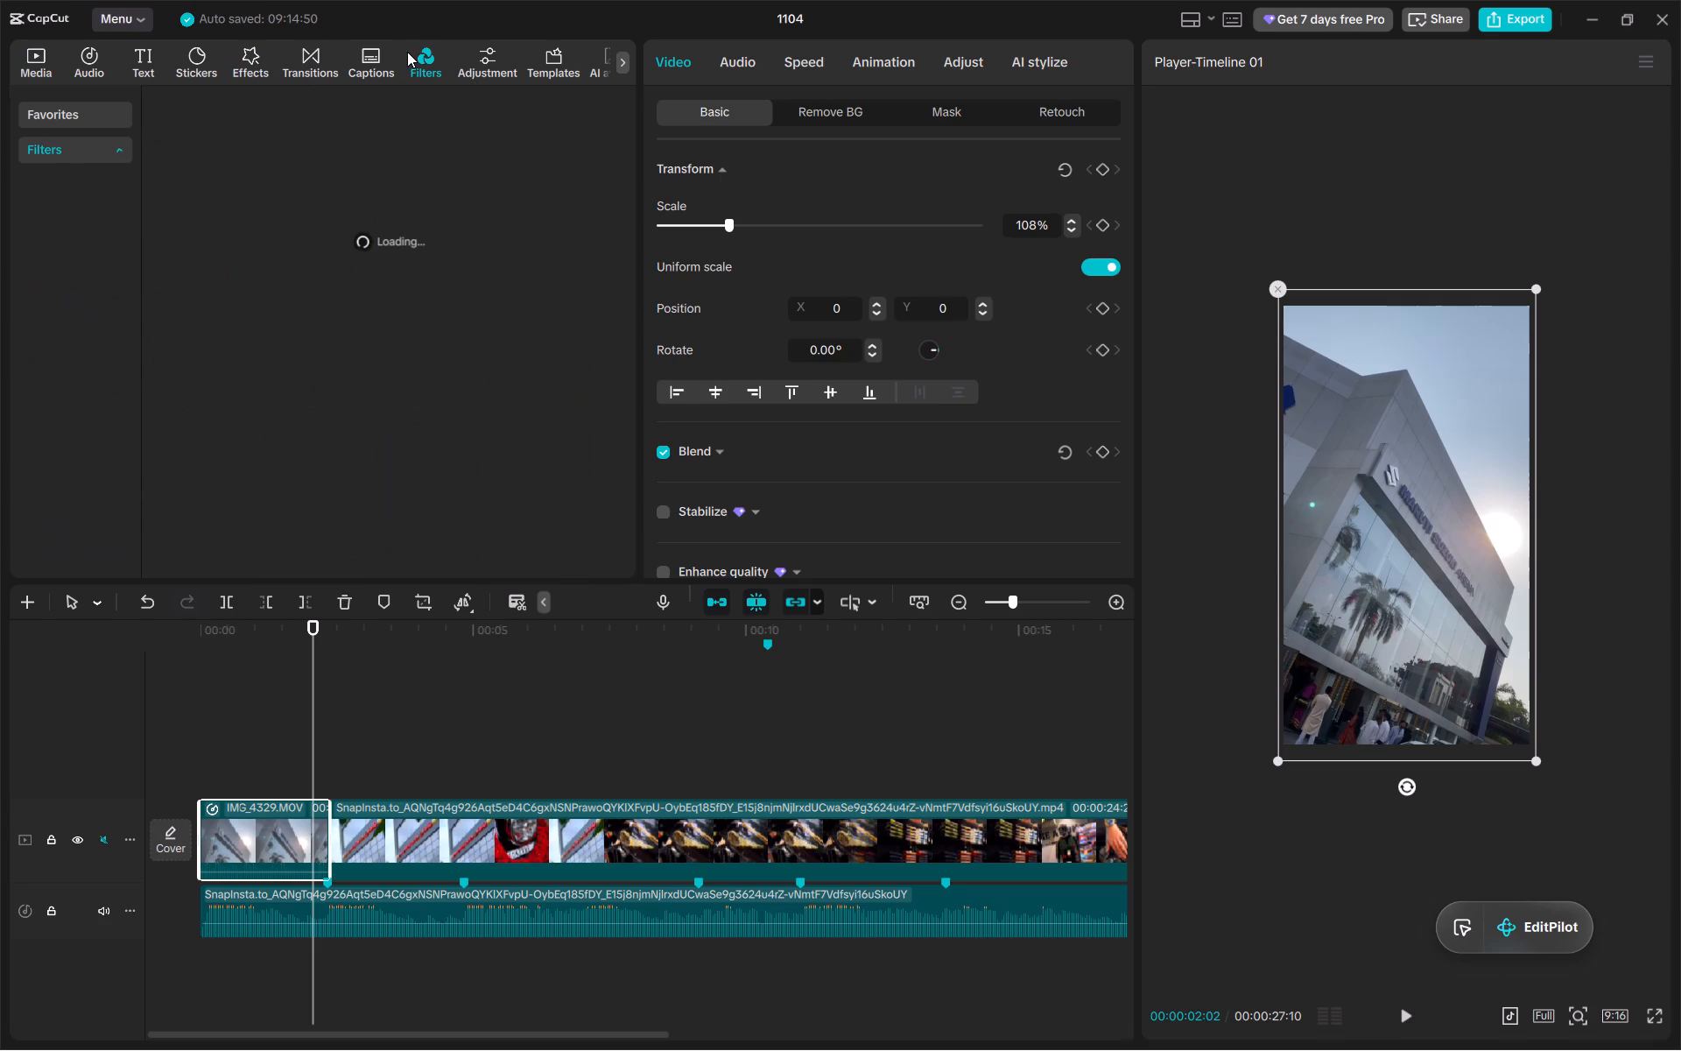
left_click(355, 111)
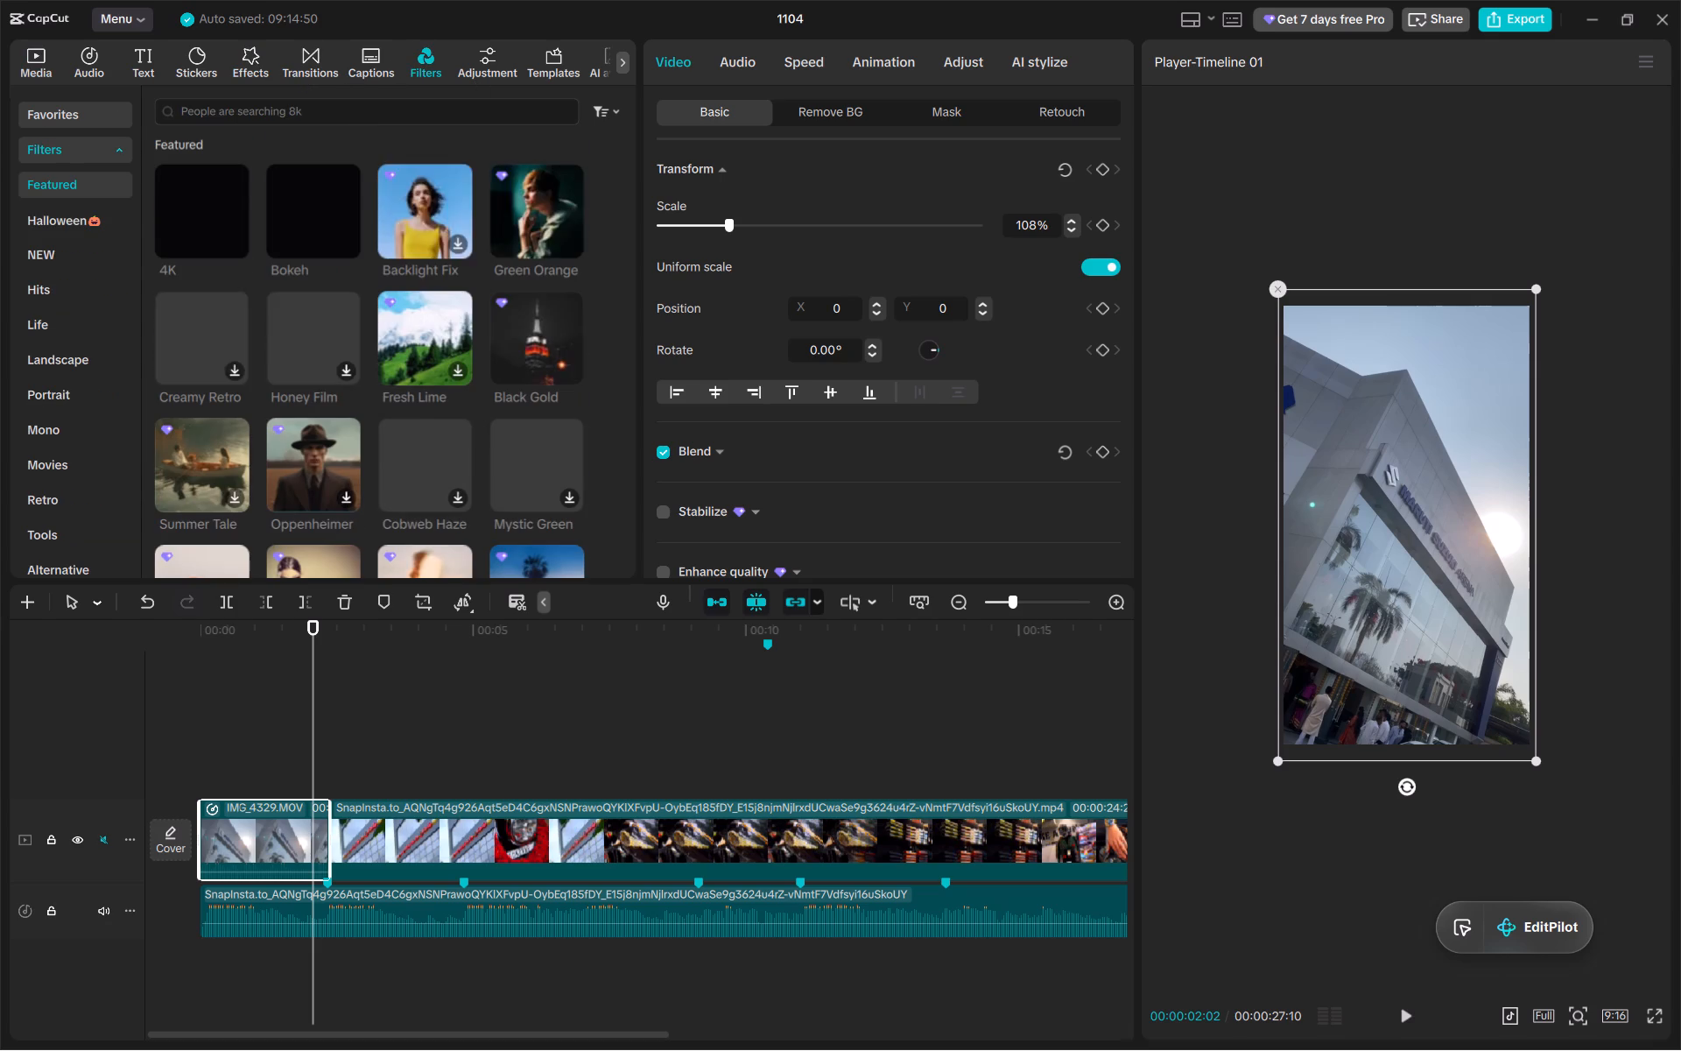
type("4k")
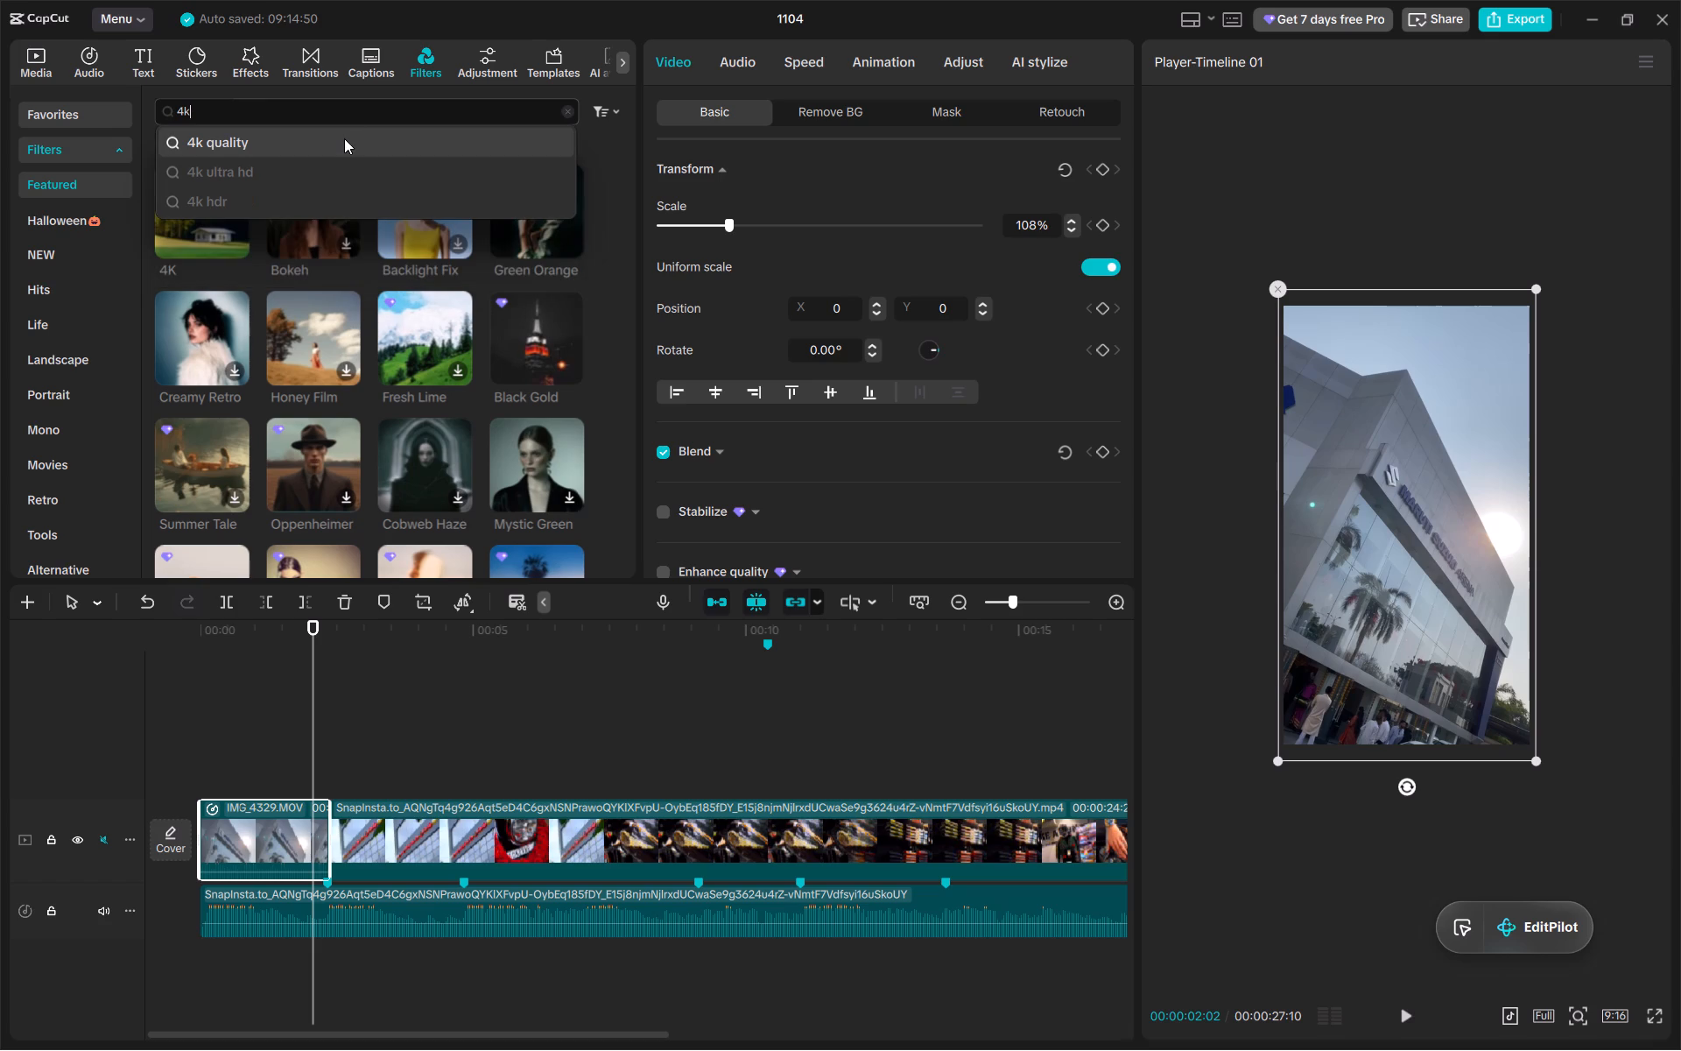
left_click(344, 138)
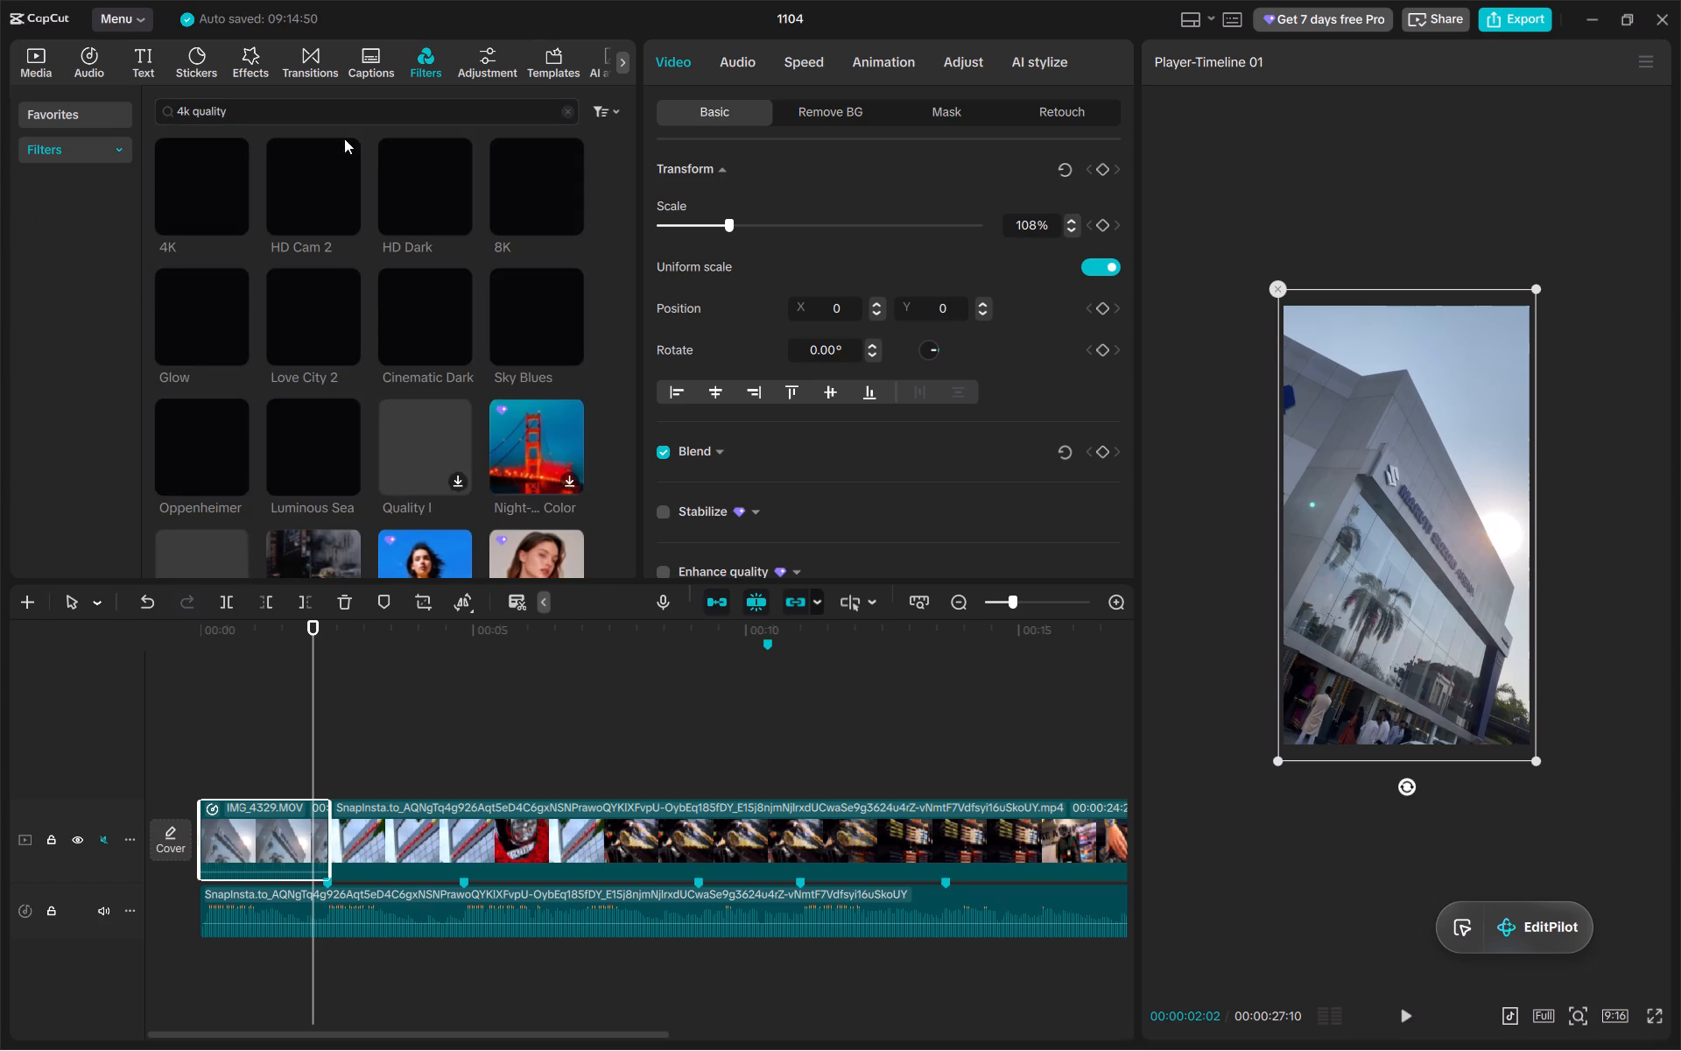
double_click(200, 174)
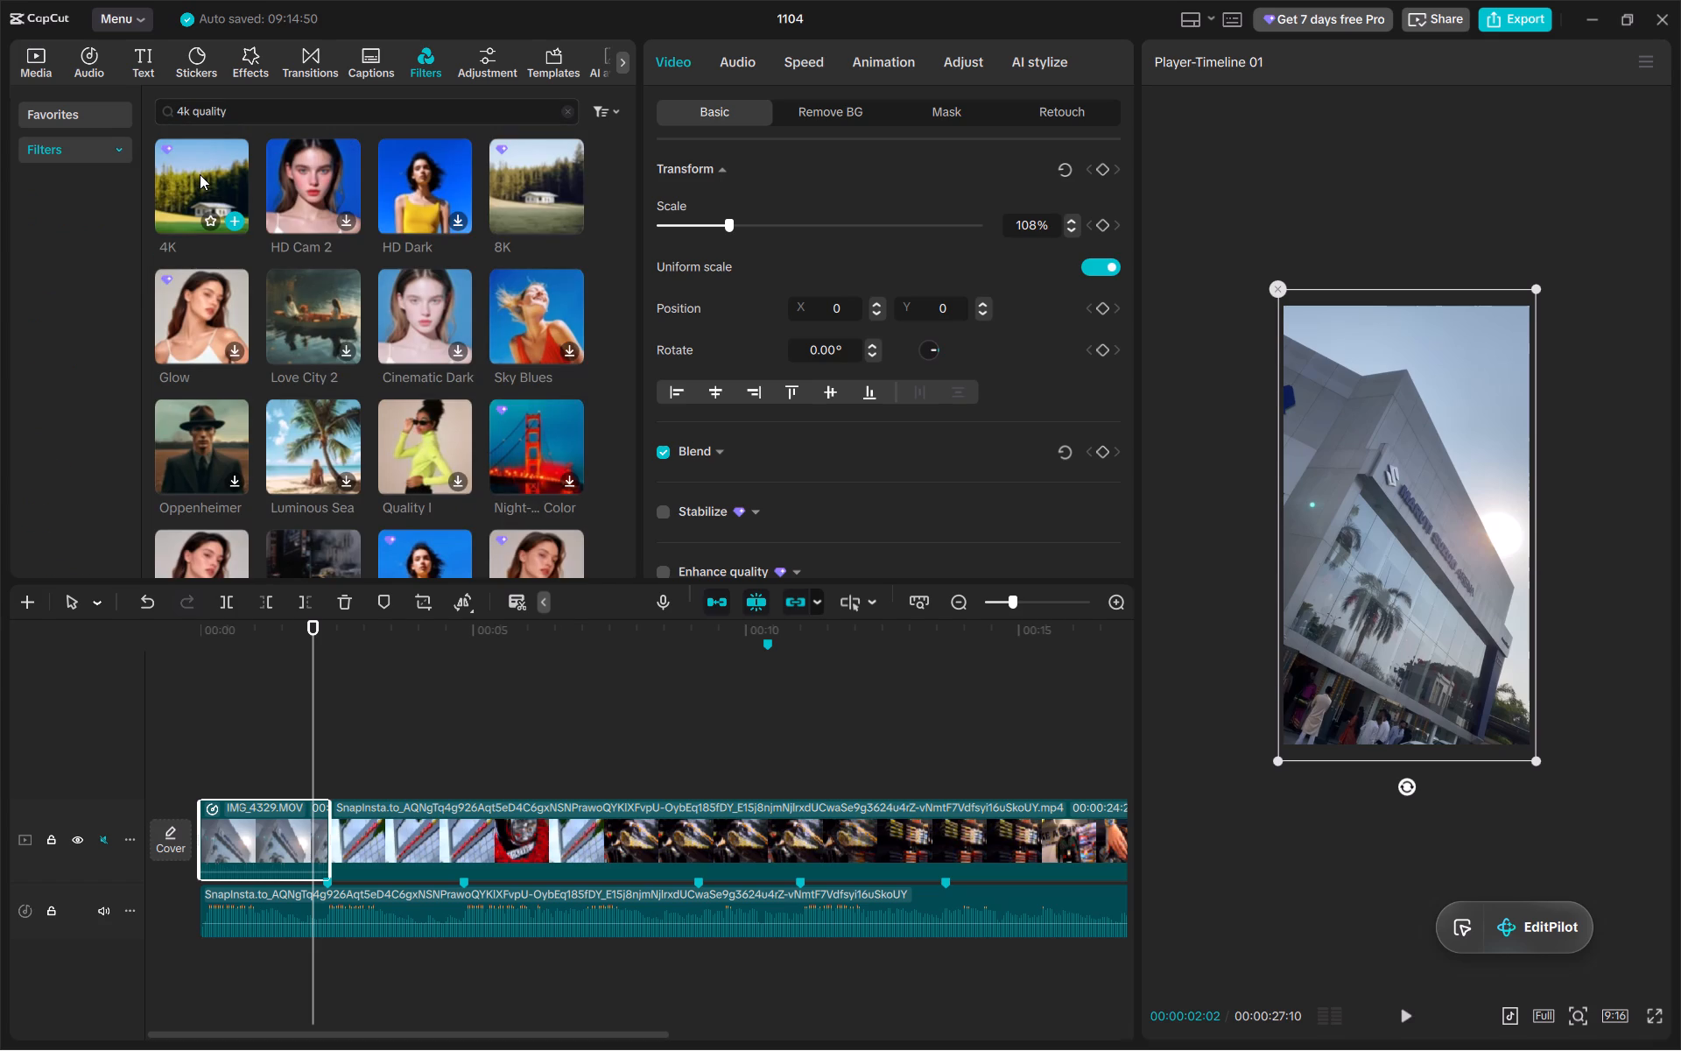
left_click_drag(200, 174, 207, 234)
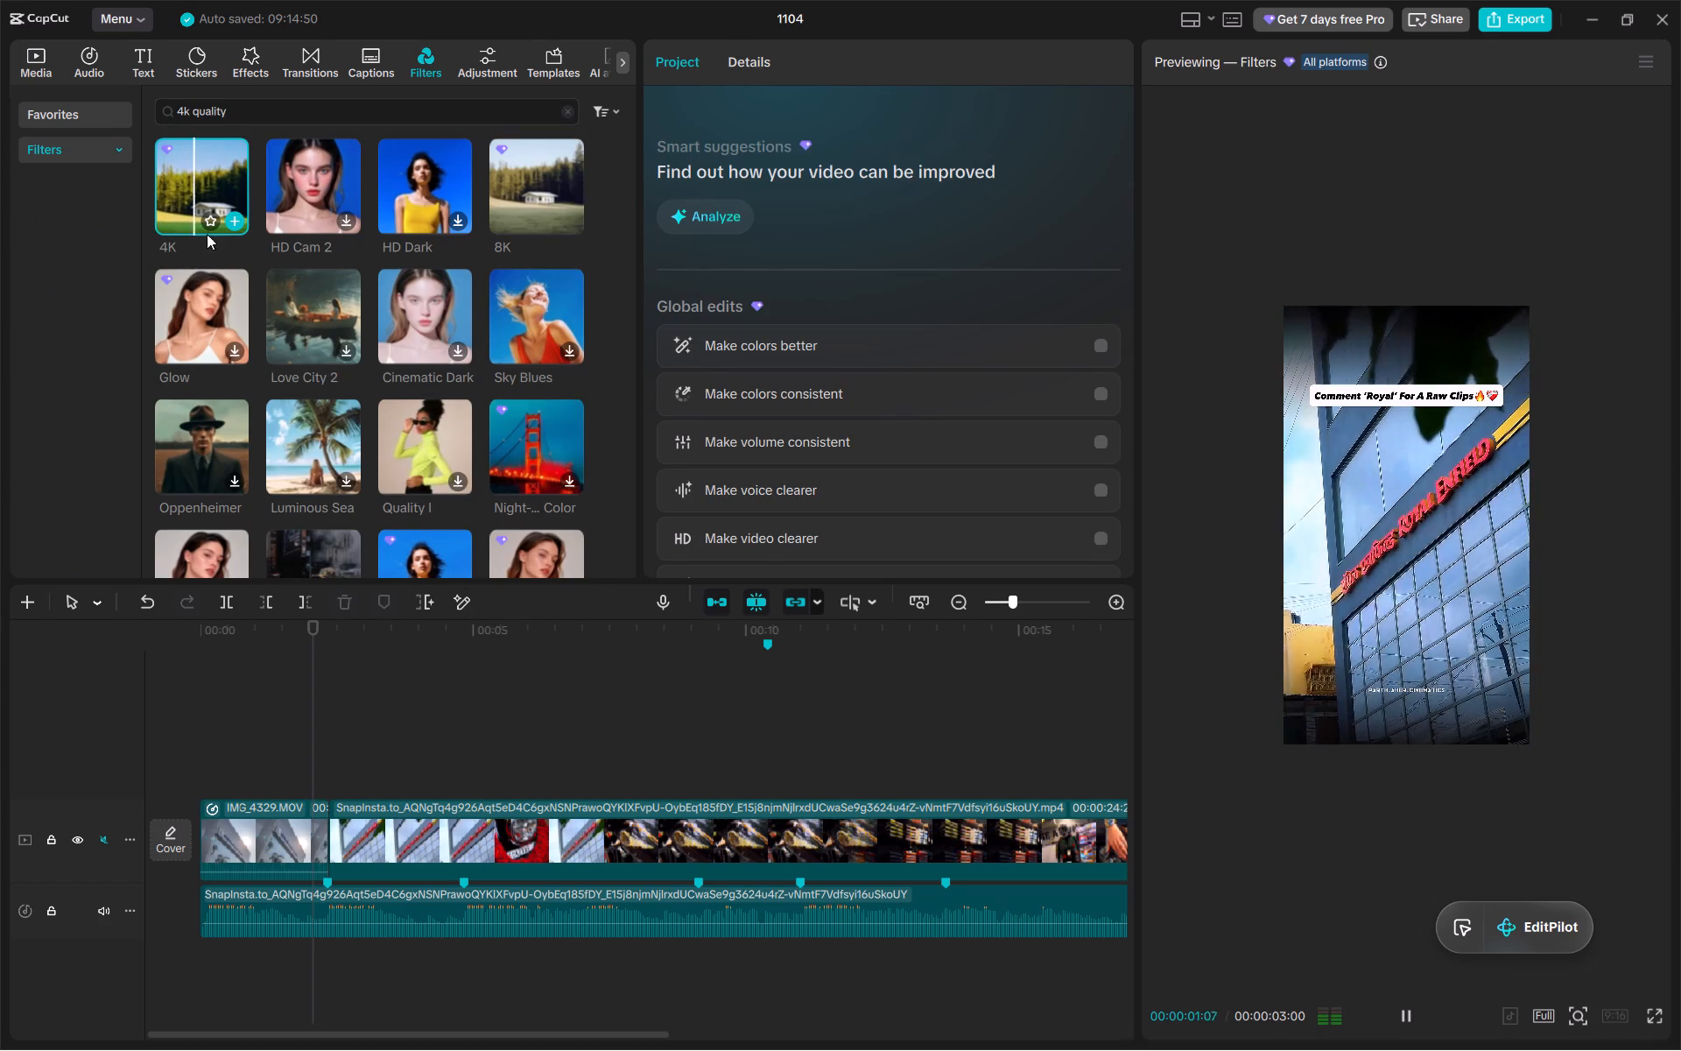
left_click_drag(207, 234, 220, 754)
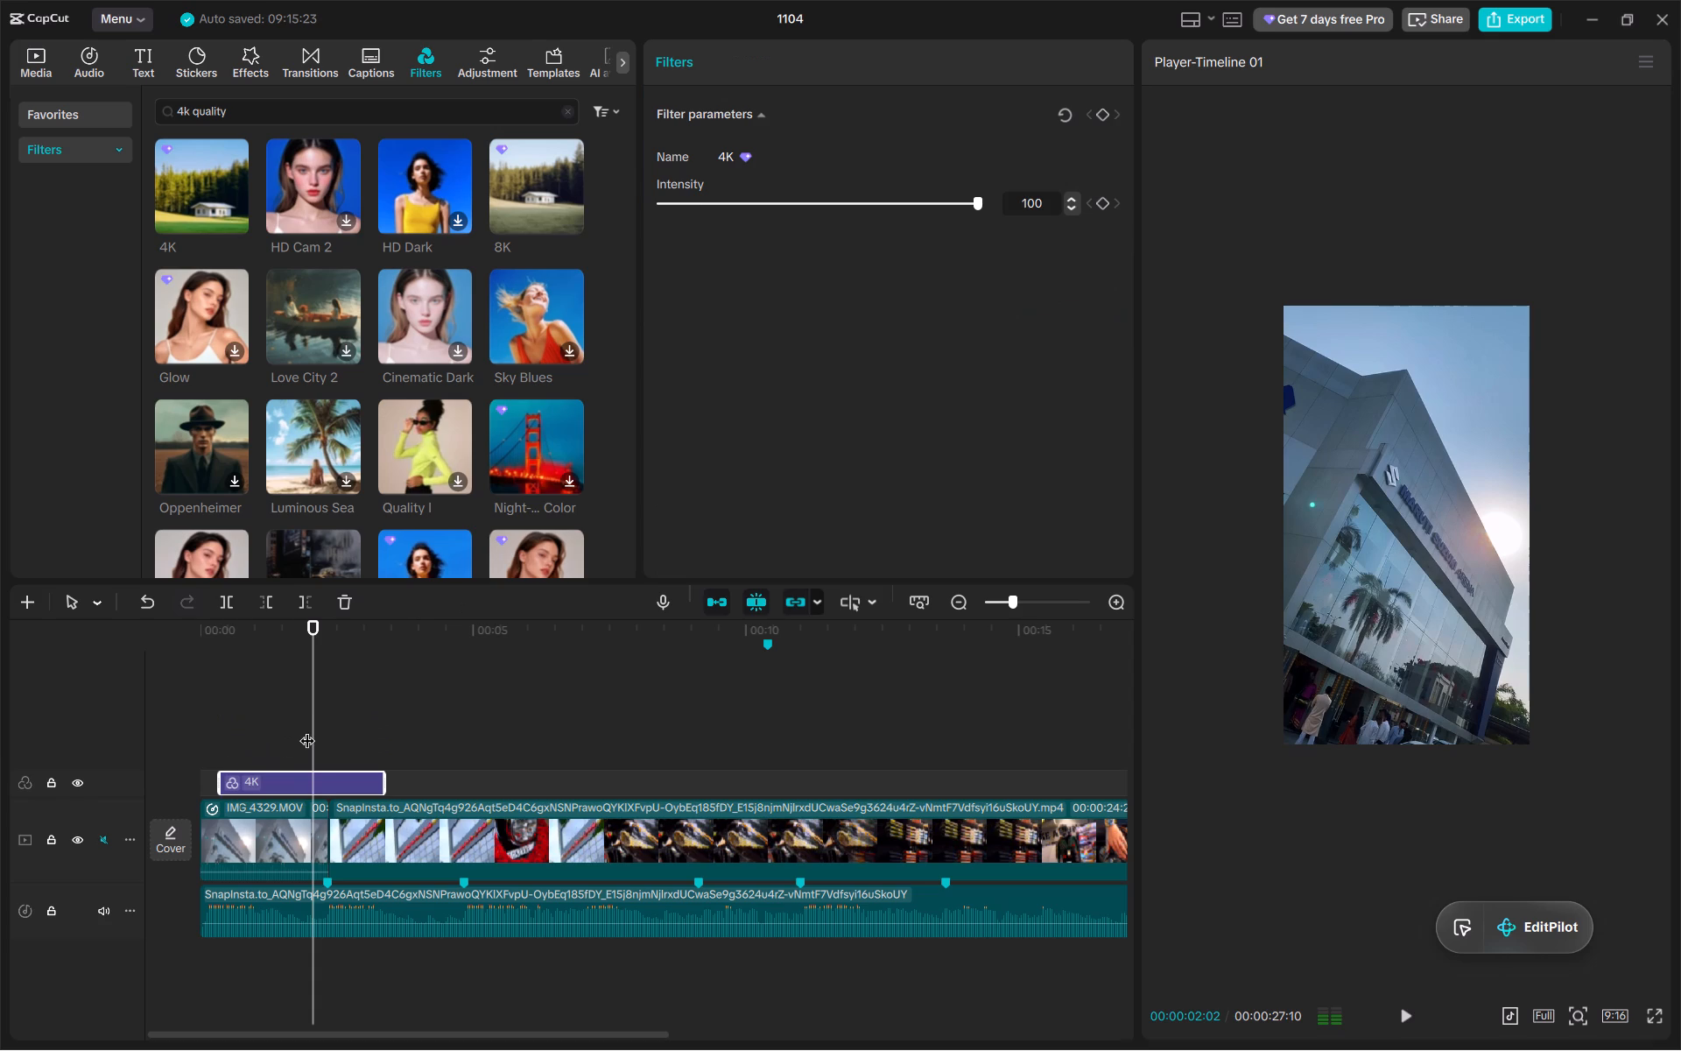
Align the 4K filter with the start of IMG_4329 and trim its end to match the clip's end.
left_click(307, 730)
left_click_drag(307, 730, 191, 726)
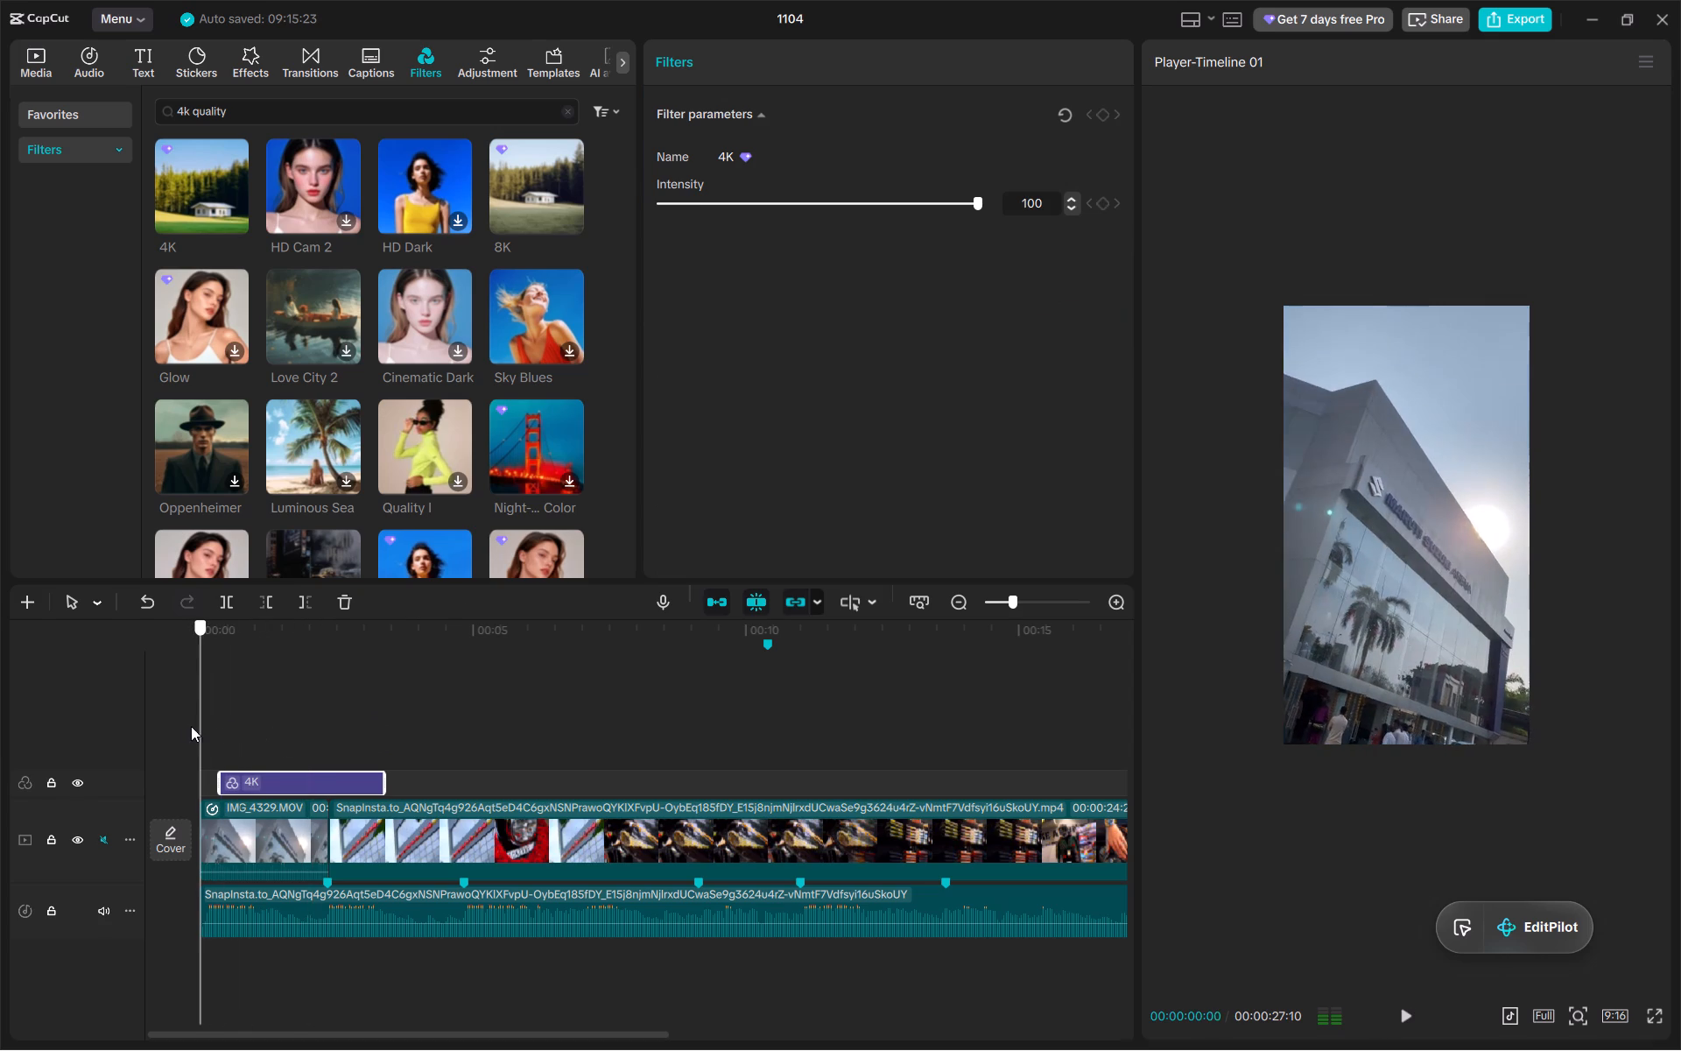
left_click_drag(191, 726, 240, 727)
left_click_drag(284, 781, 270, 784)
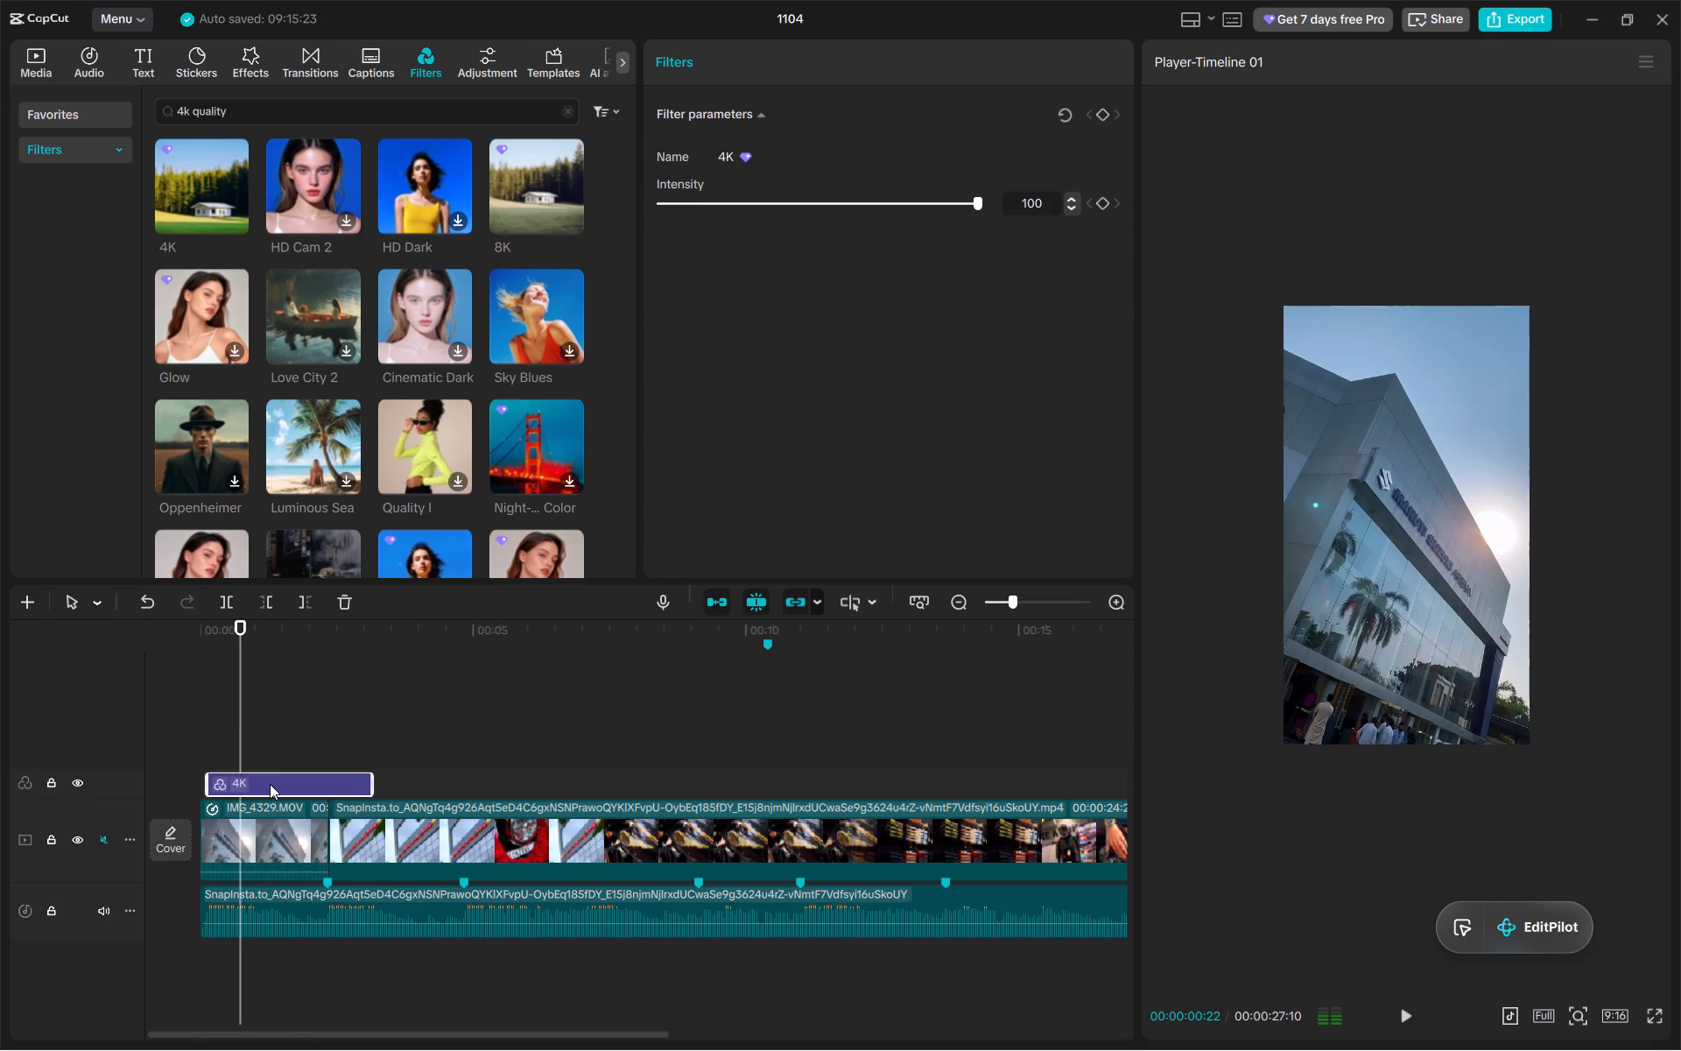
left_click_drag(270, 784, 264, 781)
left_click_drag(365, 779, 330, 779)
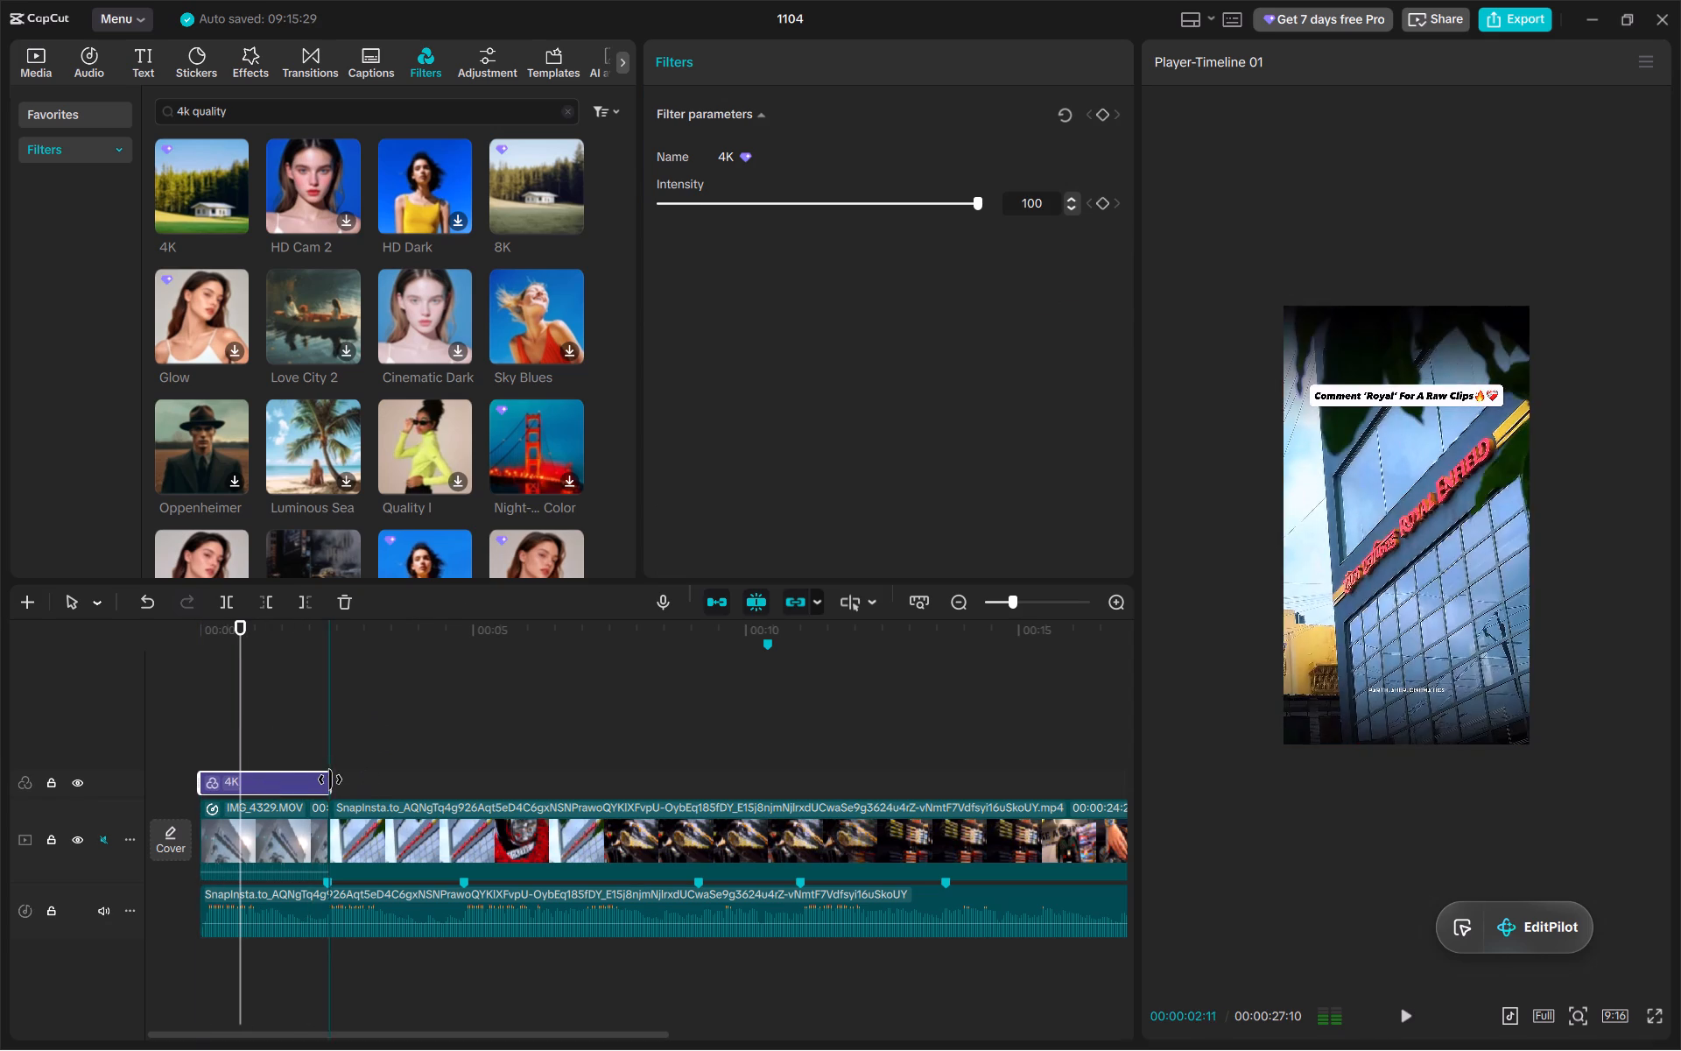
left_click_drag(330, 779, 327, 779)
Hide the 4K filter's track and place the 8K filter on its own track at the start of the timeline.
left_click(77, 779)
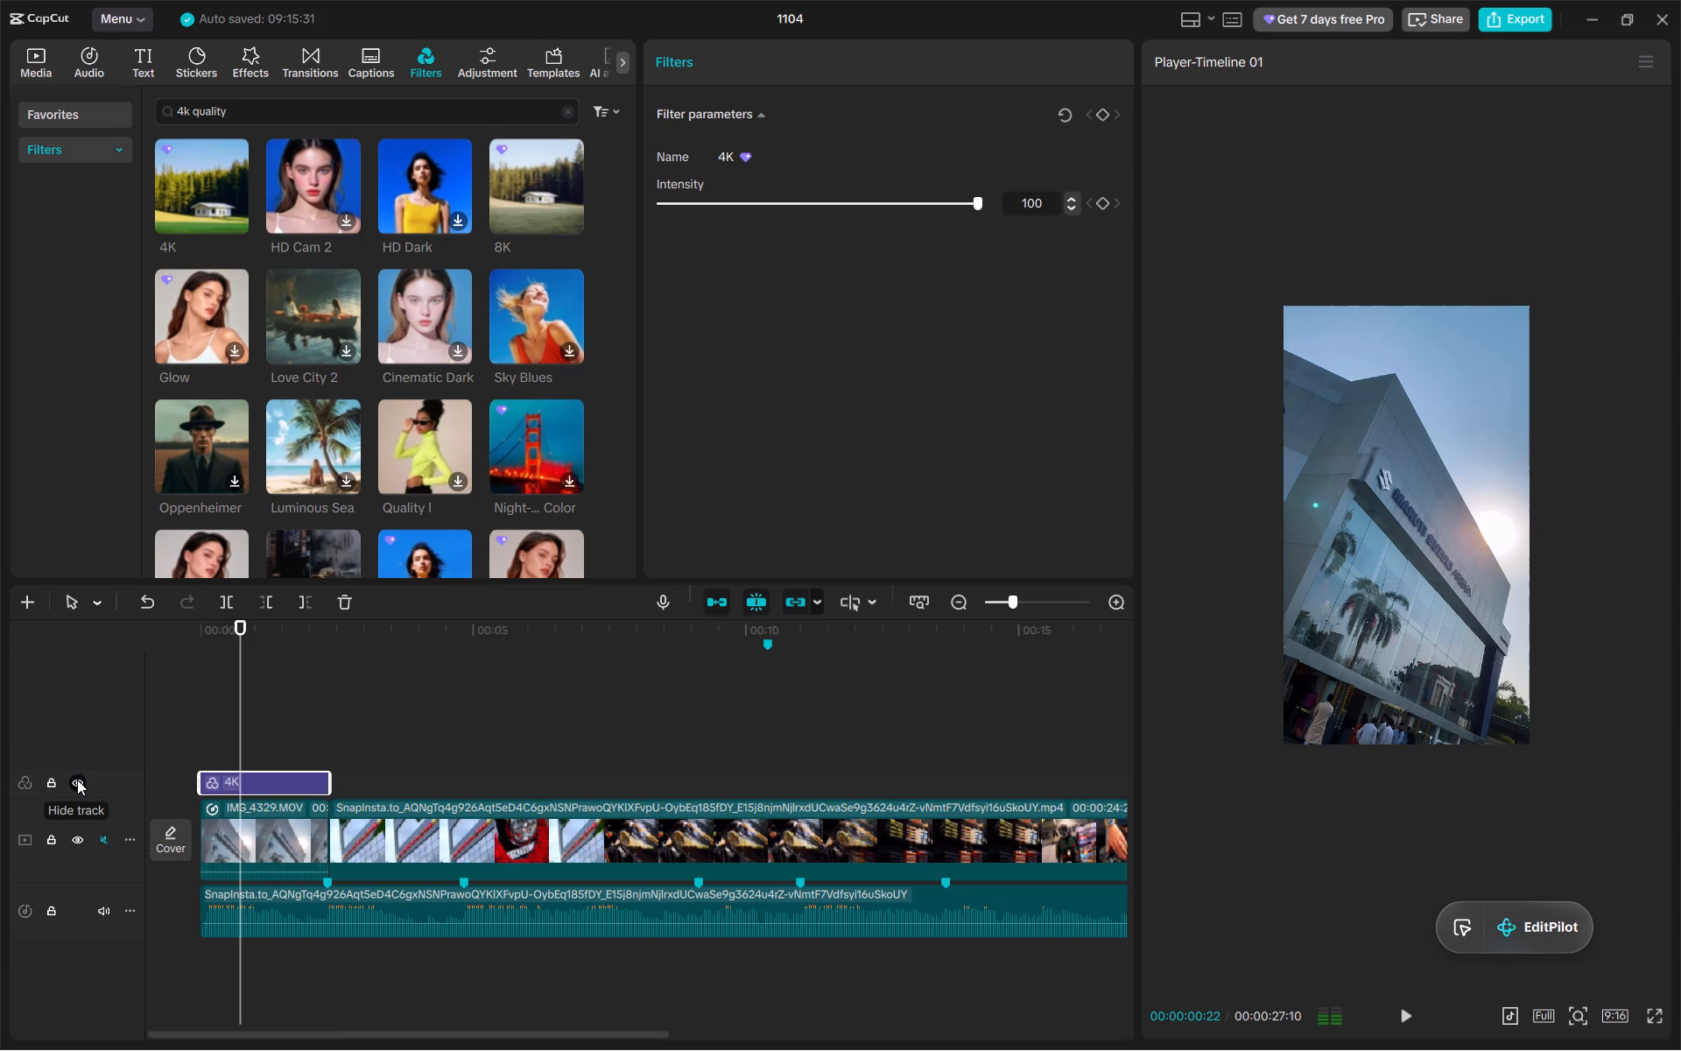
left_click_drag(537, 198, 278, 693)
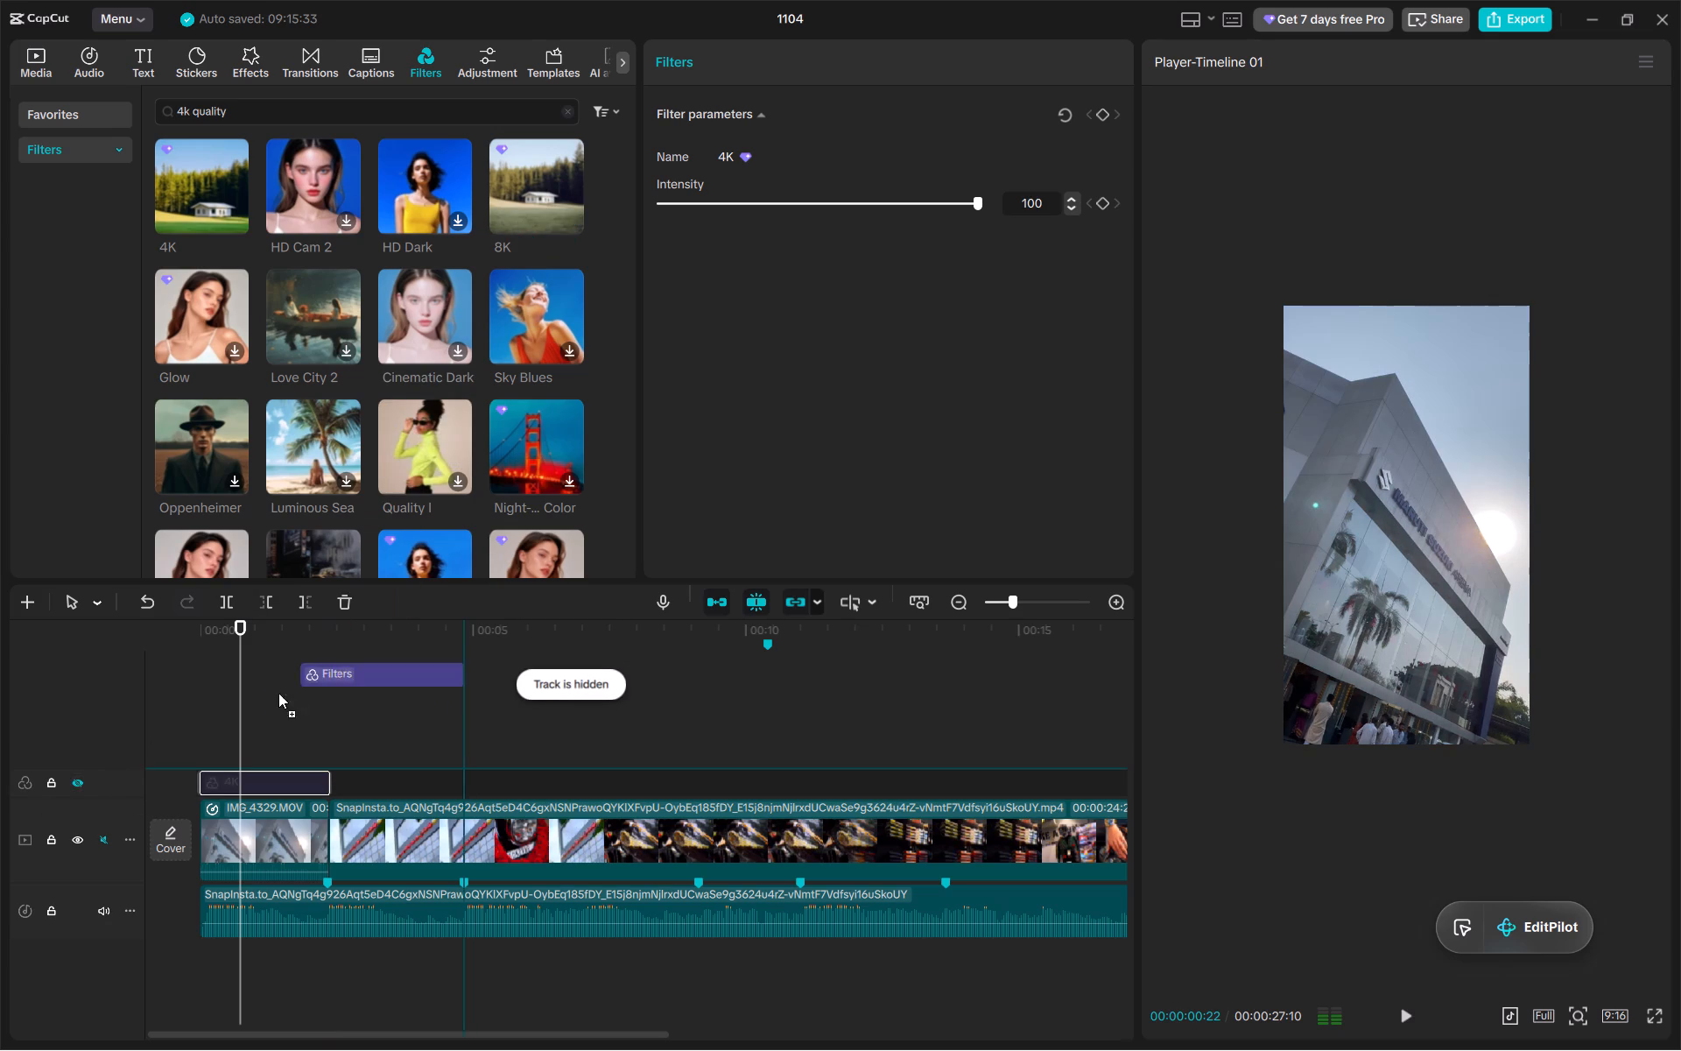
left_click_drag(278, 693, 205, 734)
left_click(287, 659)
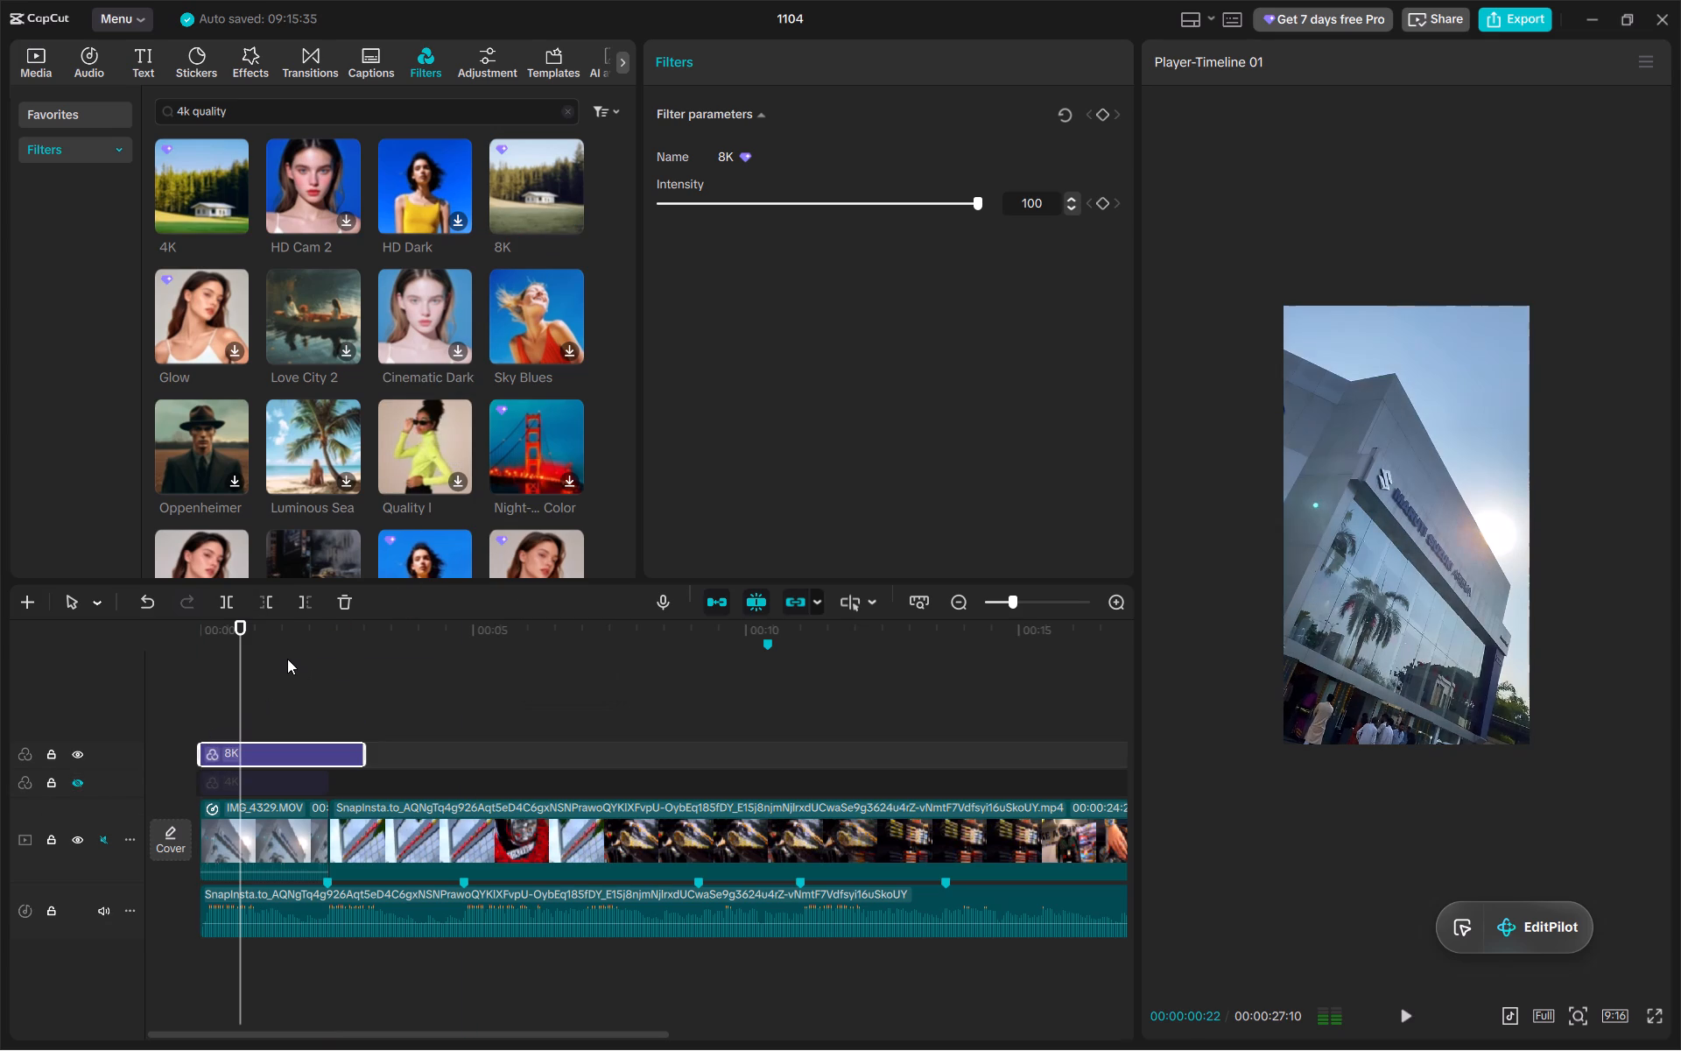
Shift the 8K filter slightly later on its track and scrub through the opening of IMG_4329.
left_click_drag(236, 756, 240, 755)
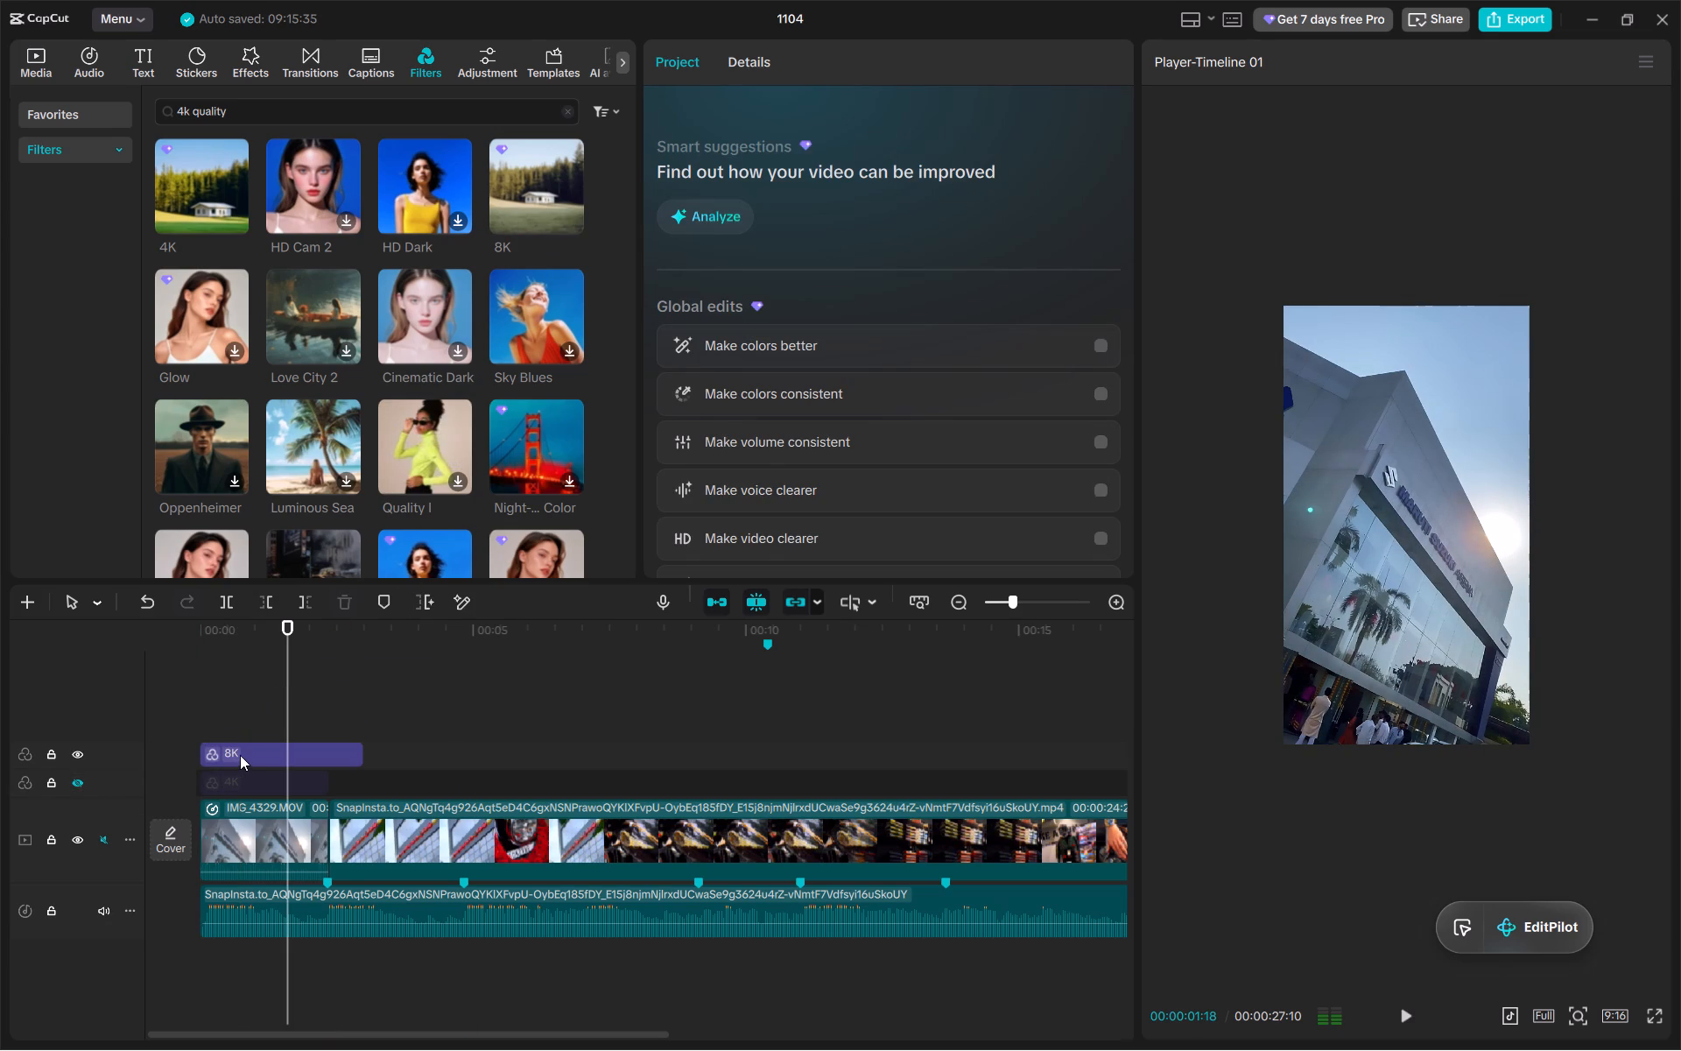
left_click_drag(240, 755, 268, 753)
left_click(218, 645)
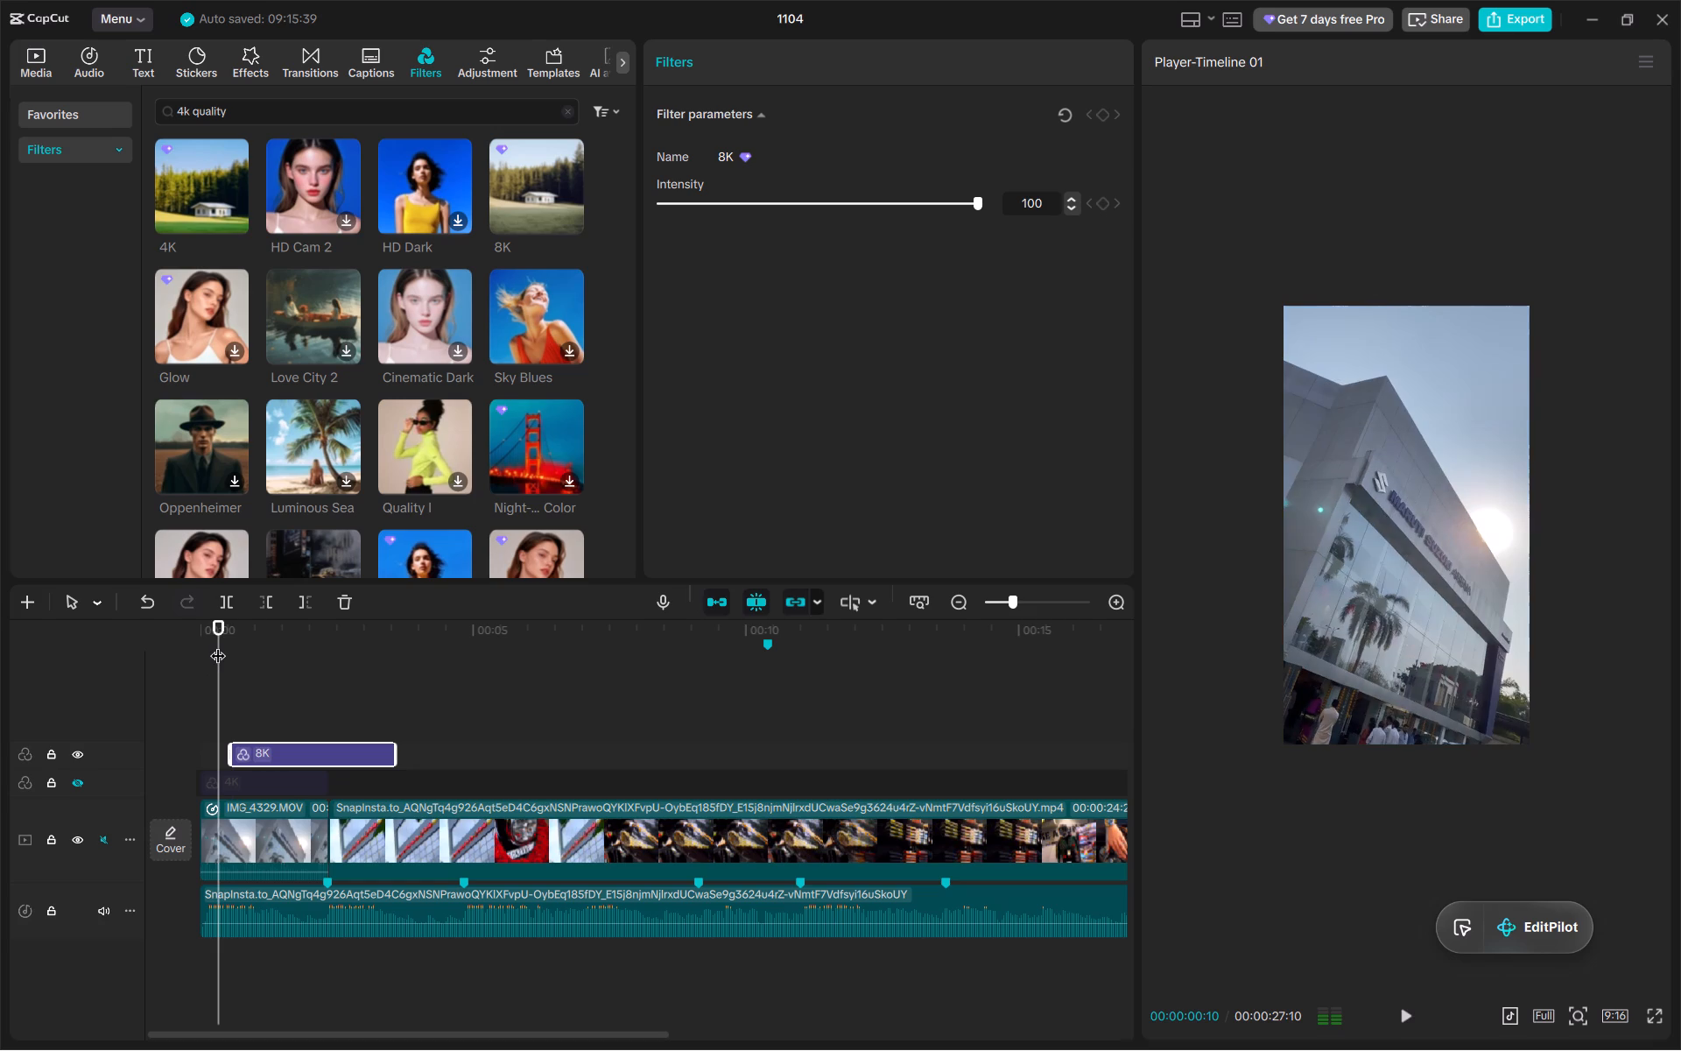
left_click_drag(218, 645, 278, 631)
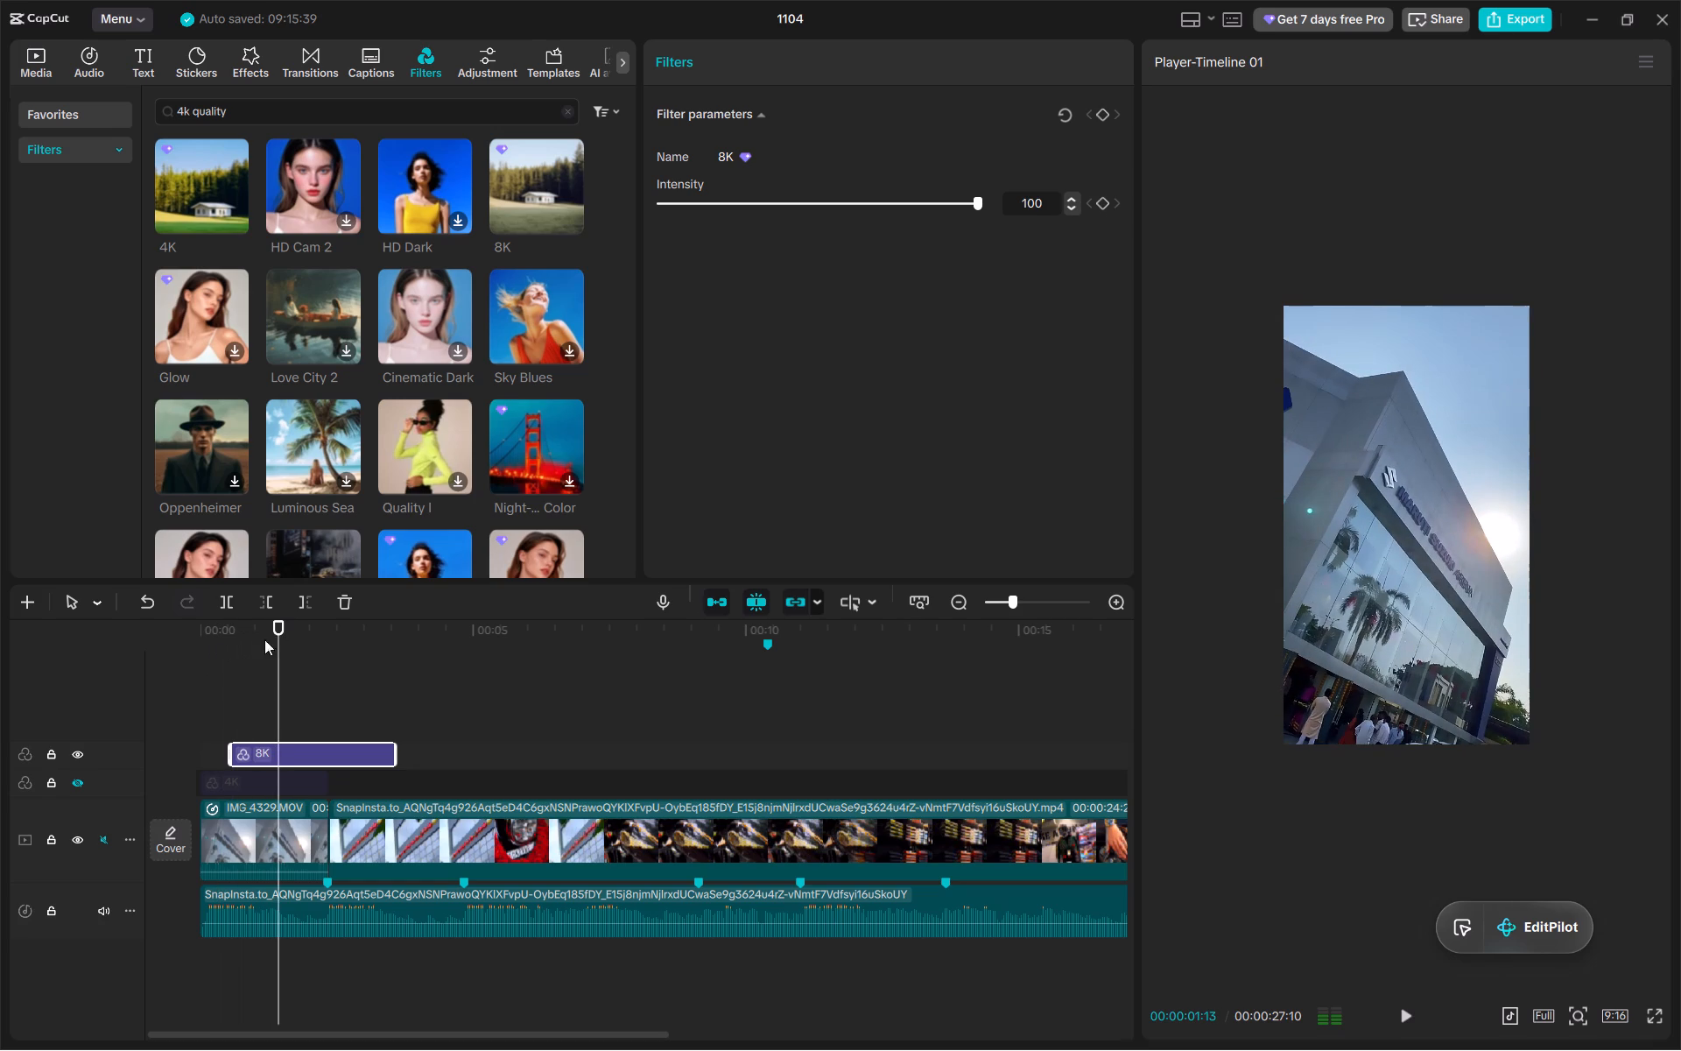
Compare the looks of the 4K and 8K filters on the building shot by alternately hiding and showing their tracks.
left_click(73, 757)
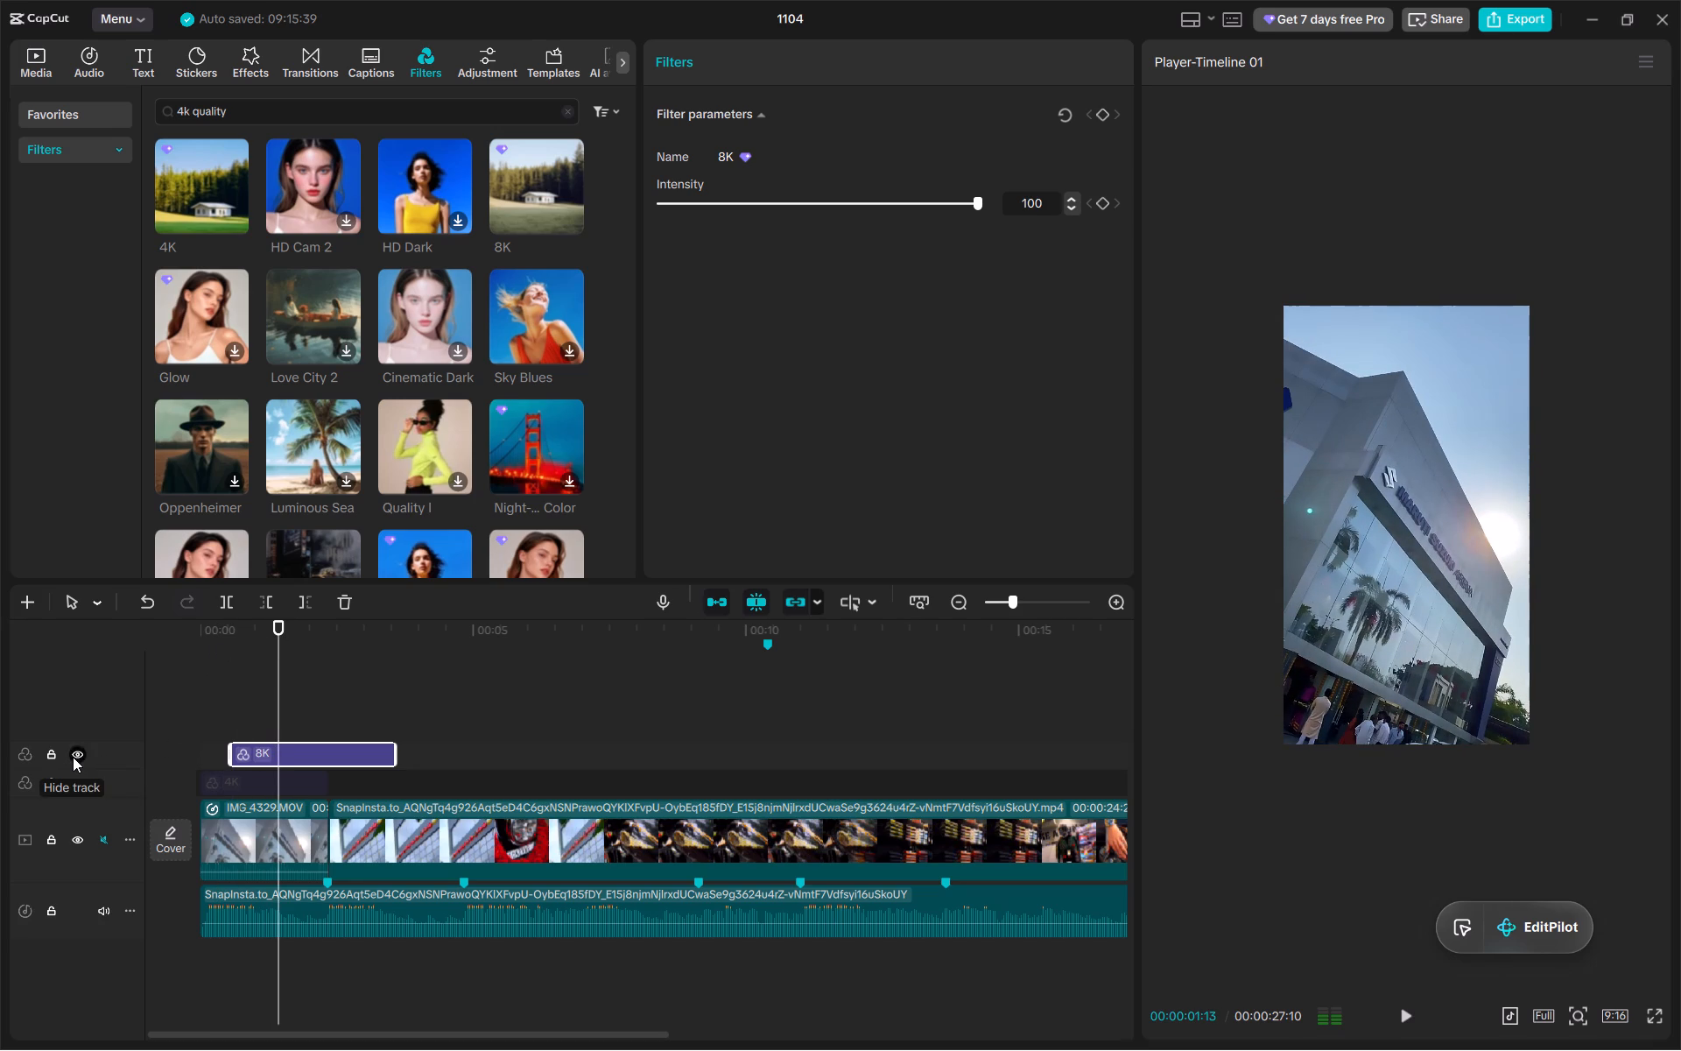
left_click(73, 779)
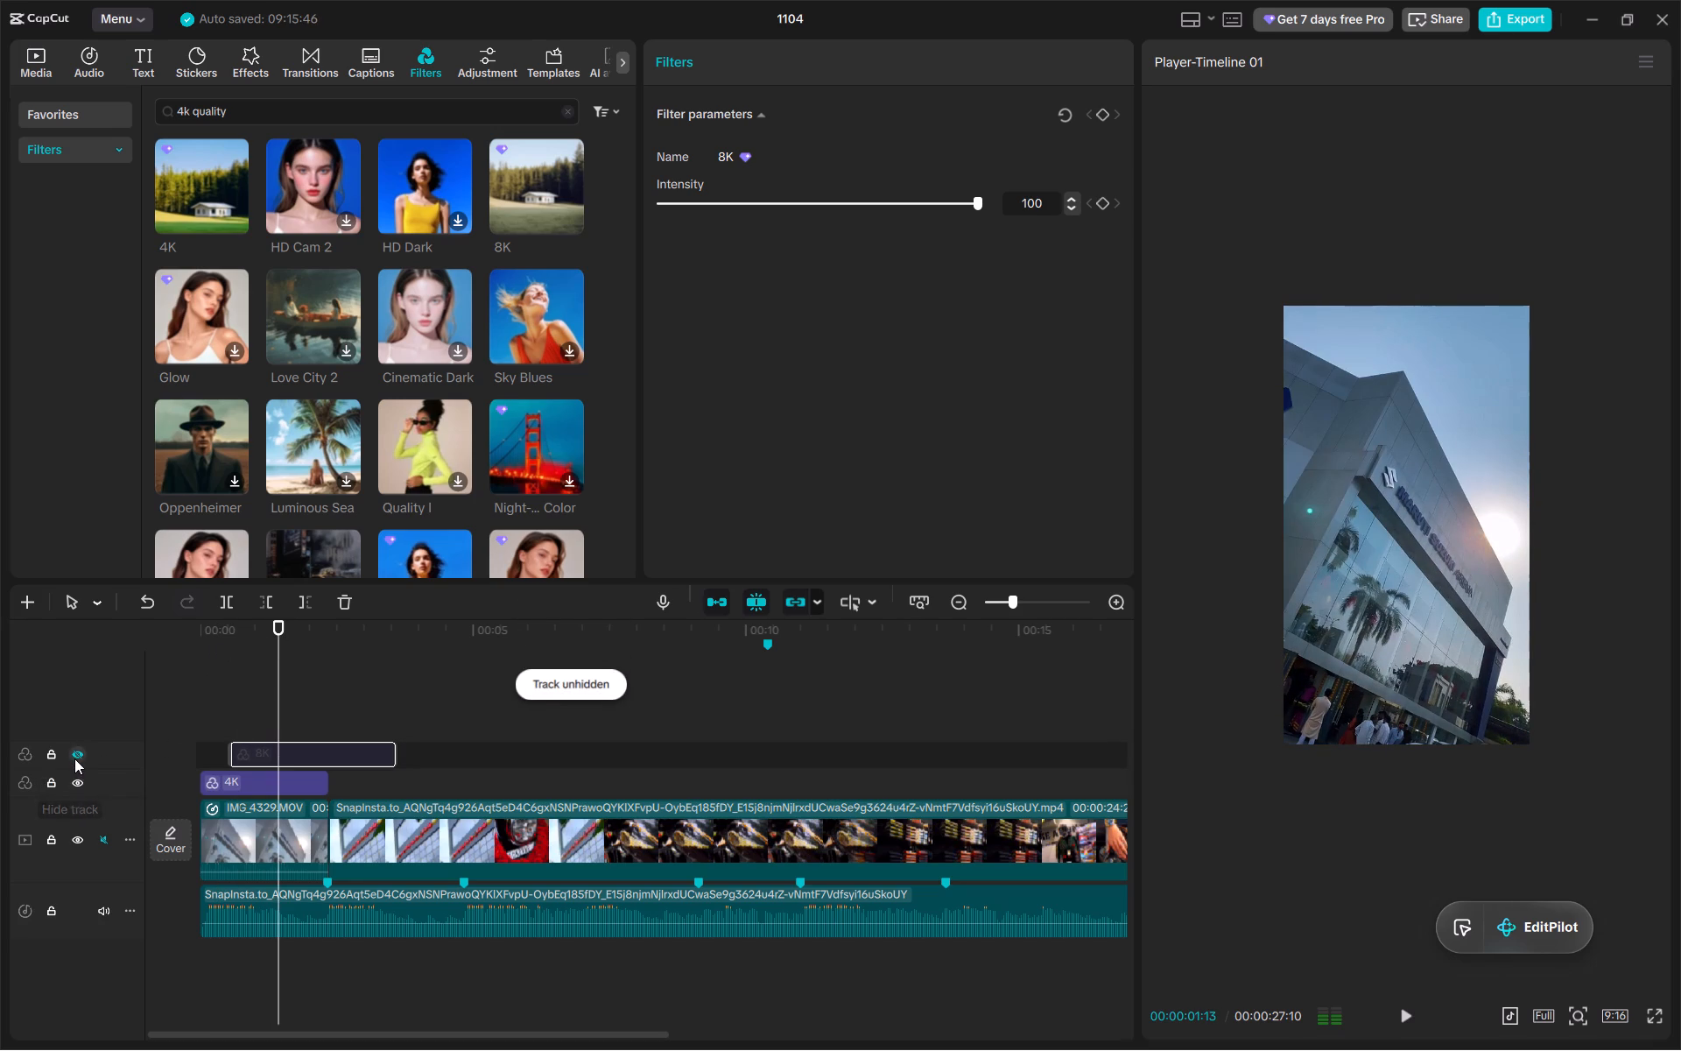
left_click(75, 754)
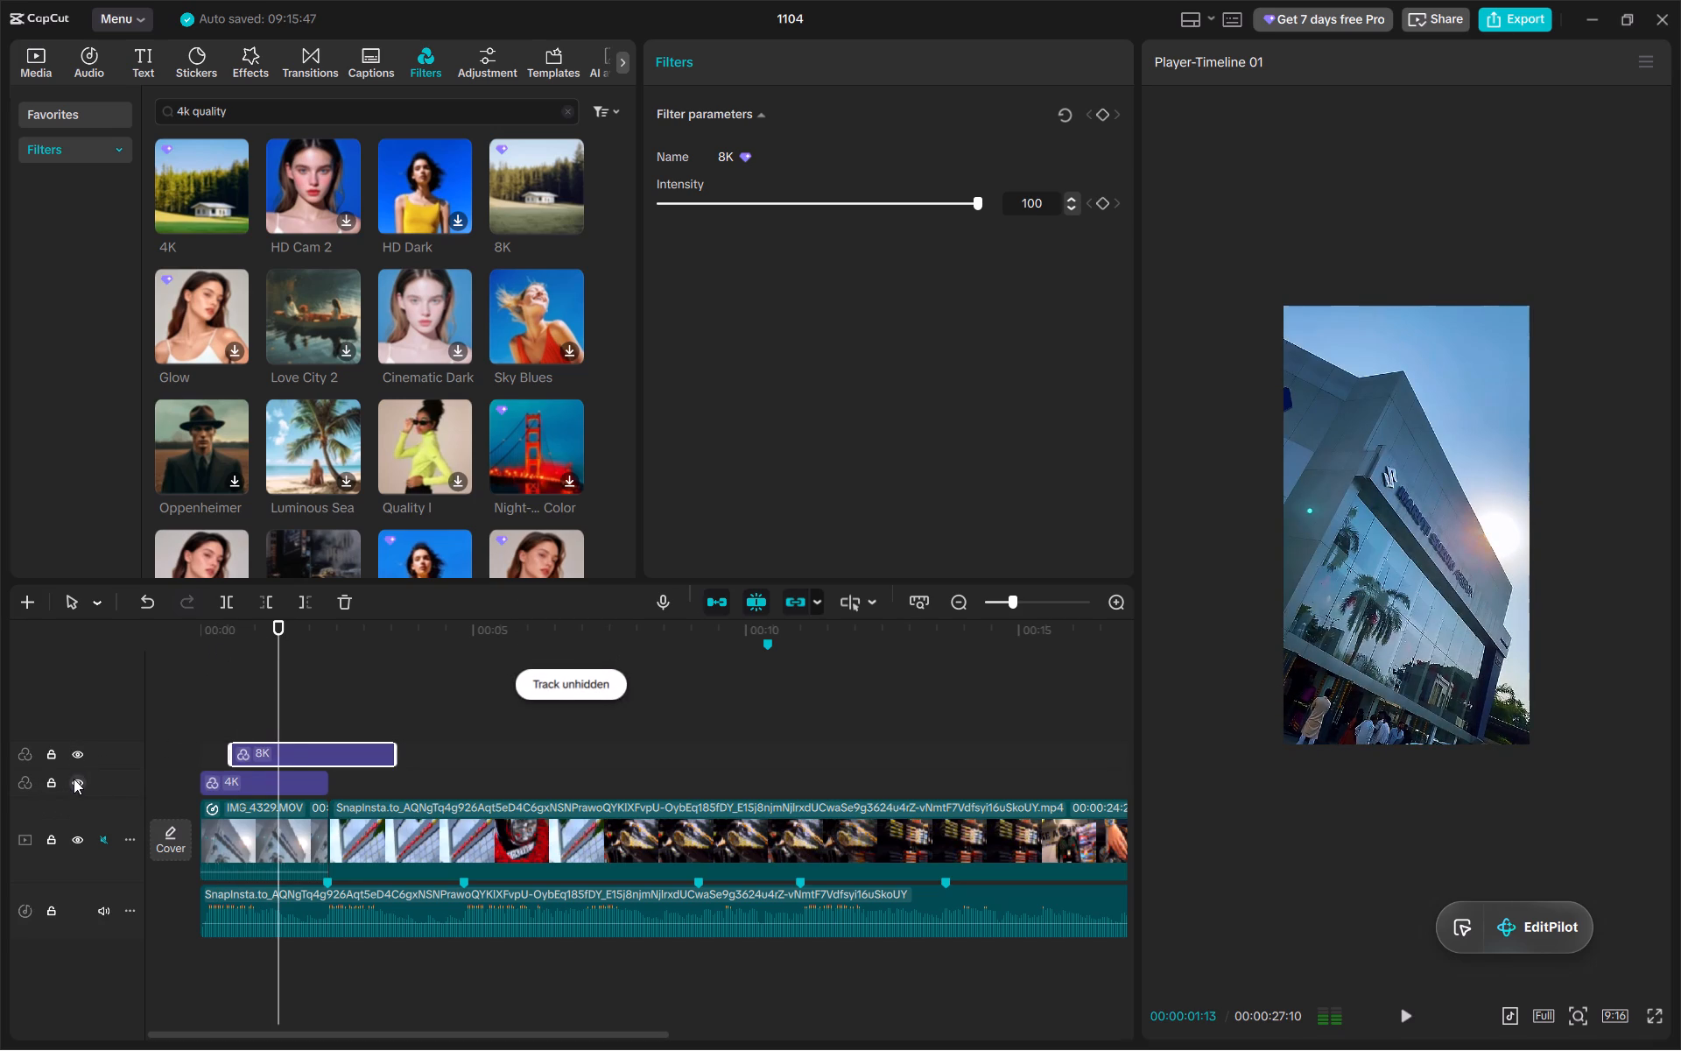
left_click(74, 779)
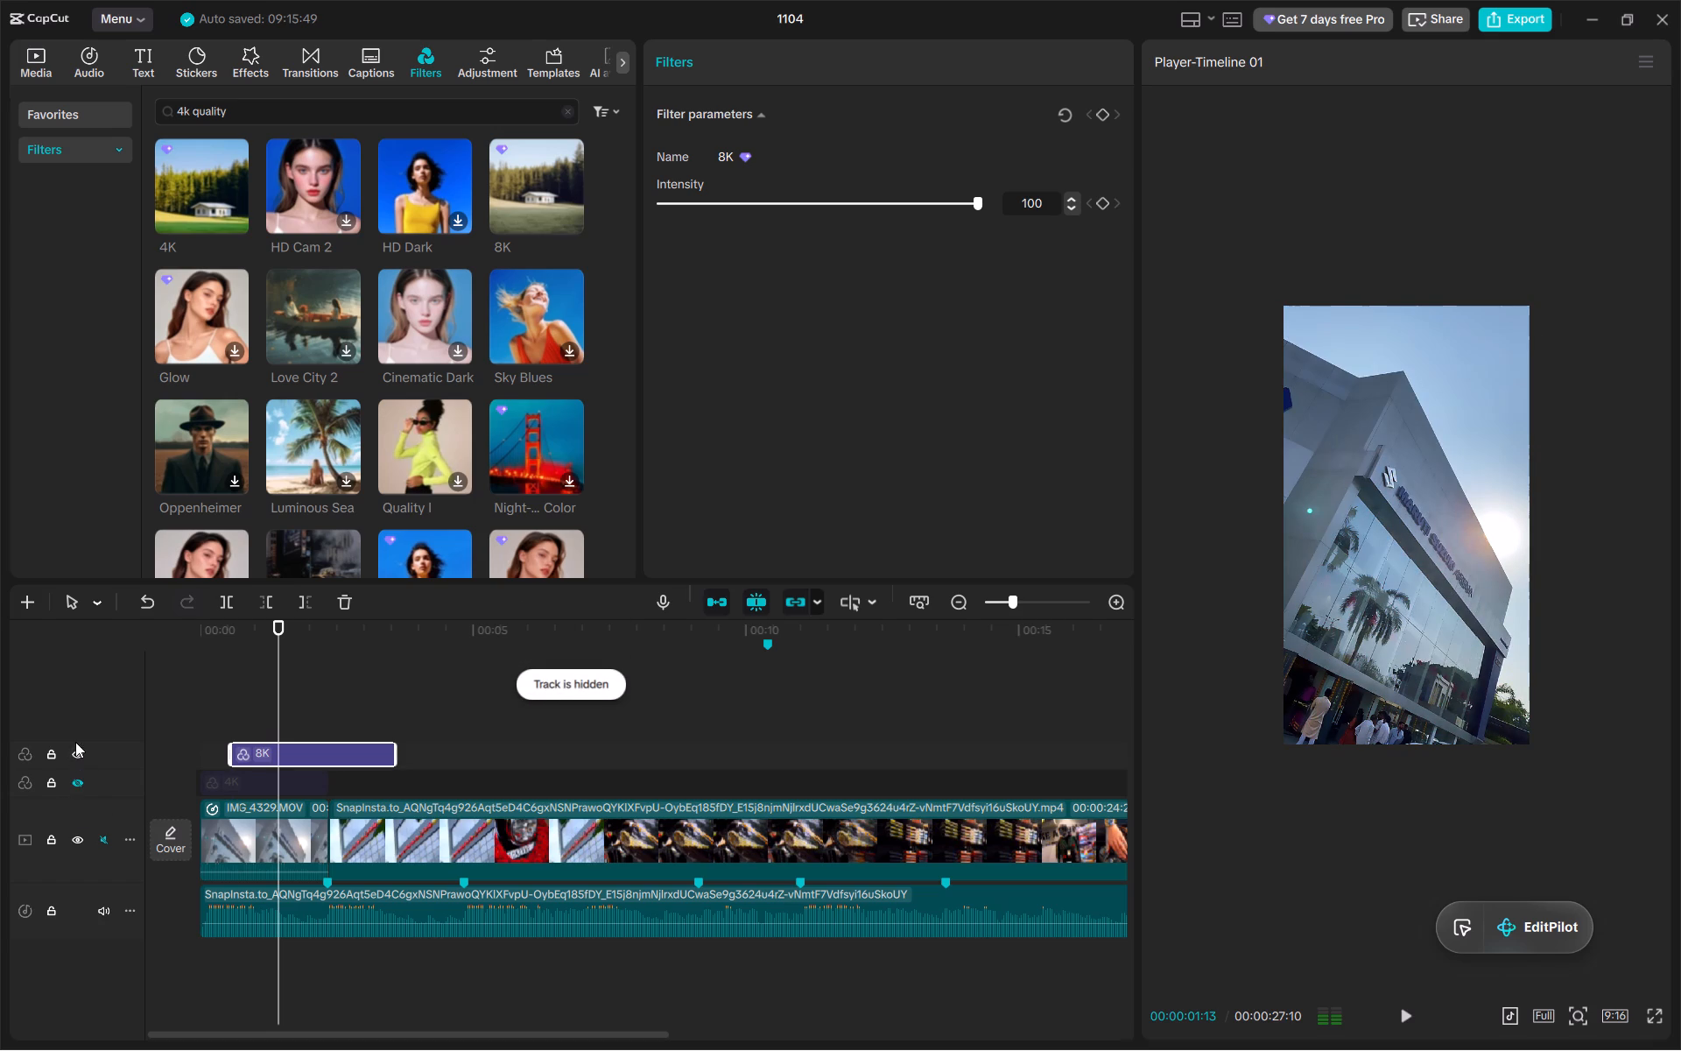
left_click(73, 752)
left_click(72, 782)
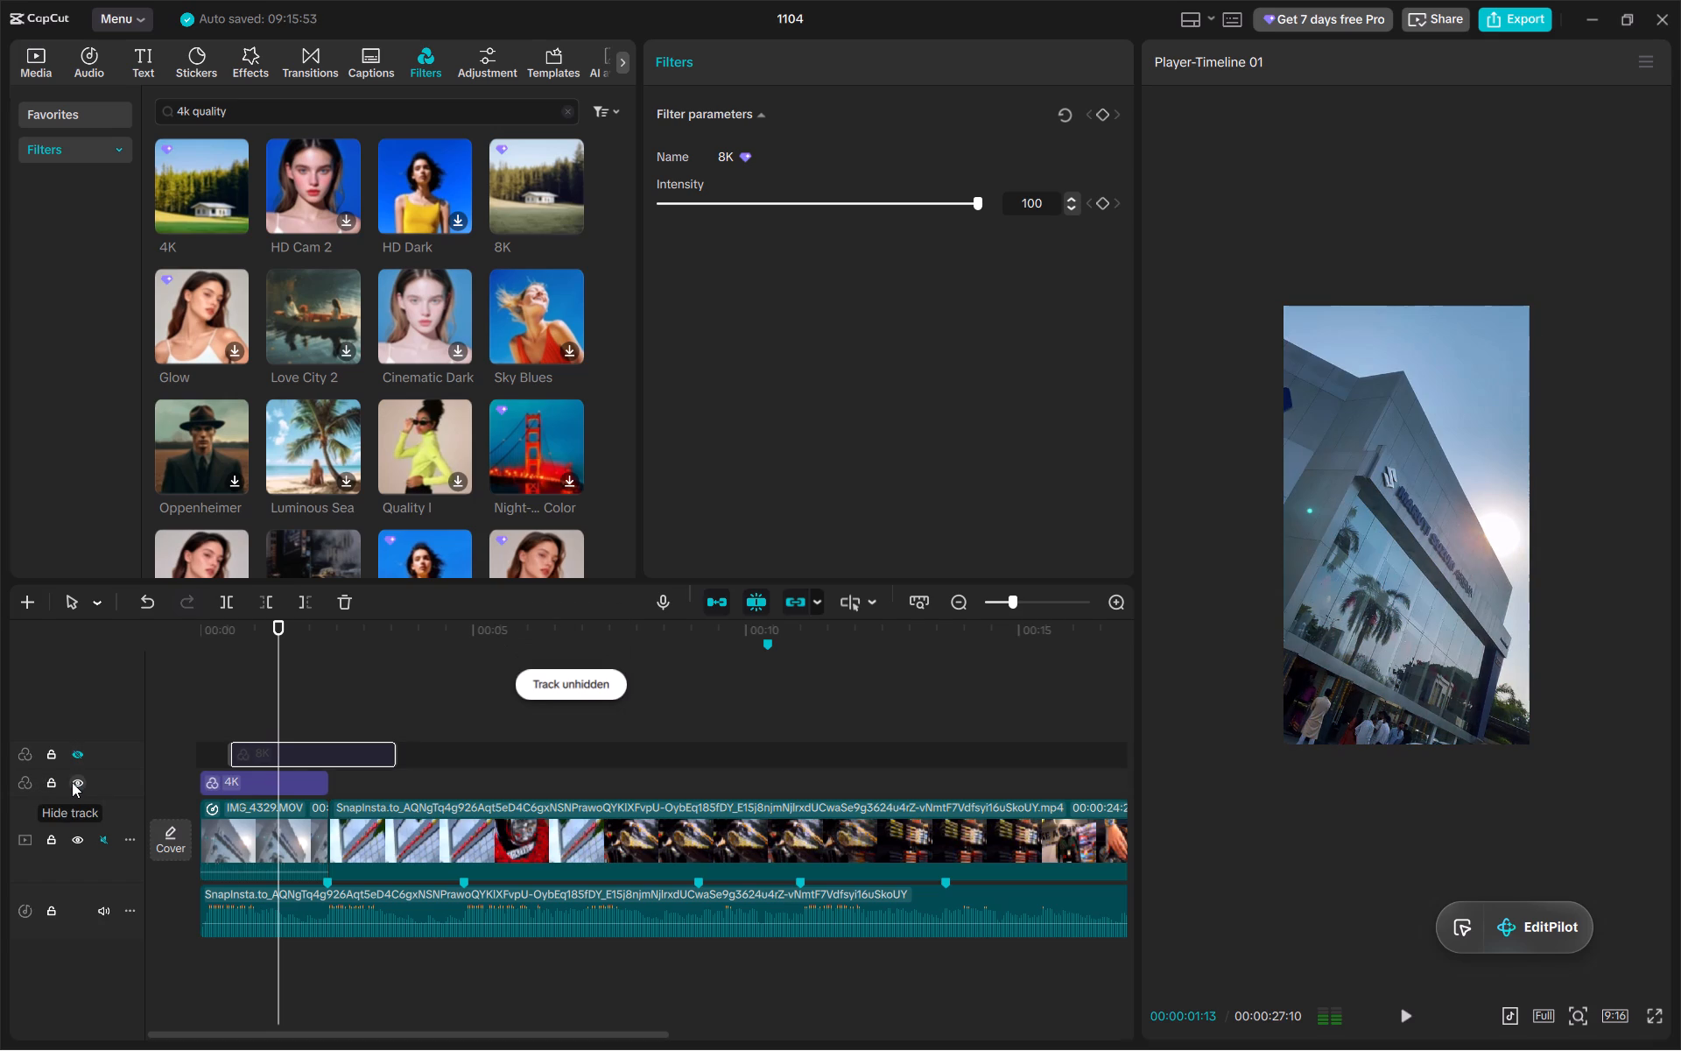
left_click(72, 782)
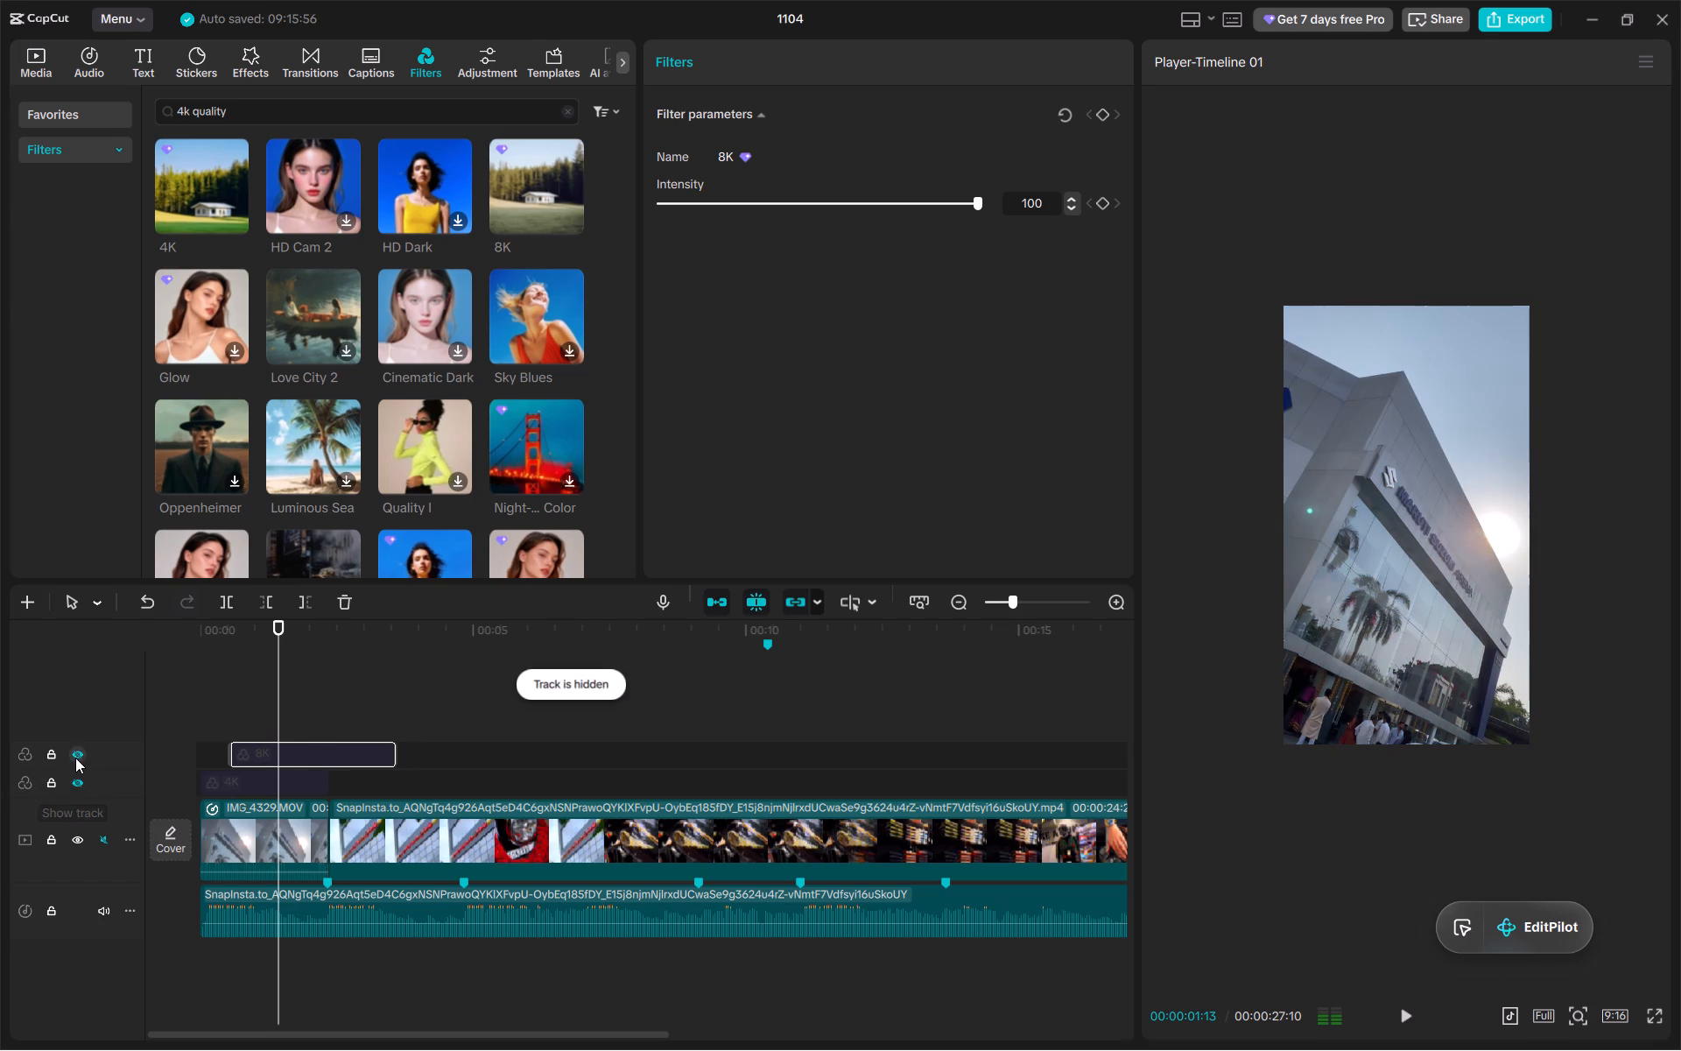
left_click(75, 758)
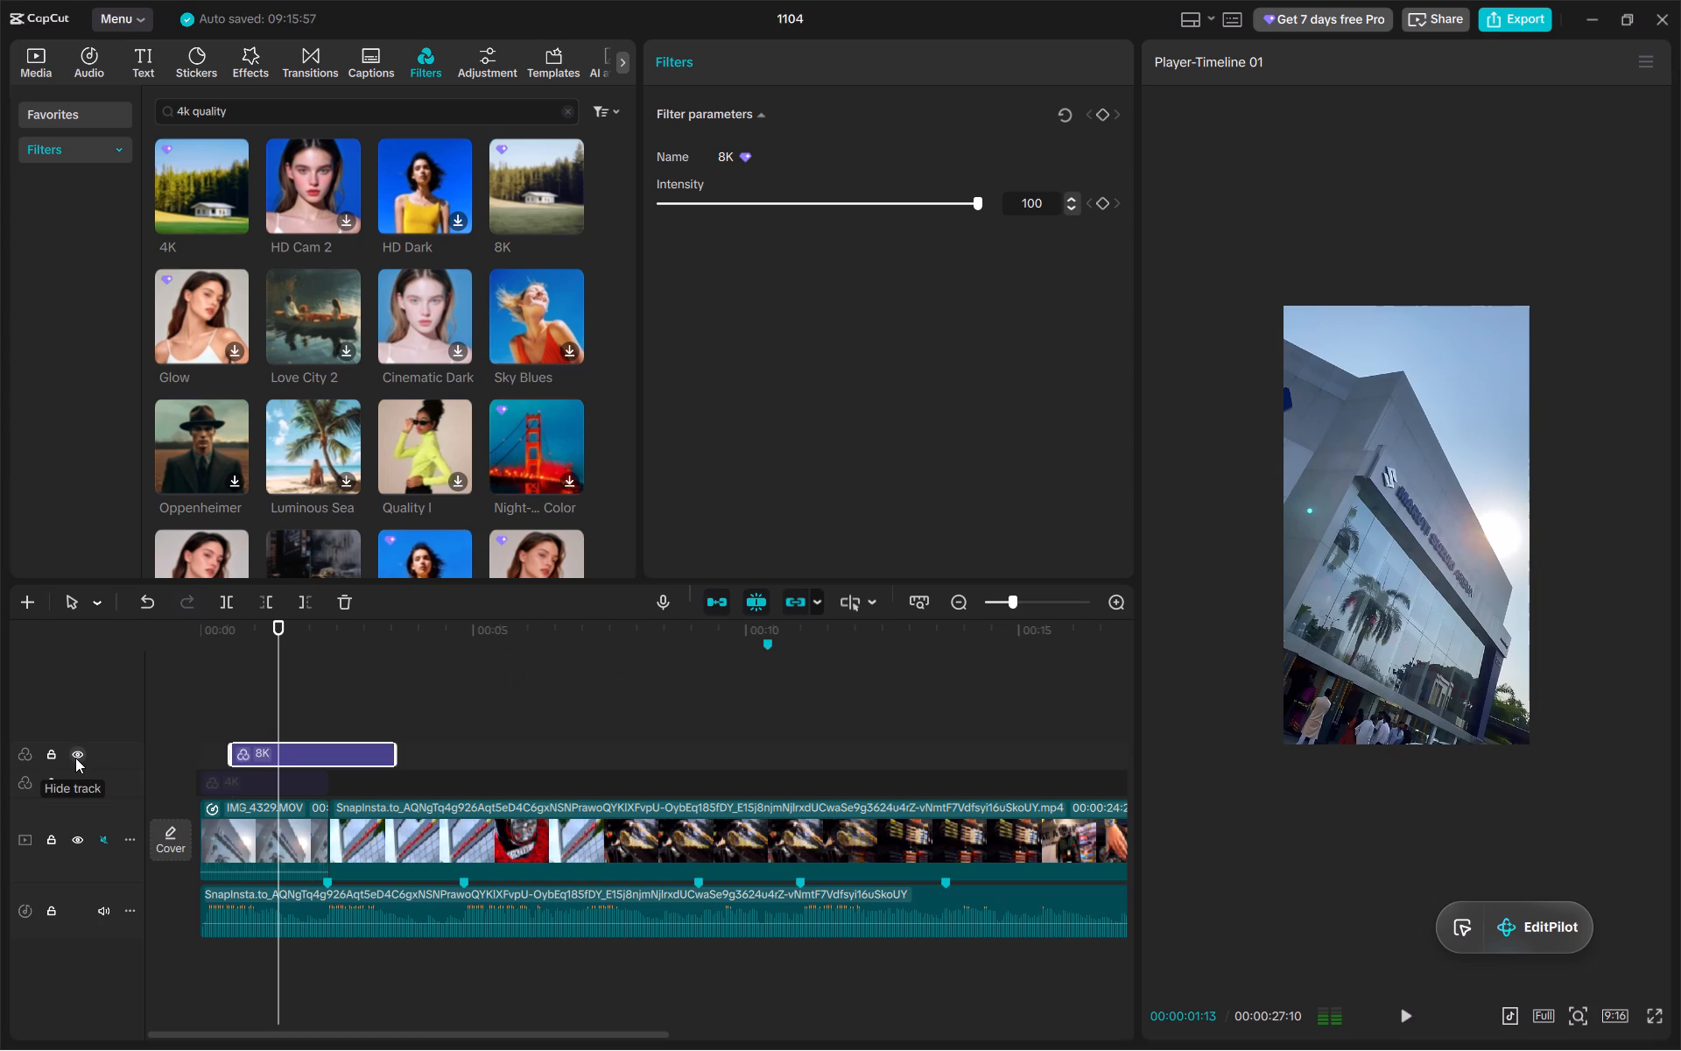
left_click(75, 760)
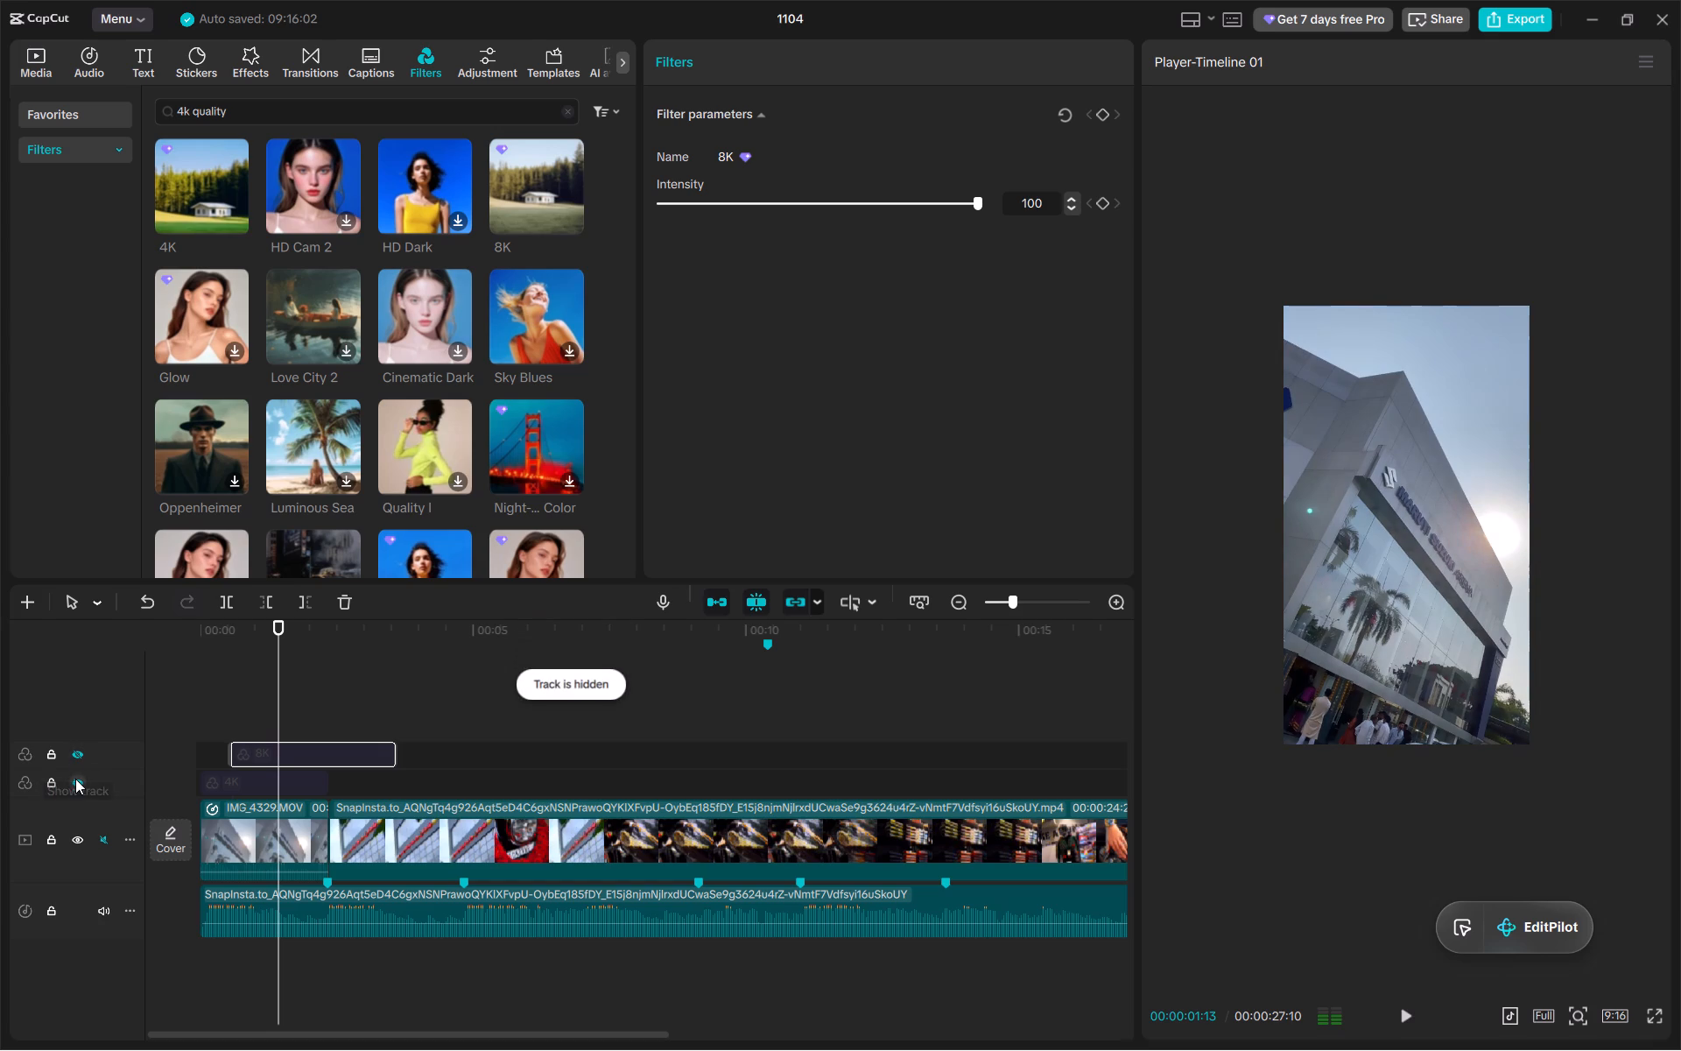
left_click(75, 783)
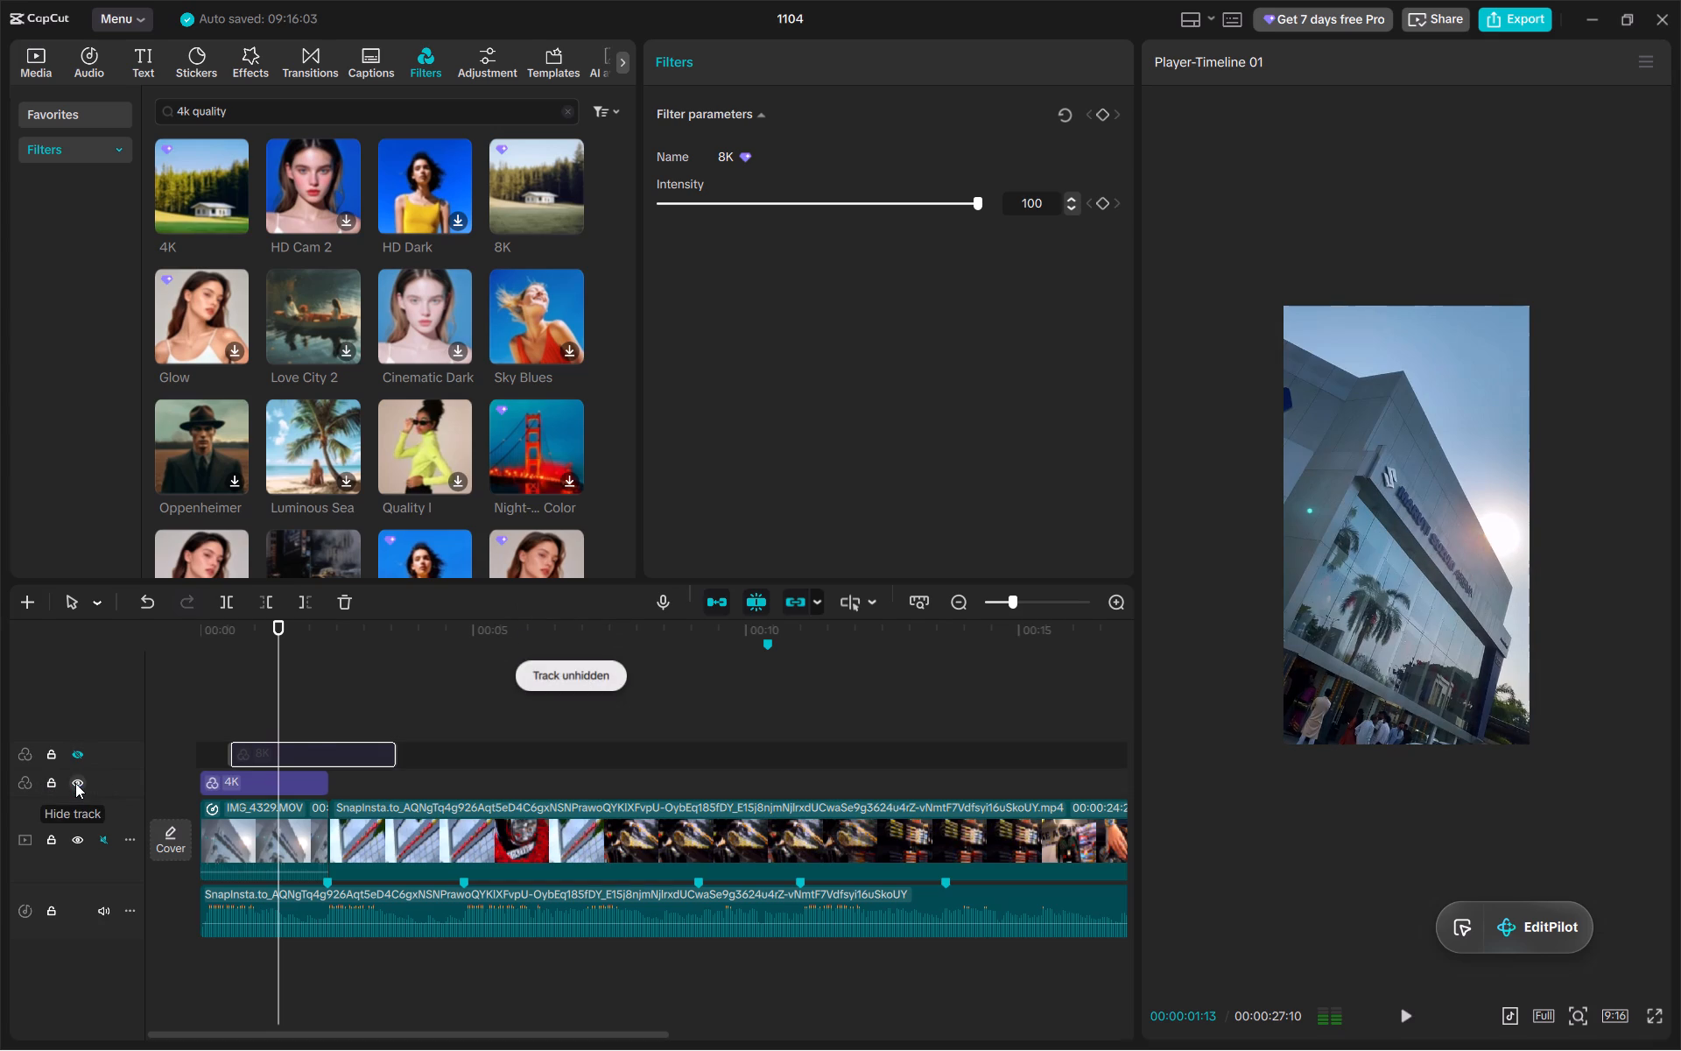
left_click(78, 758)
left_click(76, 779)
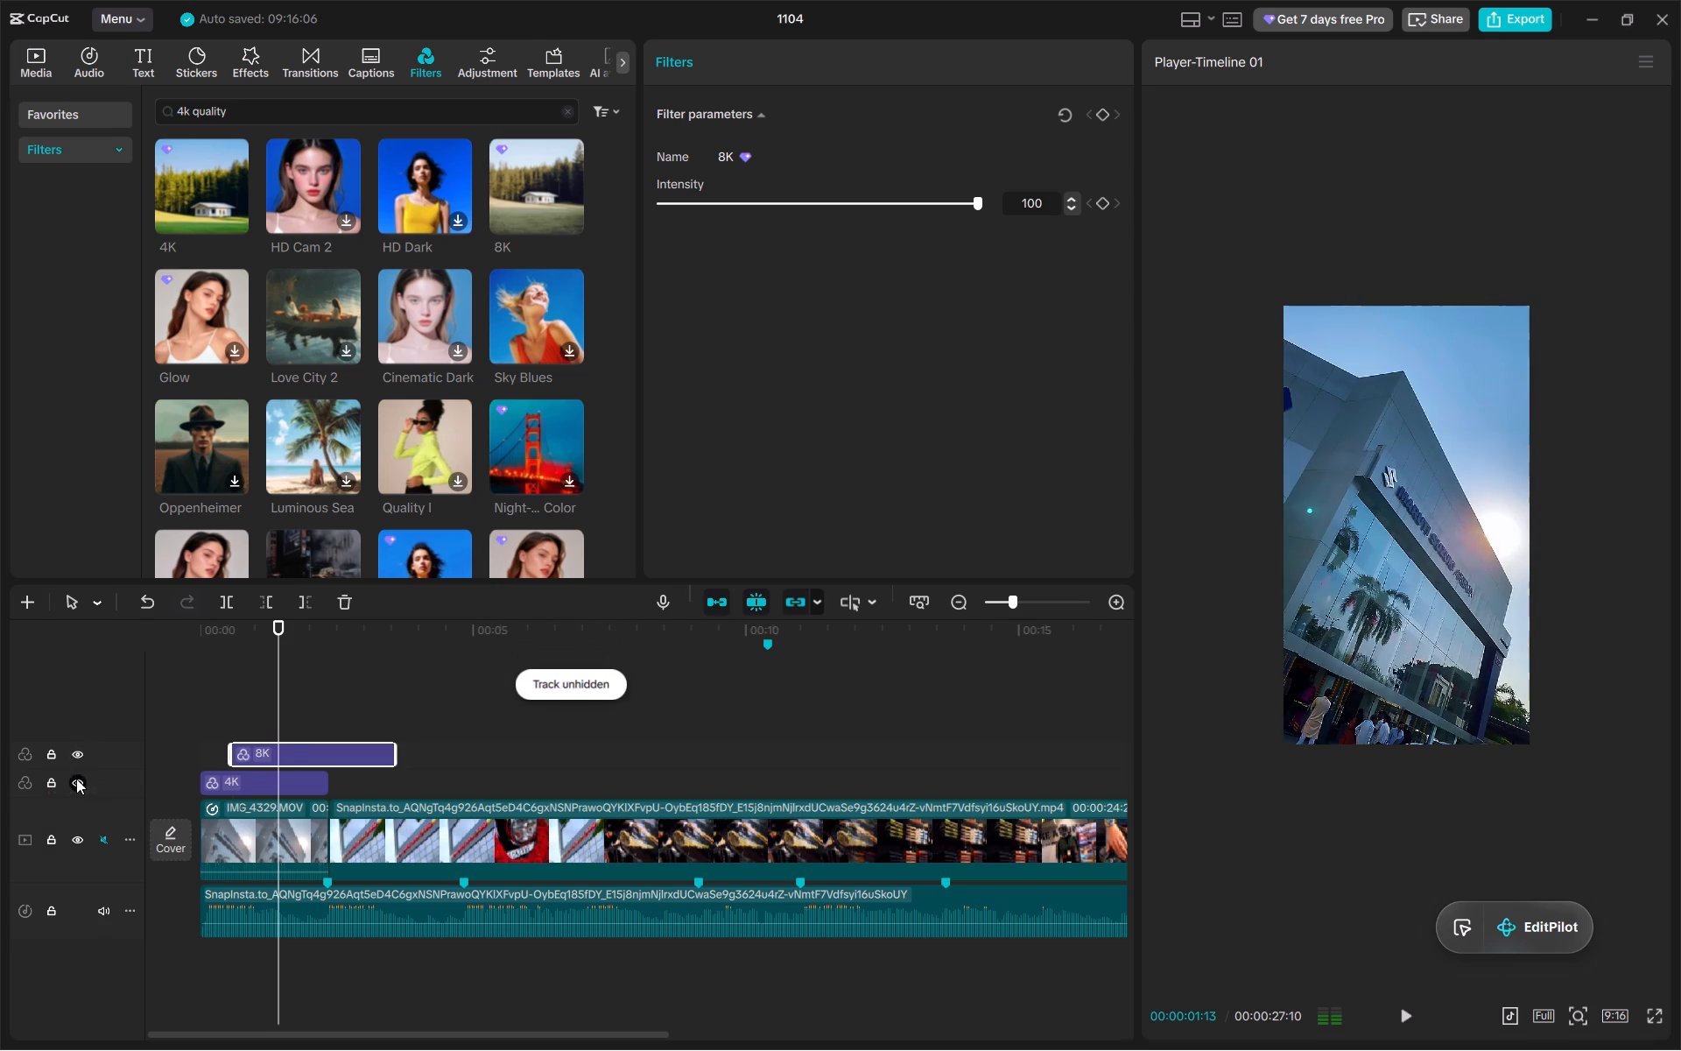
Move the 8K filter back to the start of the timeline, aligned with the start of IMG_4329.
left_click_drag(297, 763, 259, 766)
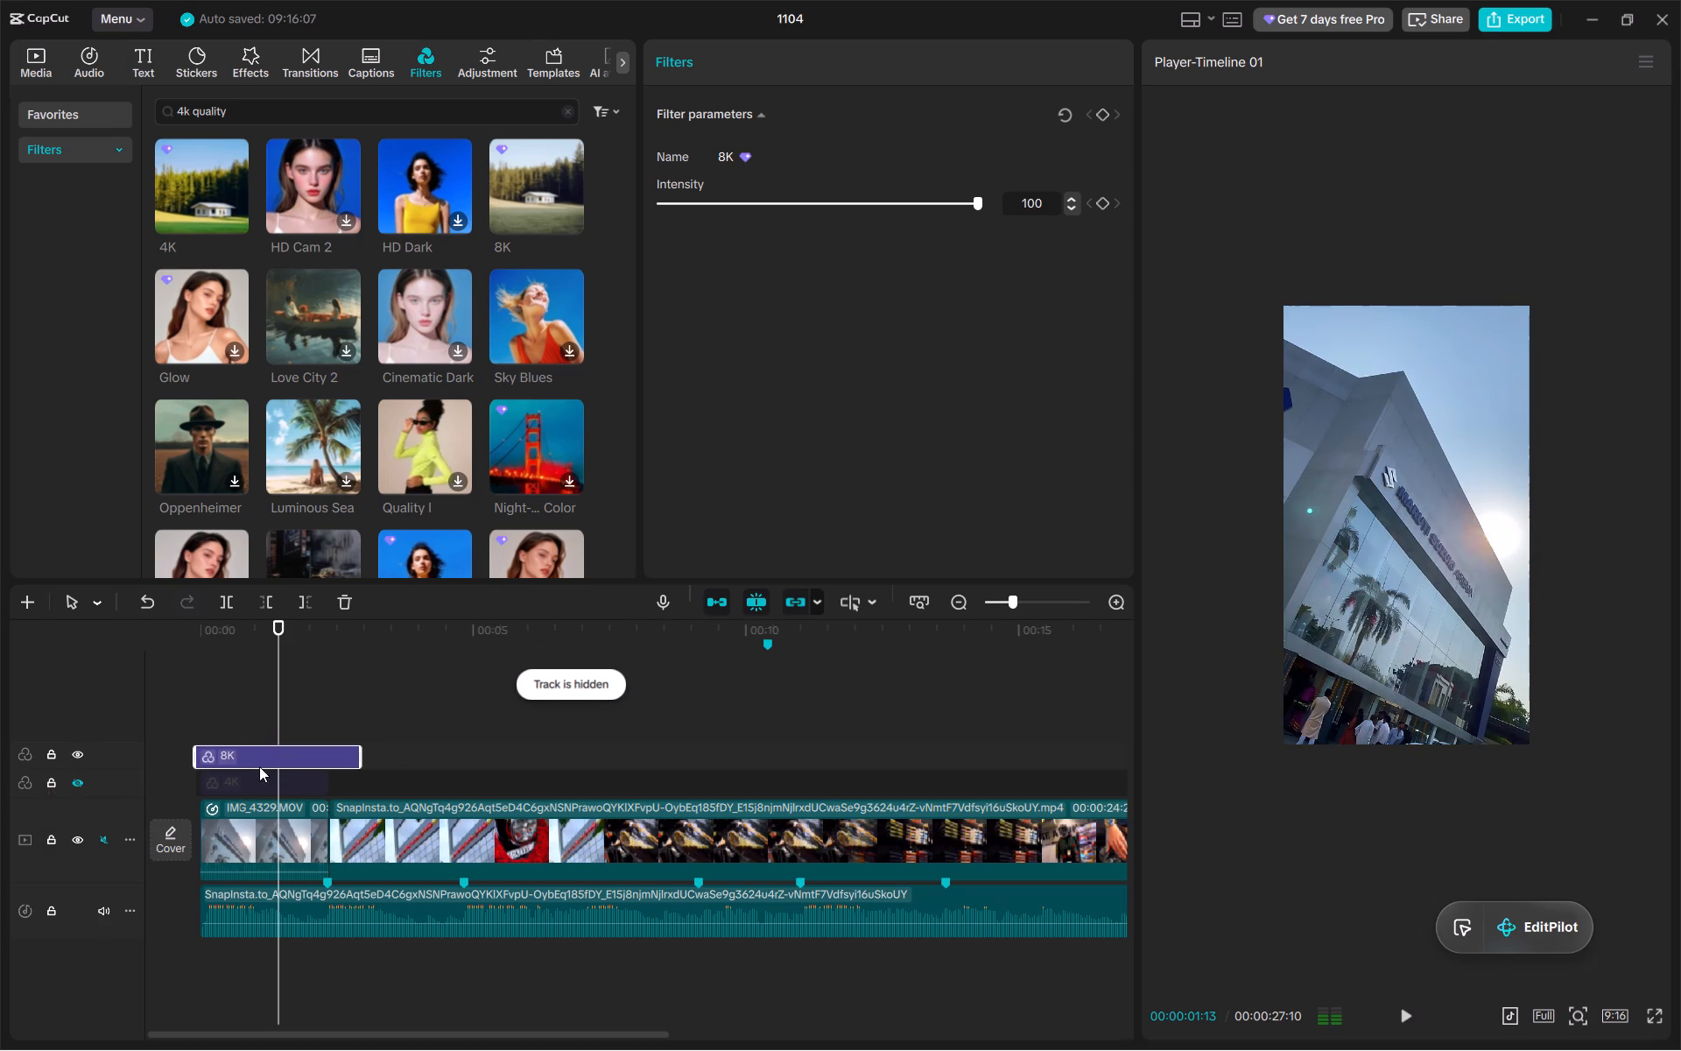
left_click_drag(259, 766, 266, 765)
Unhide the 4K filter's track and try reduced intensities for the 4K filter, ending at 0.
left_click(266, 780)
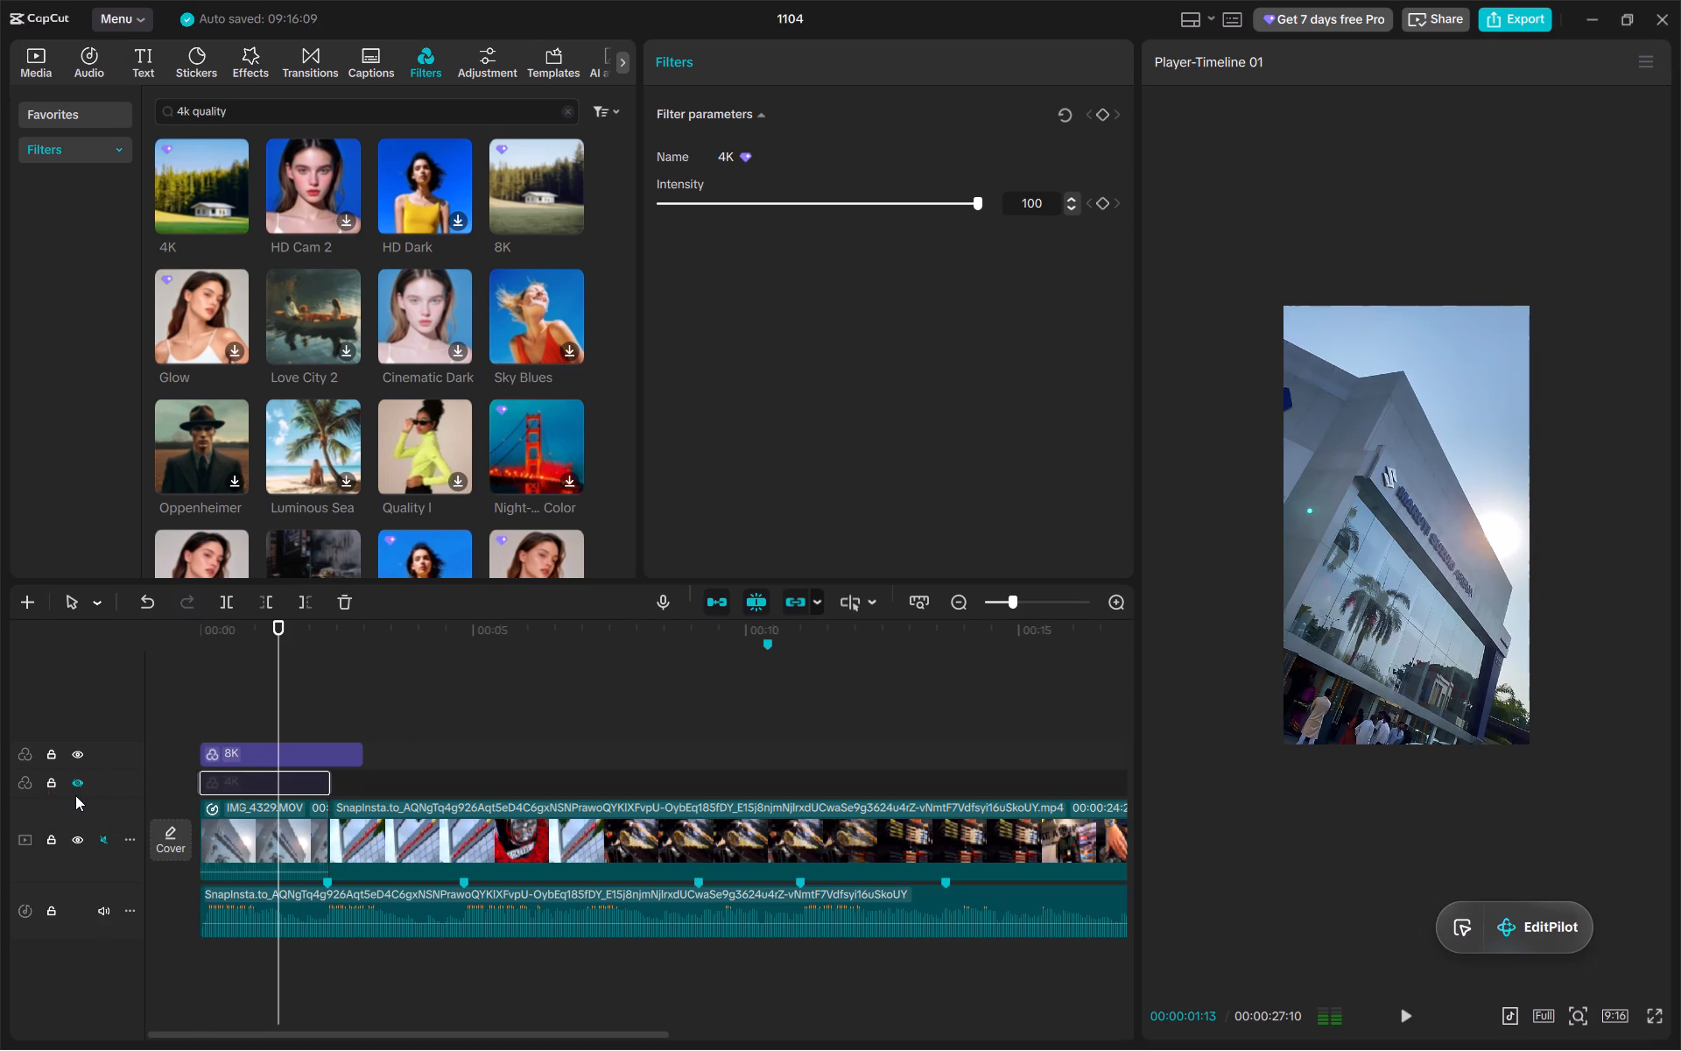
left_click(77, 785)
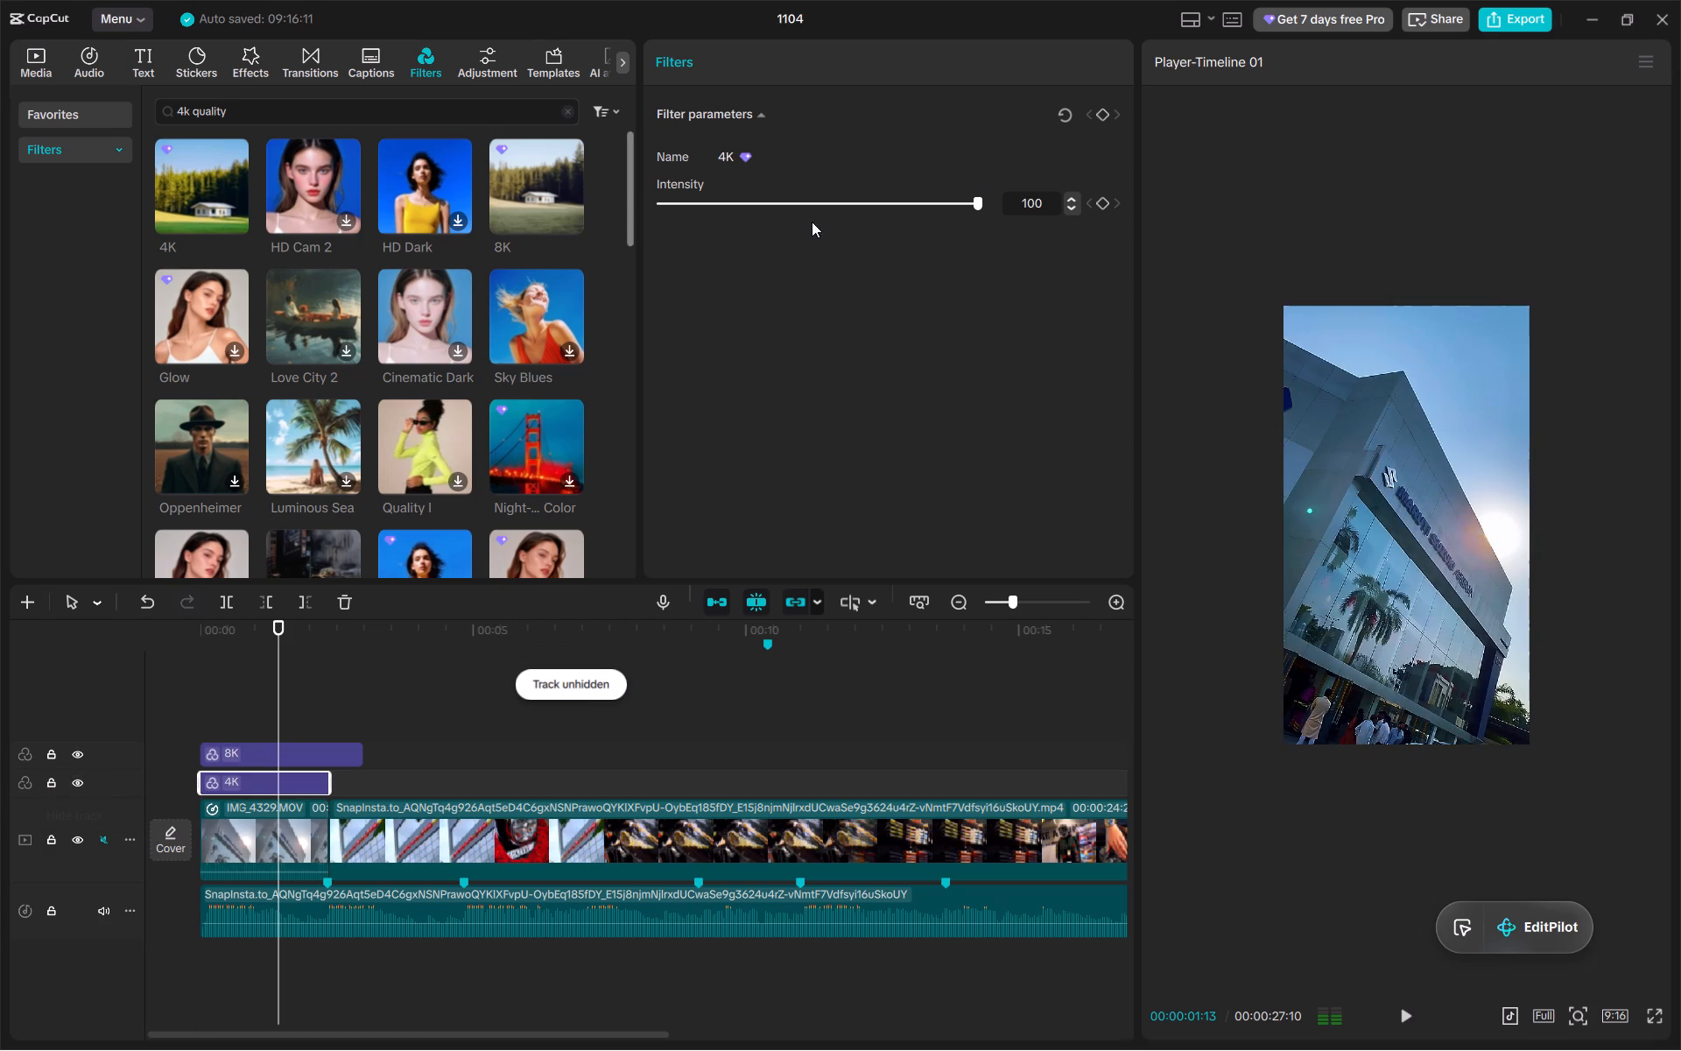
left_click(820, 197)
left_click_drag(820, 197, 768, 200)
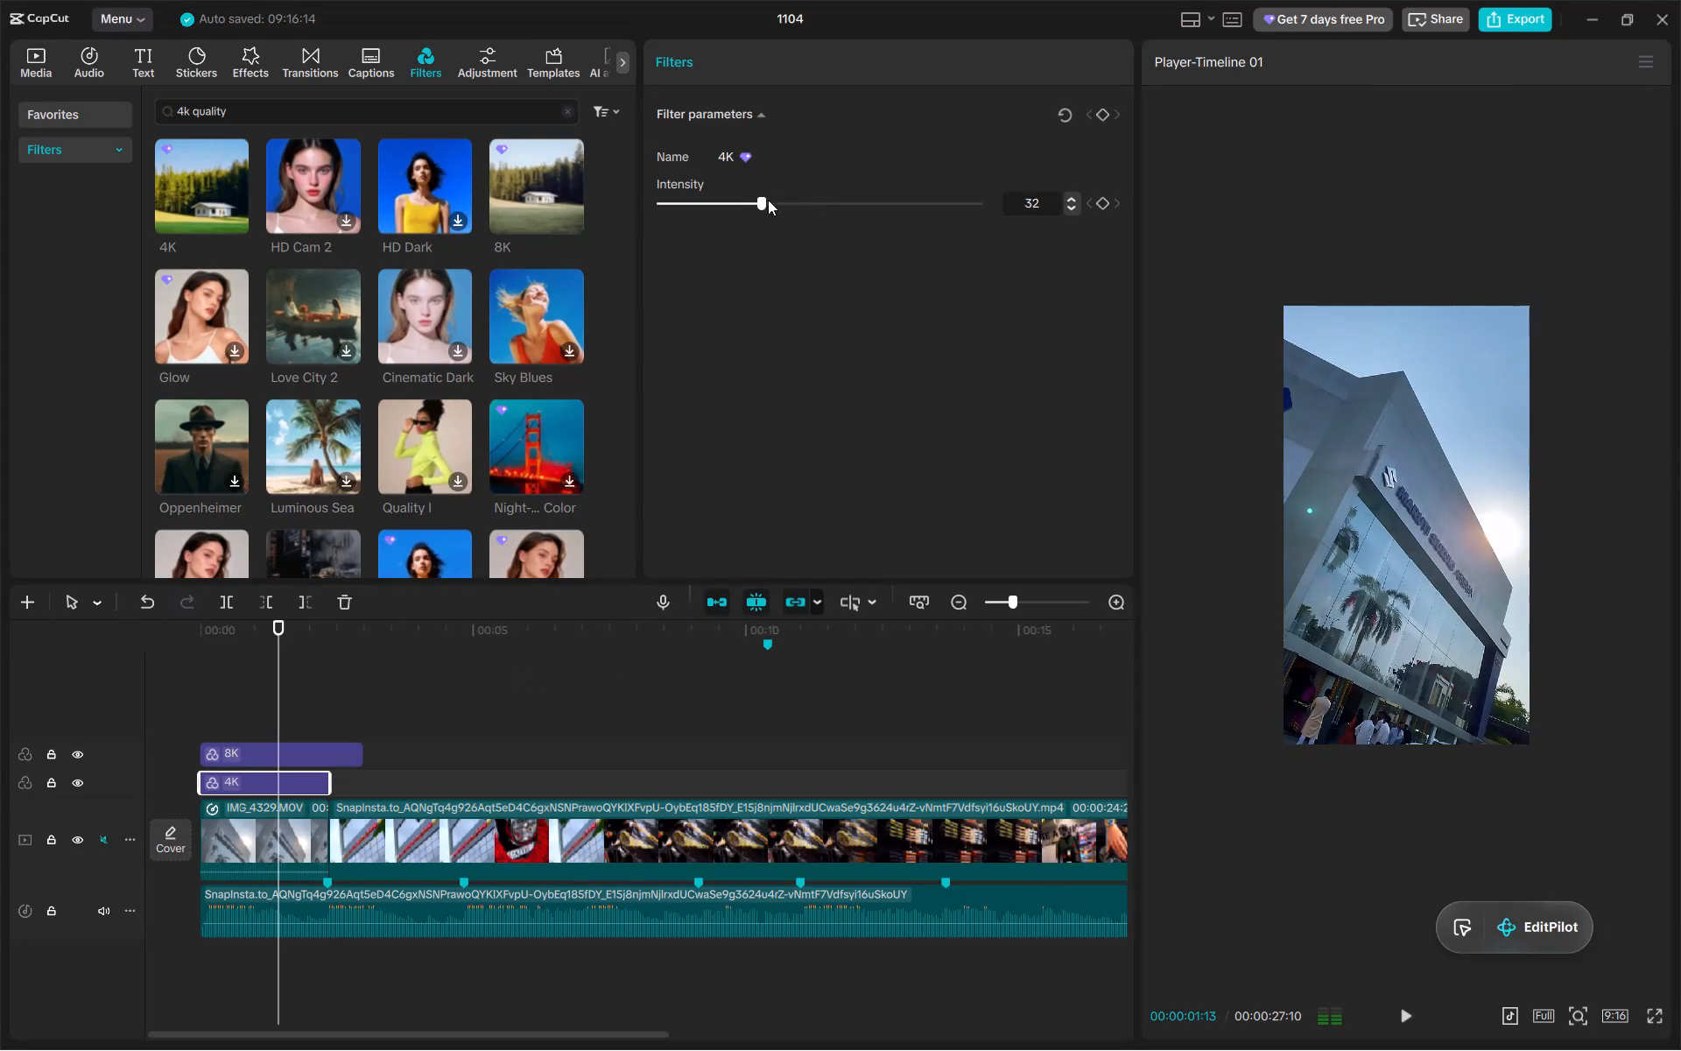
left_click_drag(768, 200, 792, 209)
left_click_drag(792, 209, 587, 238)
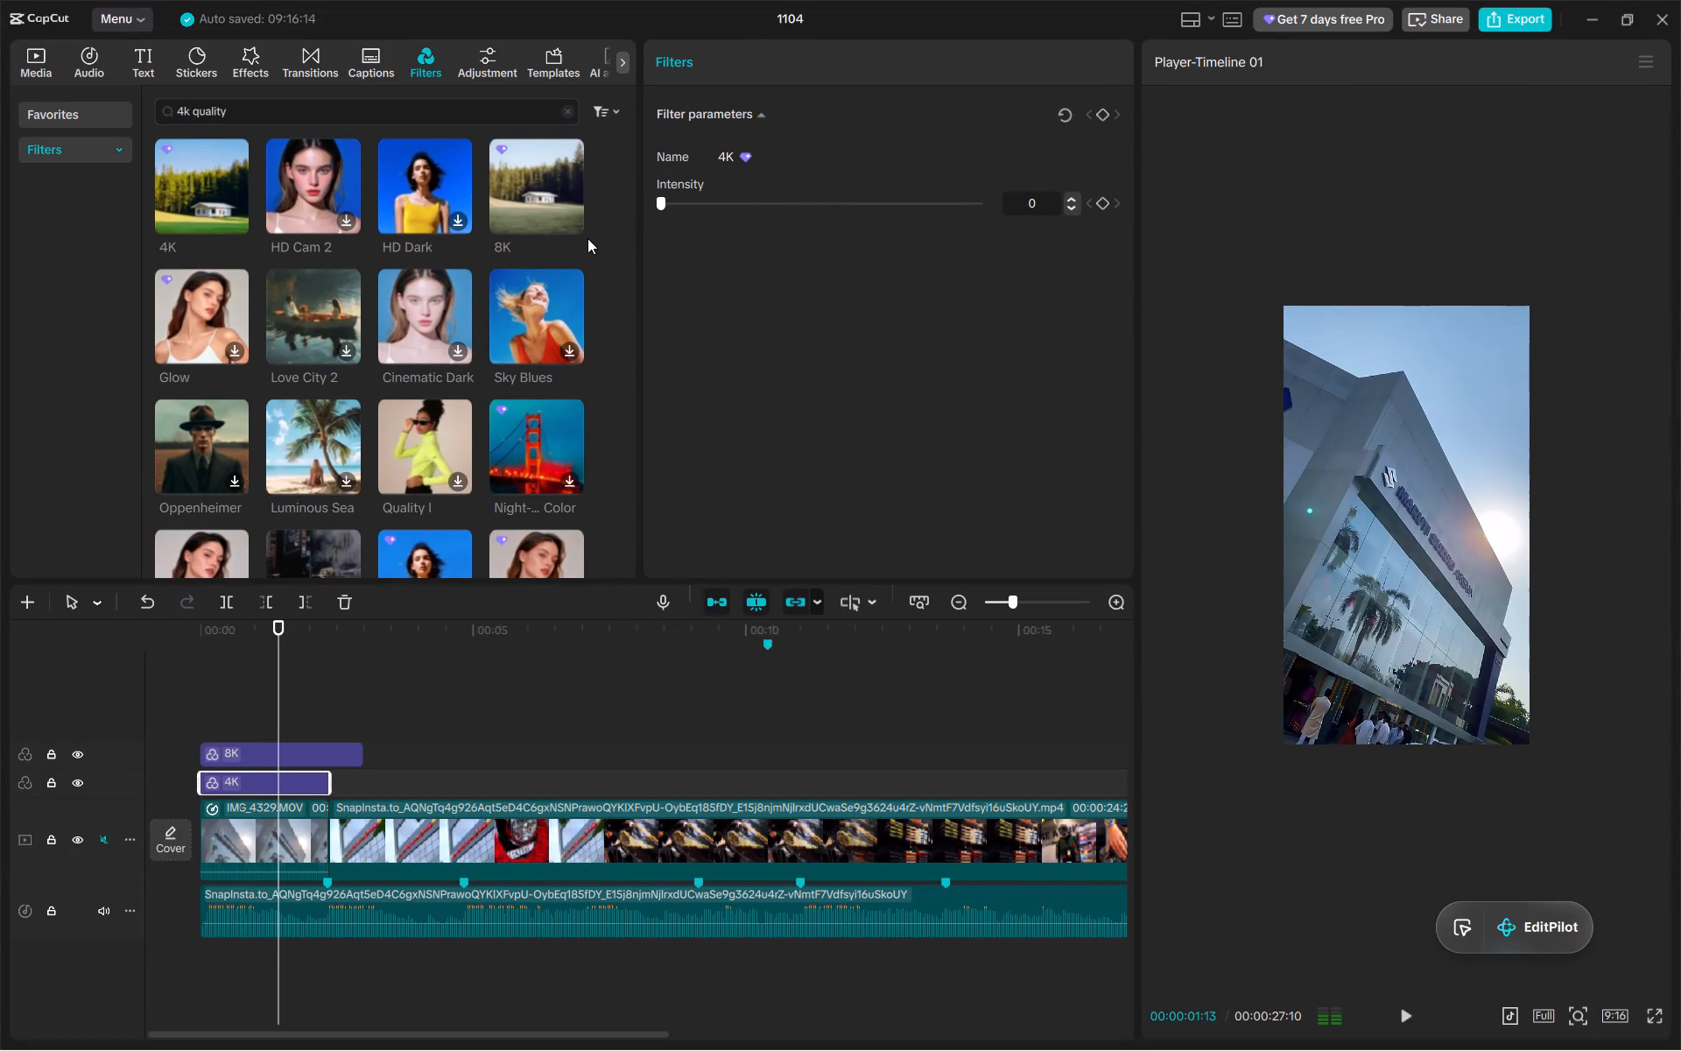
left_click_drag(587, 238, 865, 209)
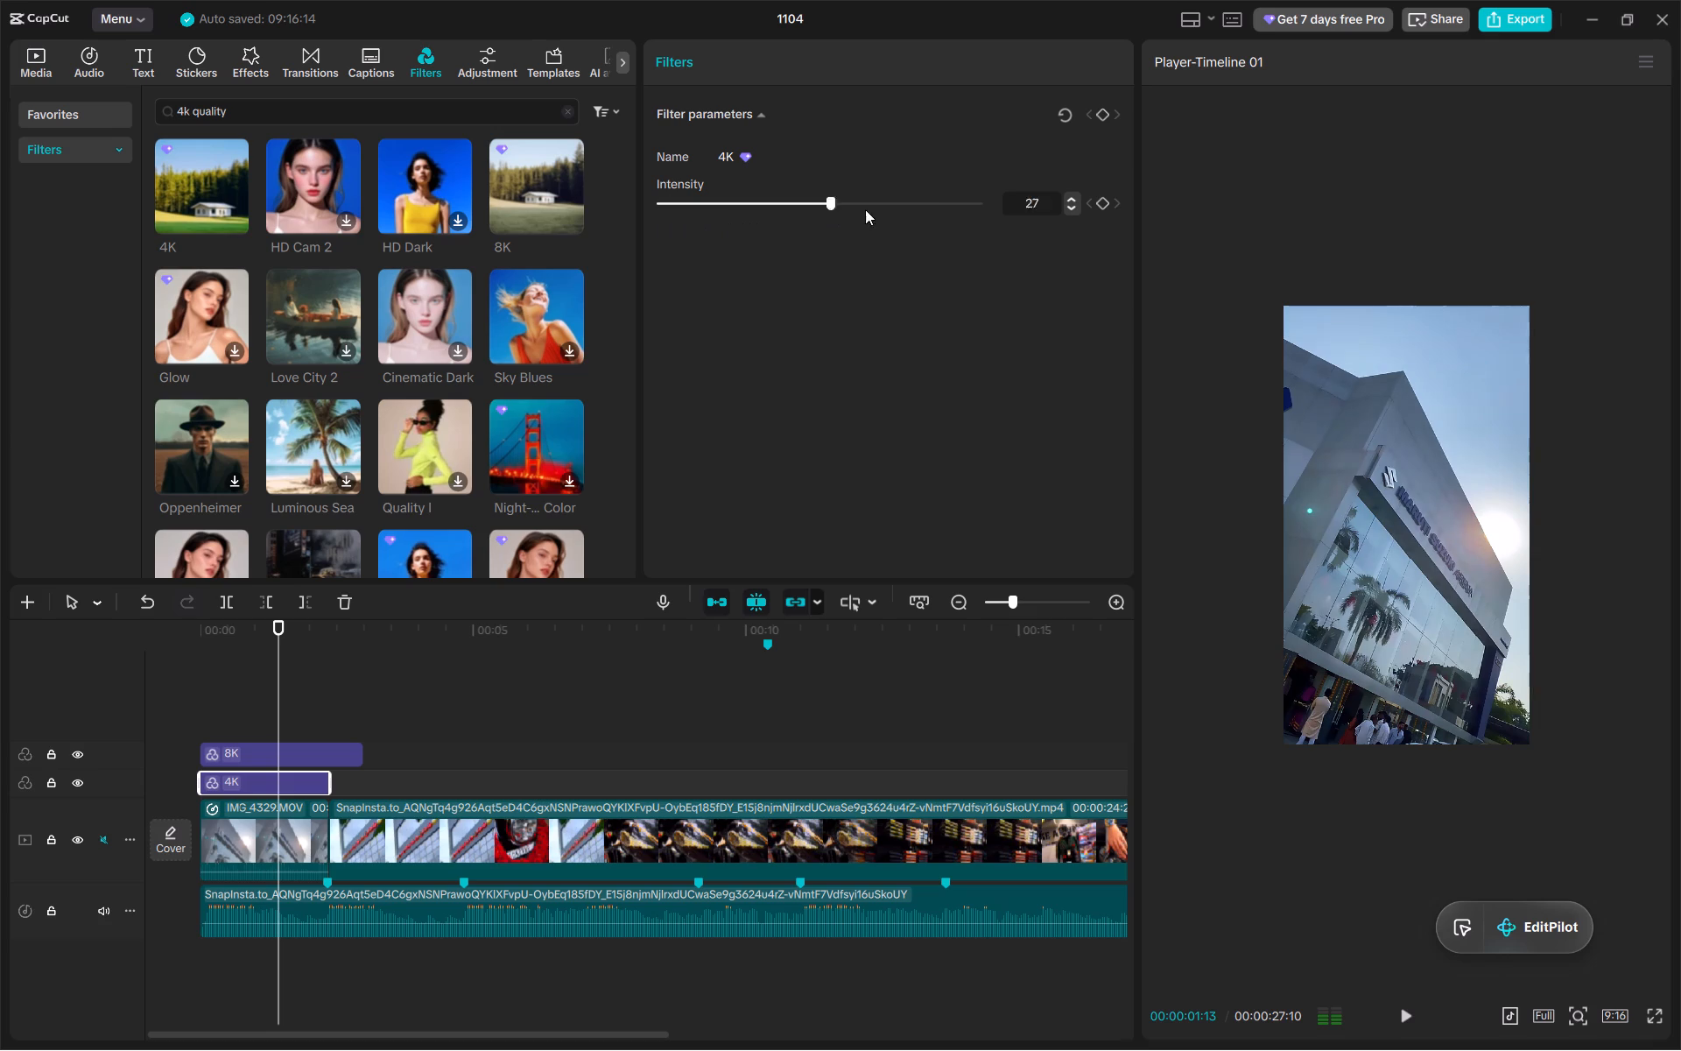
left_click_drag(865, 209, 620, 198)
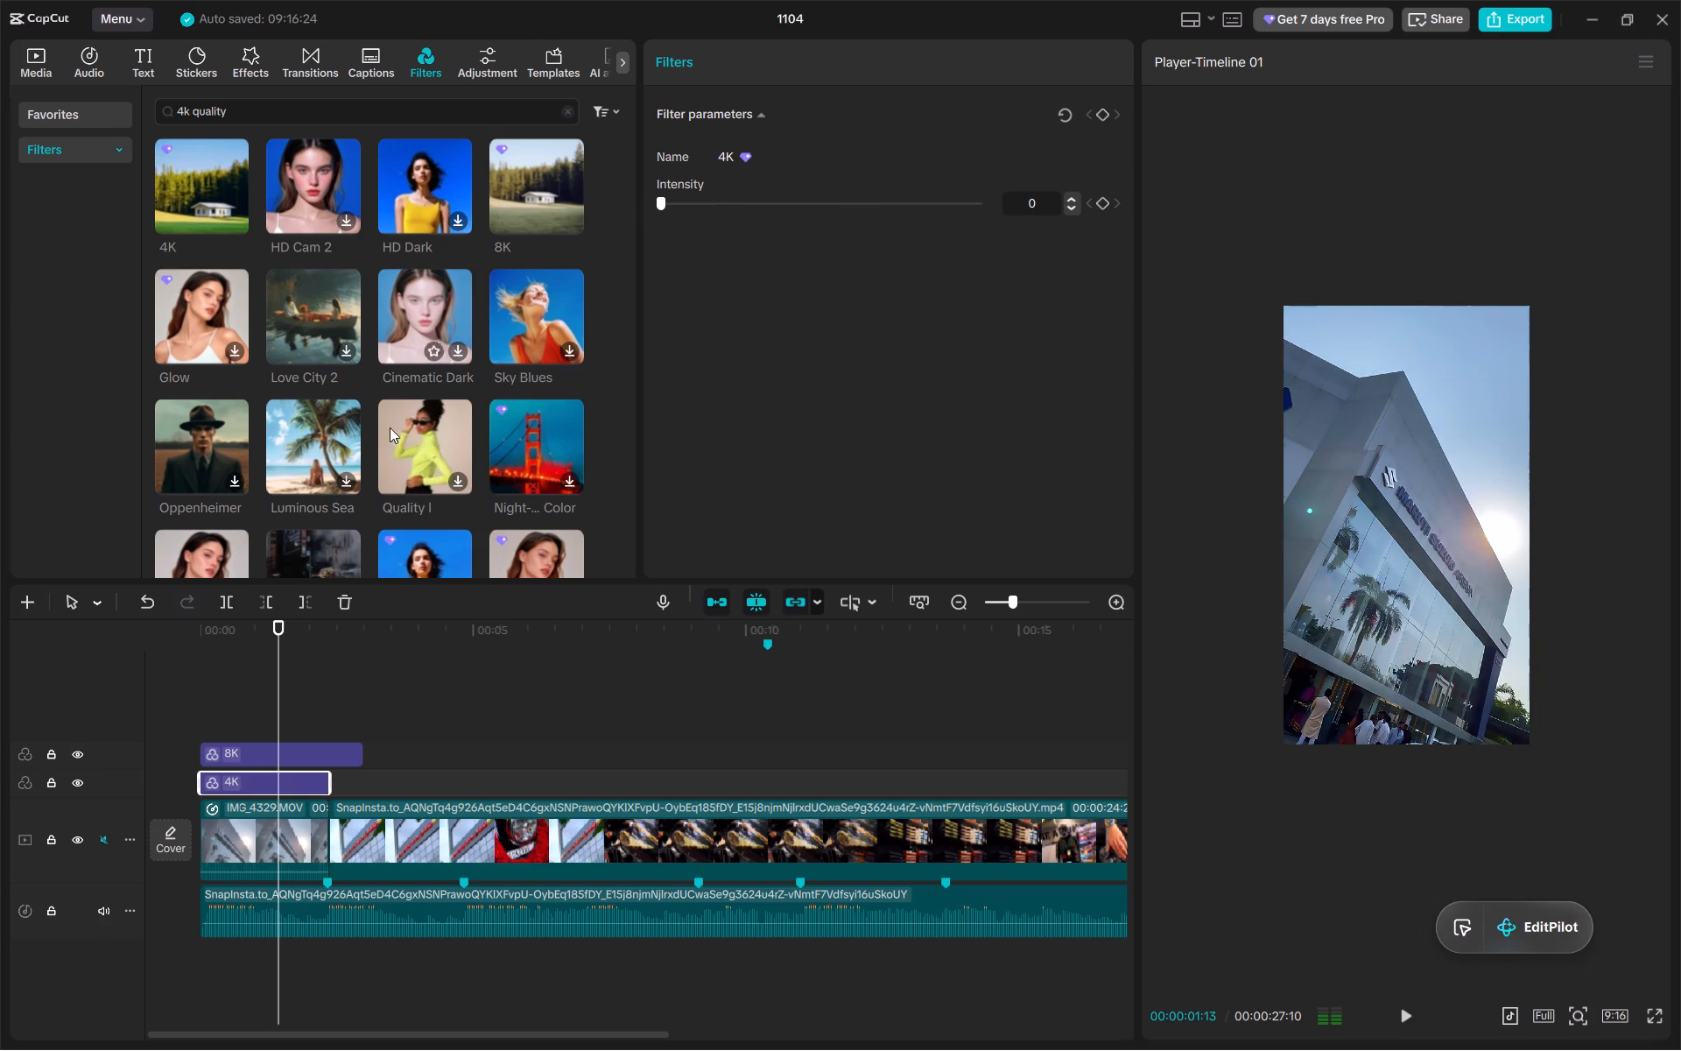
Delete the 4K filter from the timeline.
left_click(306, 789)
key("BackSpace")
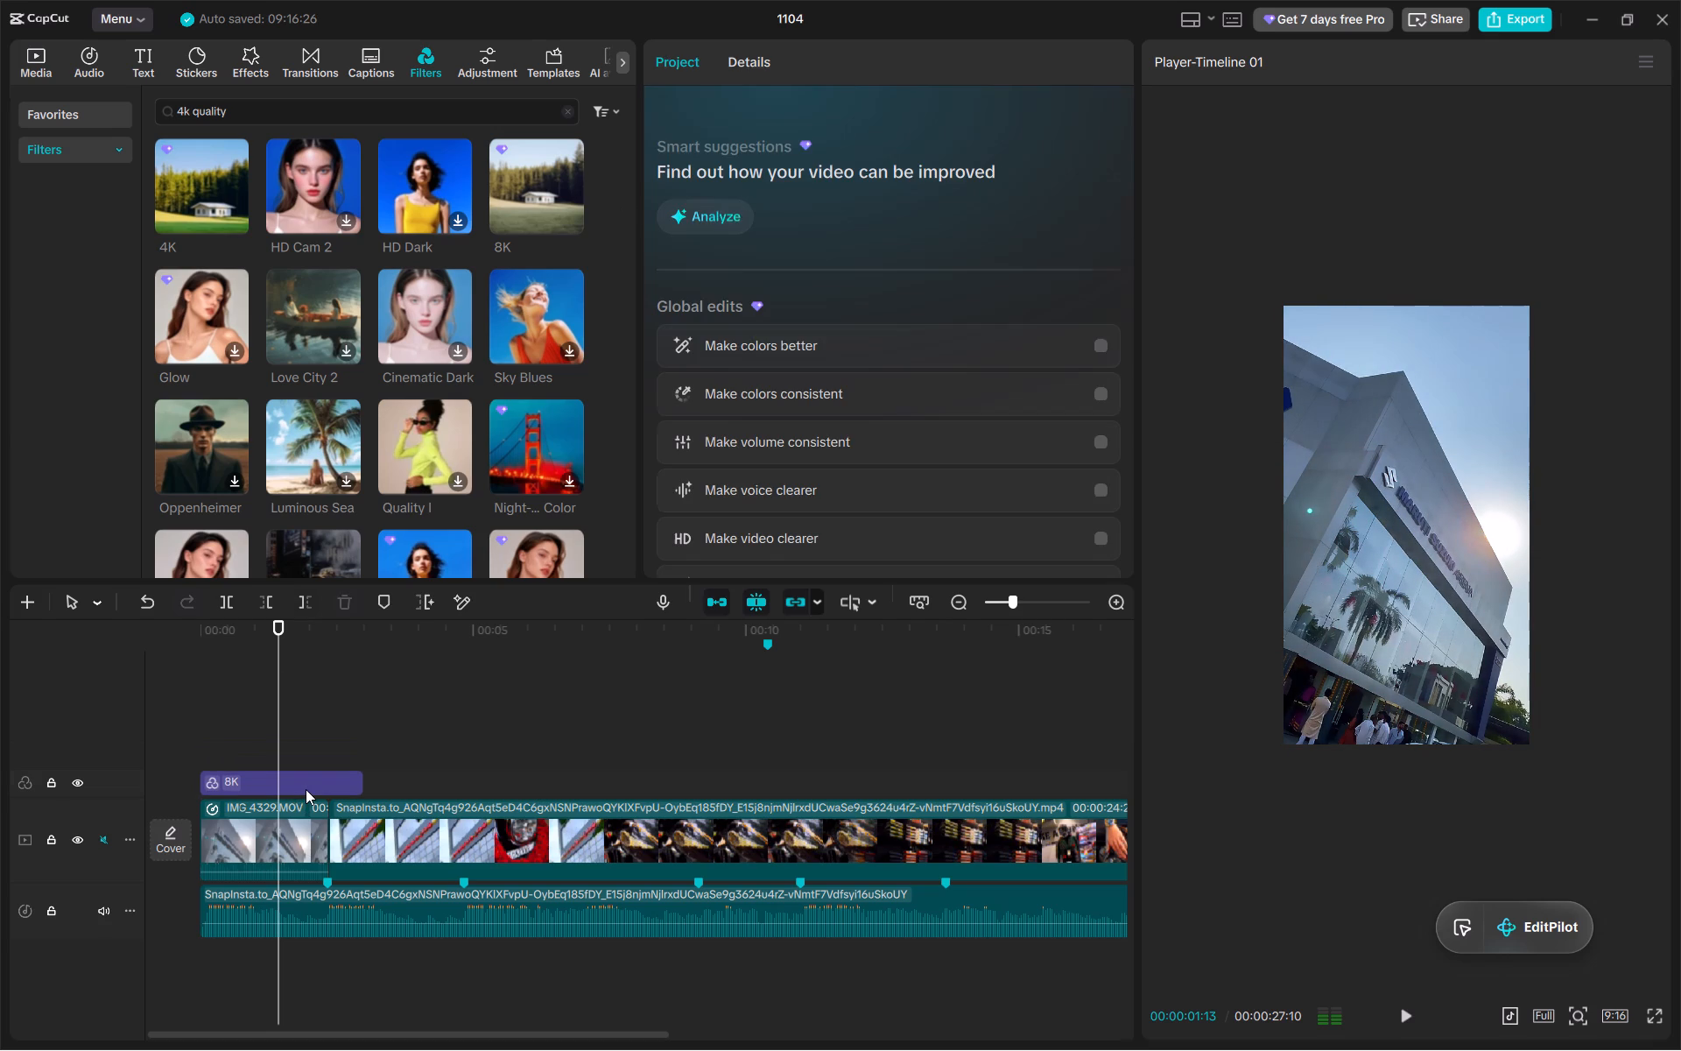
Trim the end of the 8K filter to match the end of IMG_4329 and replay the opening.
left_click(306, 789)
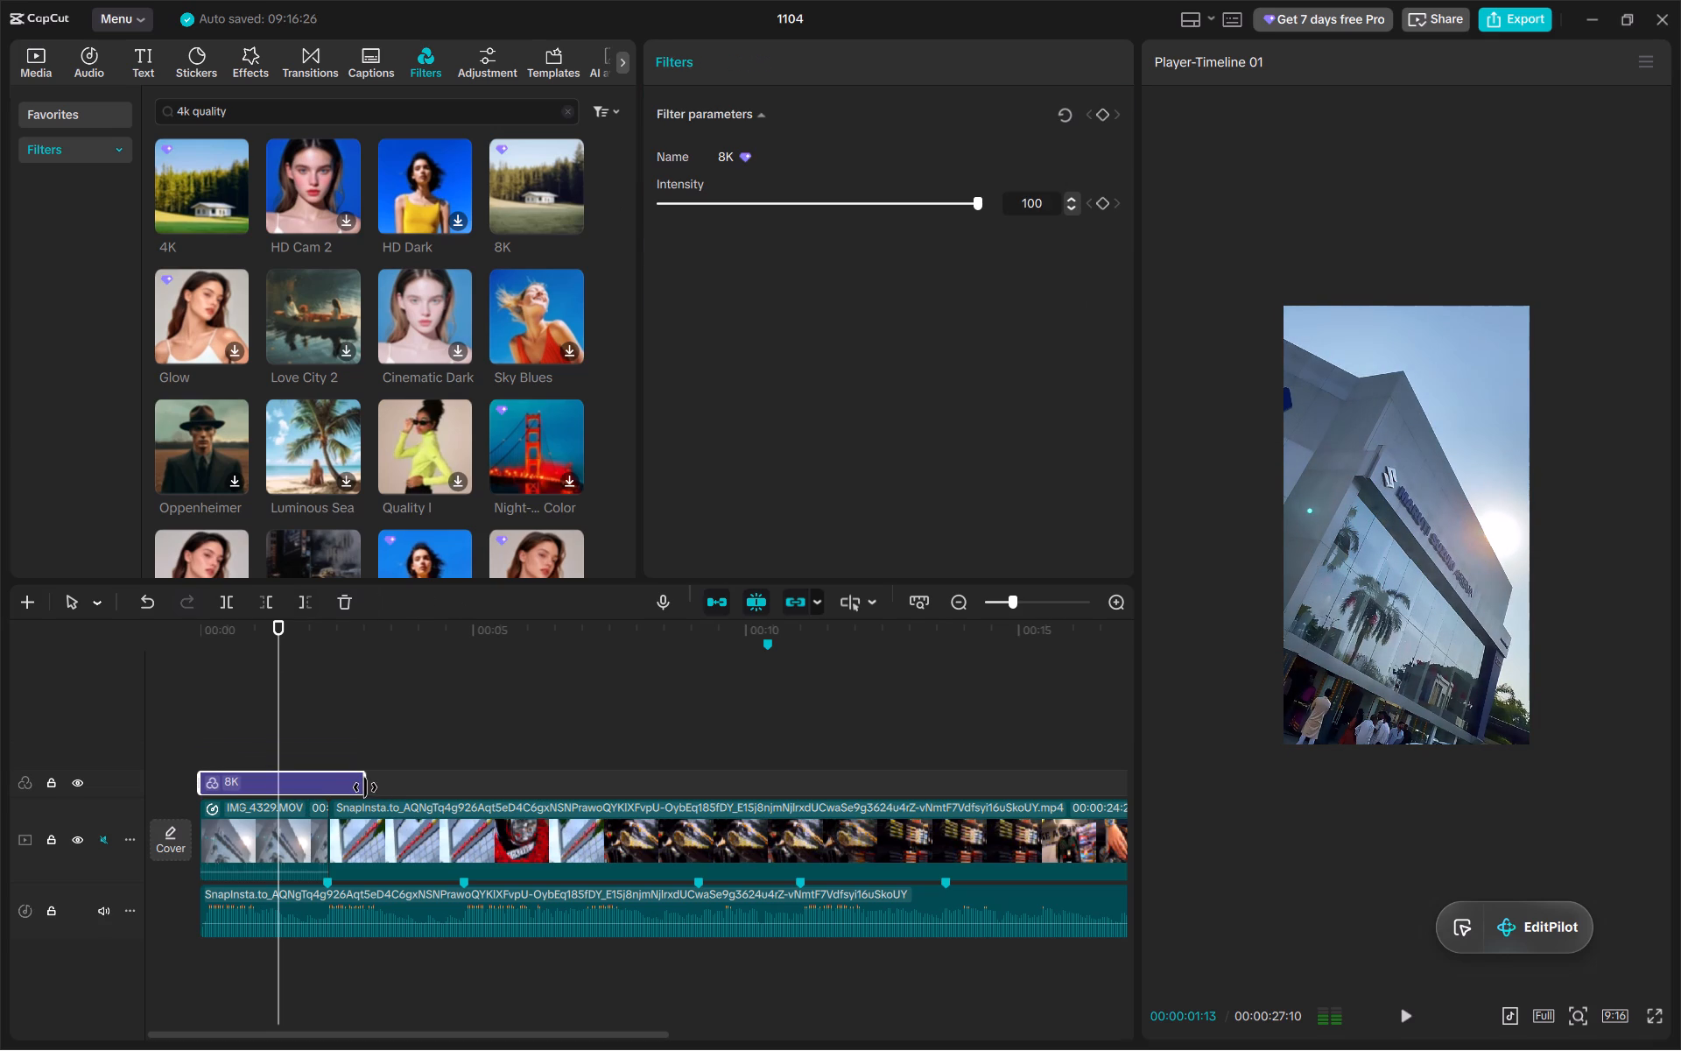
left_click_drag(365, 786, 318, 789)
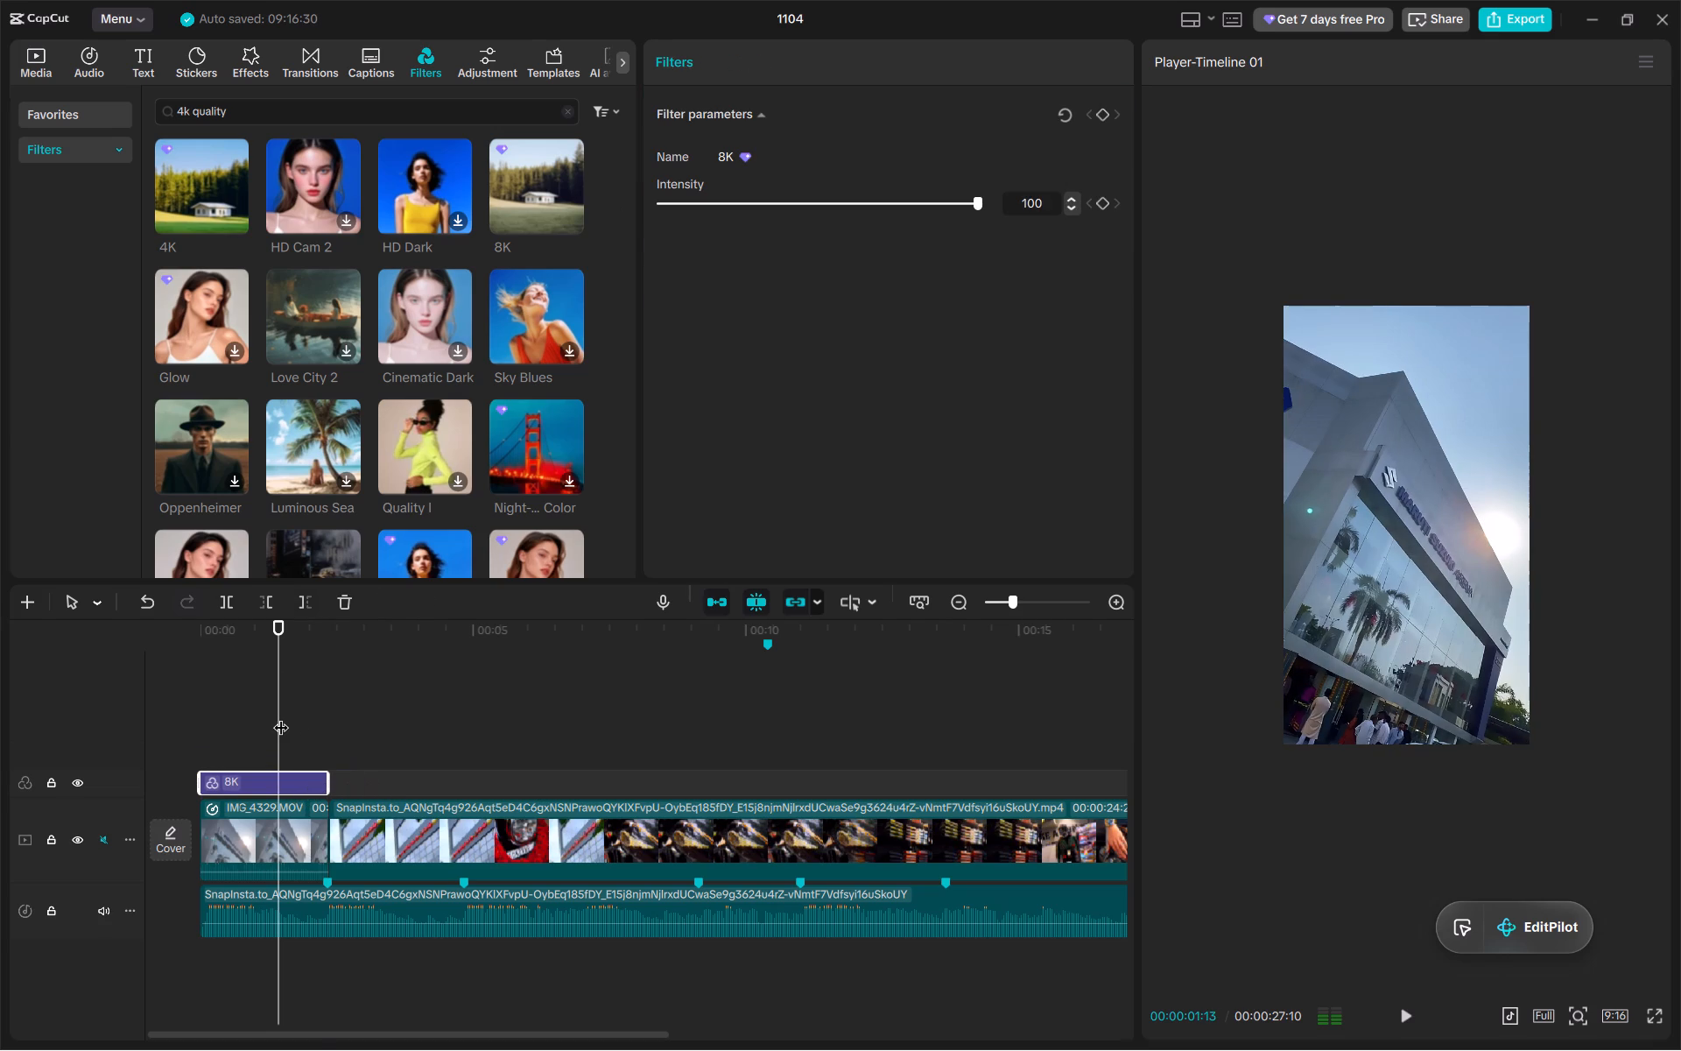
left_click_drag(281, 716, 41, 726)
key("space")
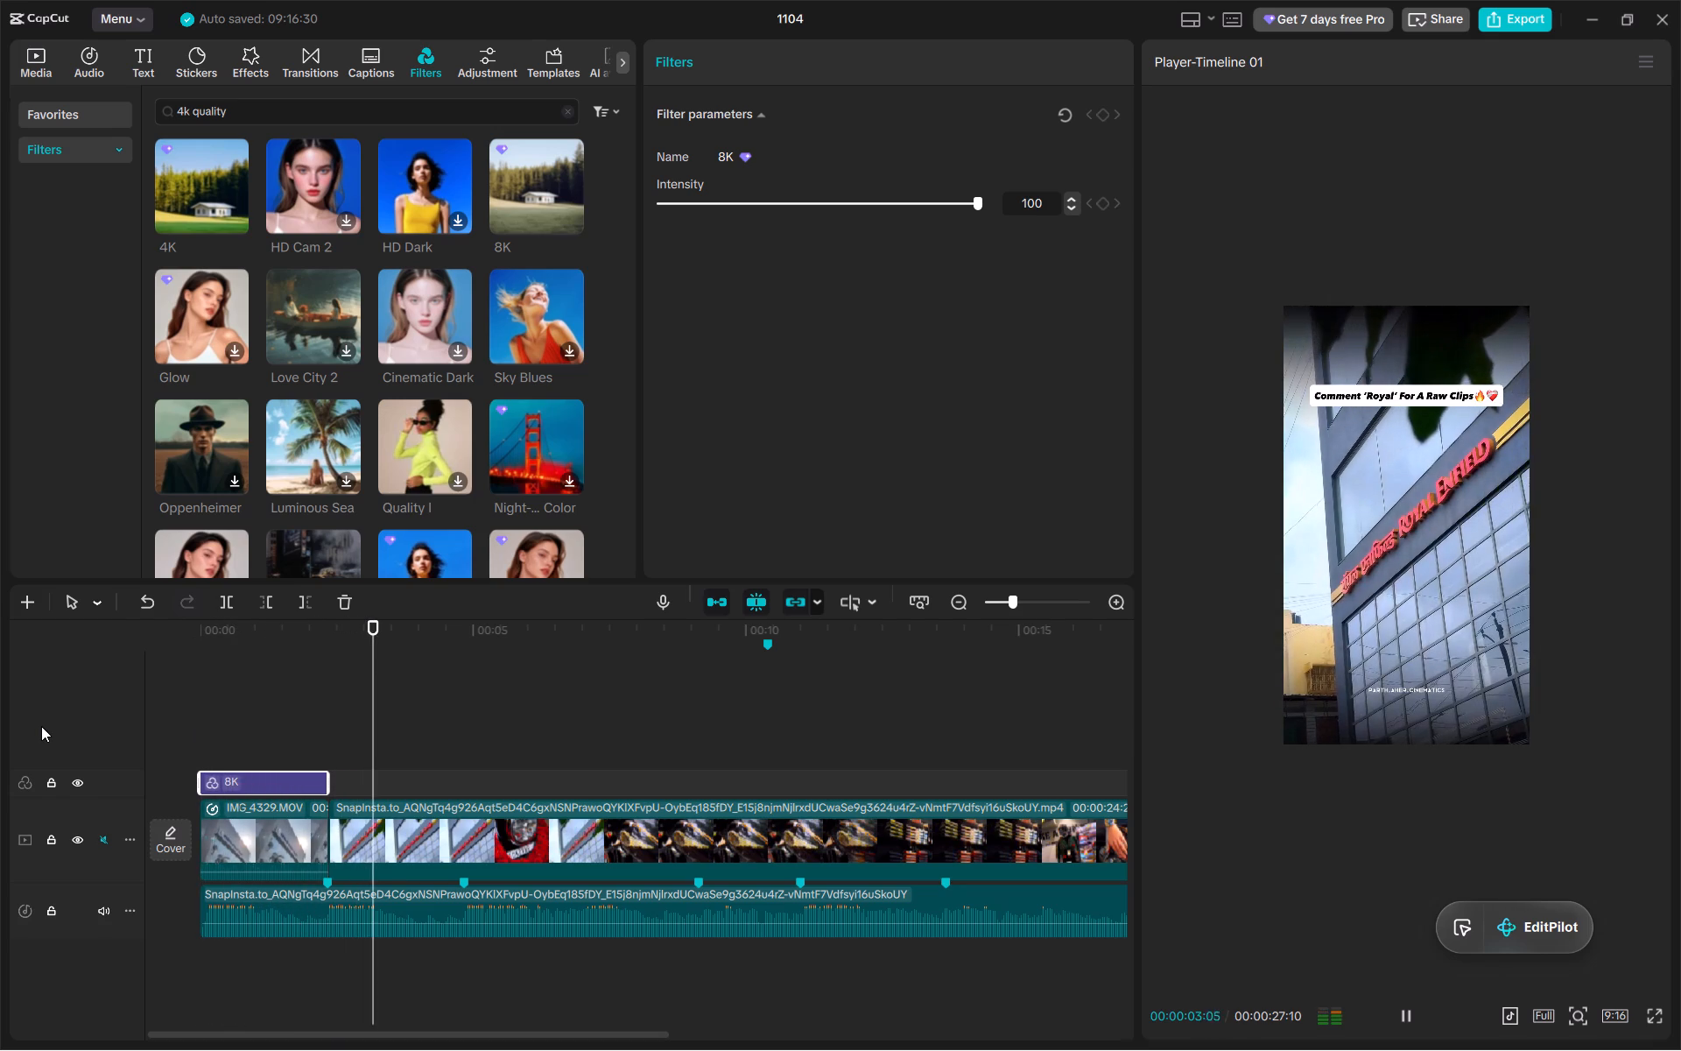
key("space")
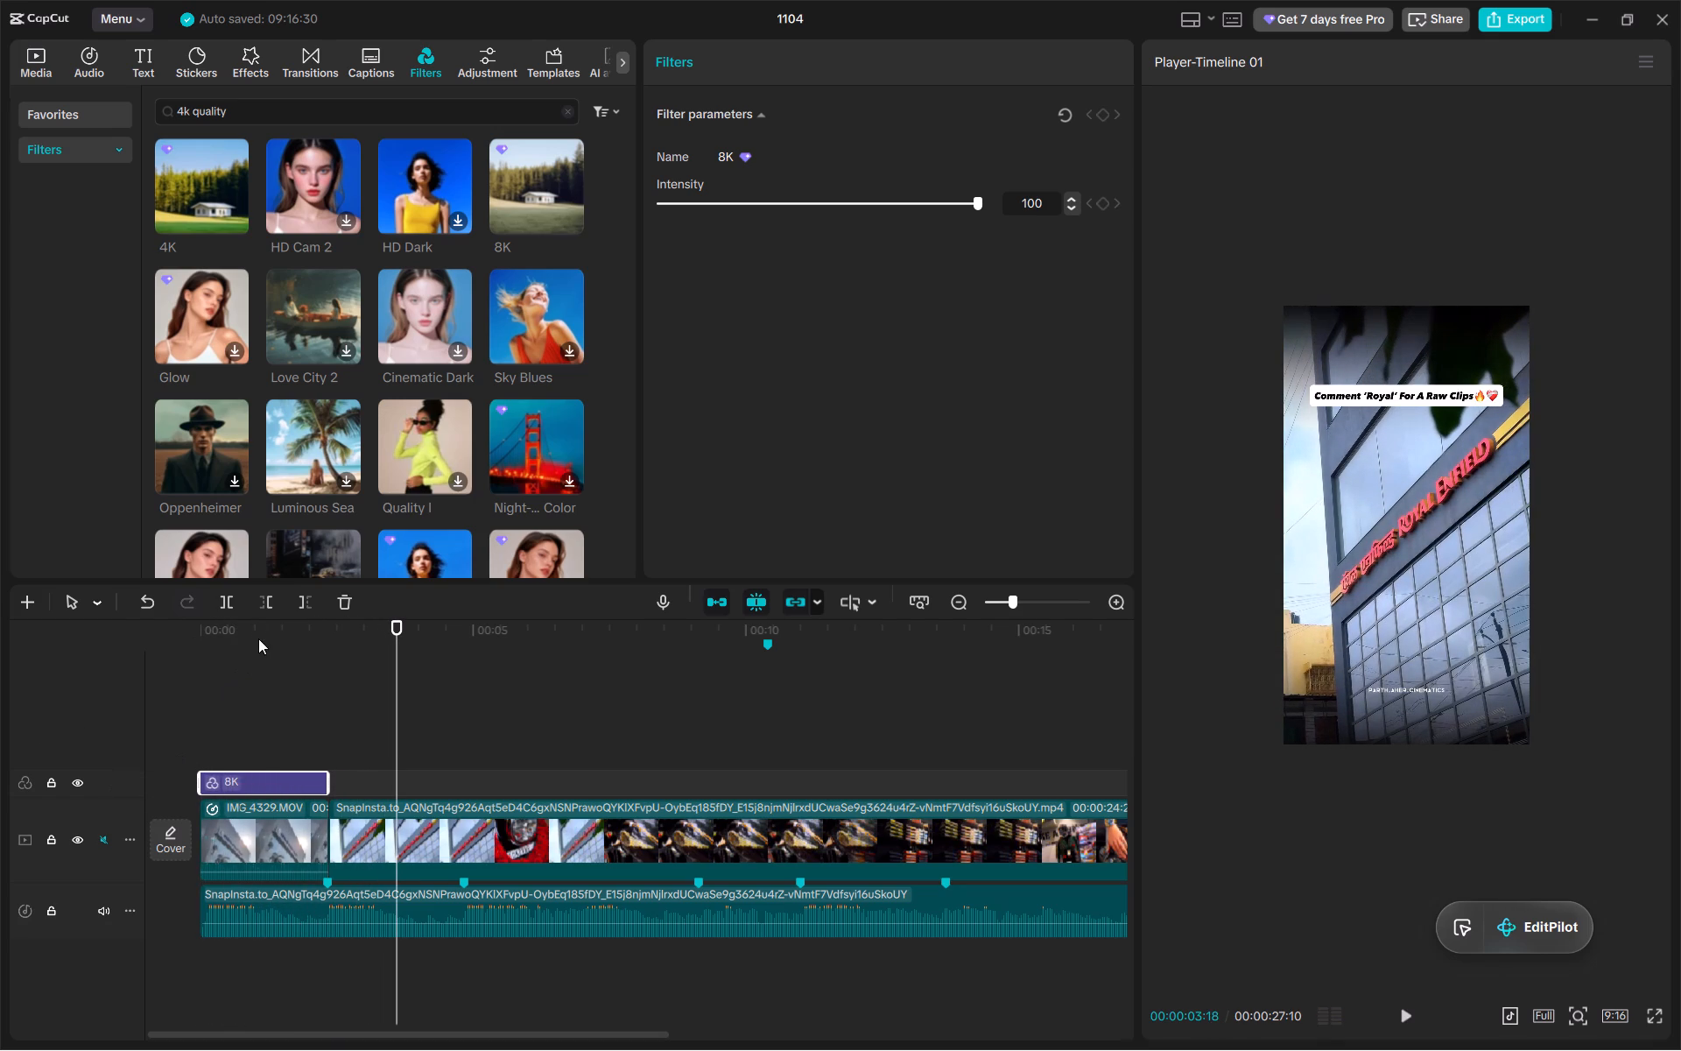
Add the plain black clip from the library's Trending stock and place it above the 8K filter at the timeline start.
left_click(258, 638)
left_click(41, 62)
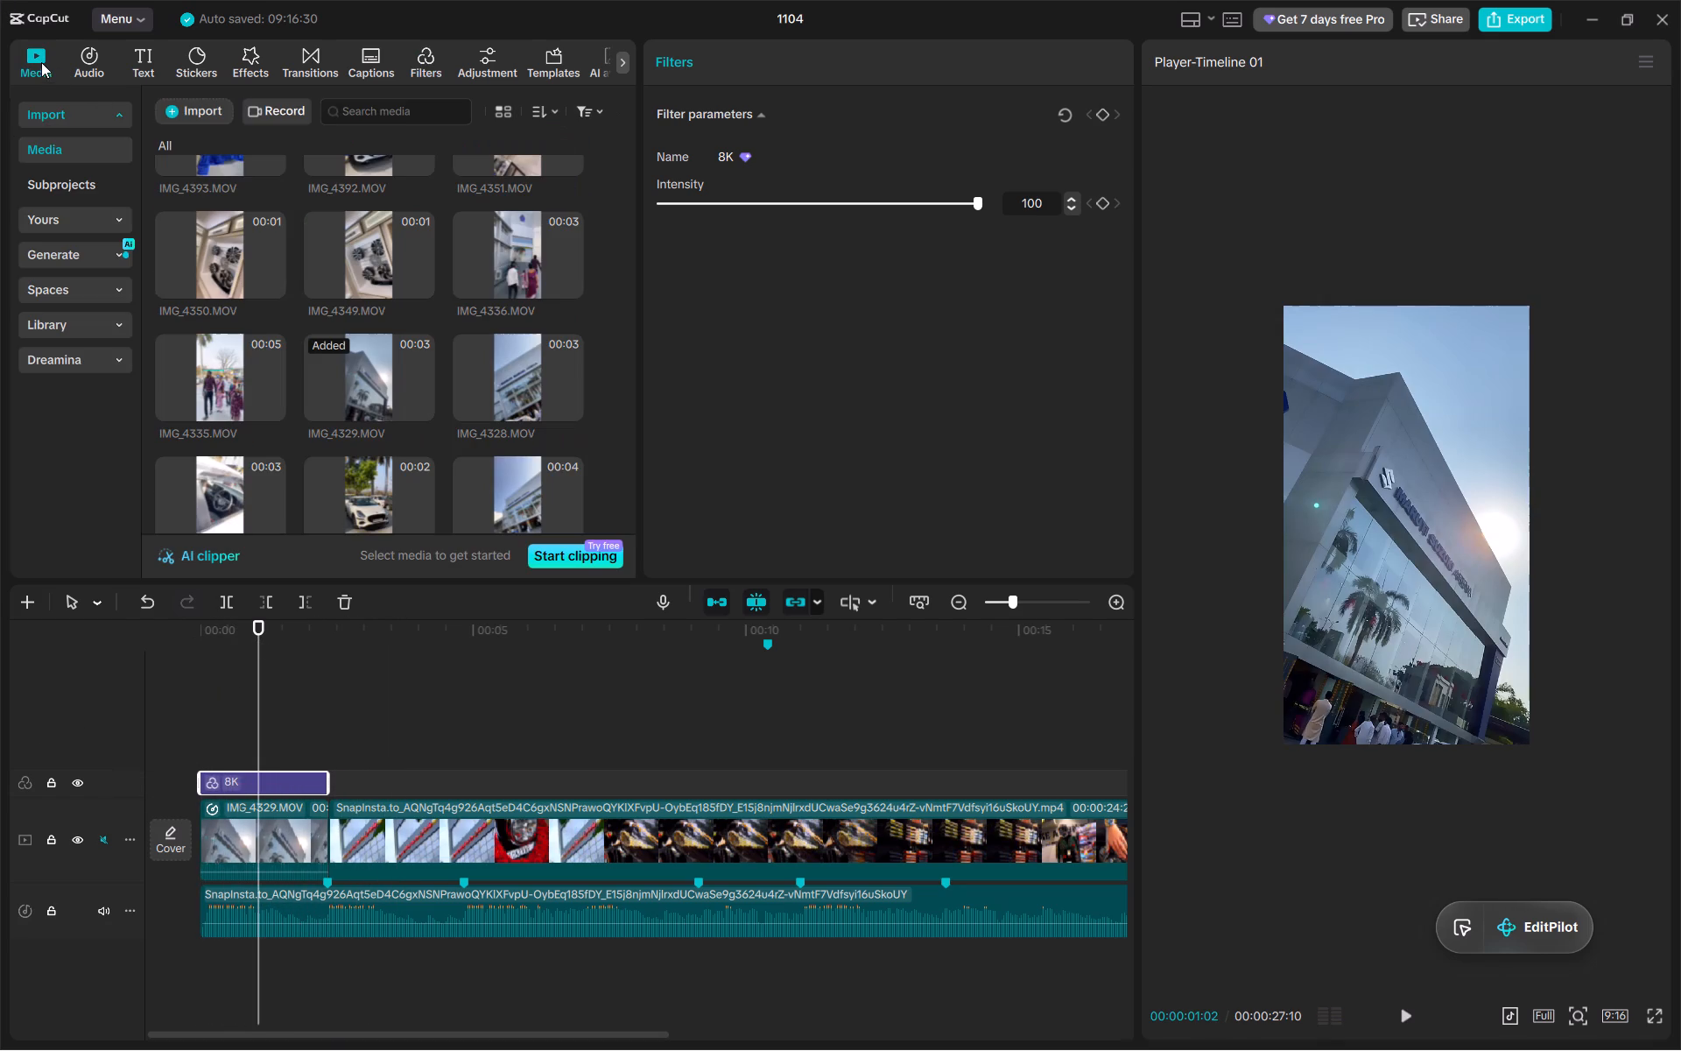
left_click(89, 324)
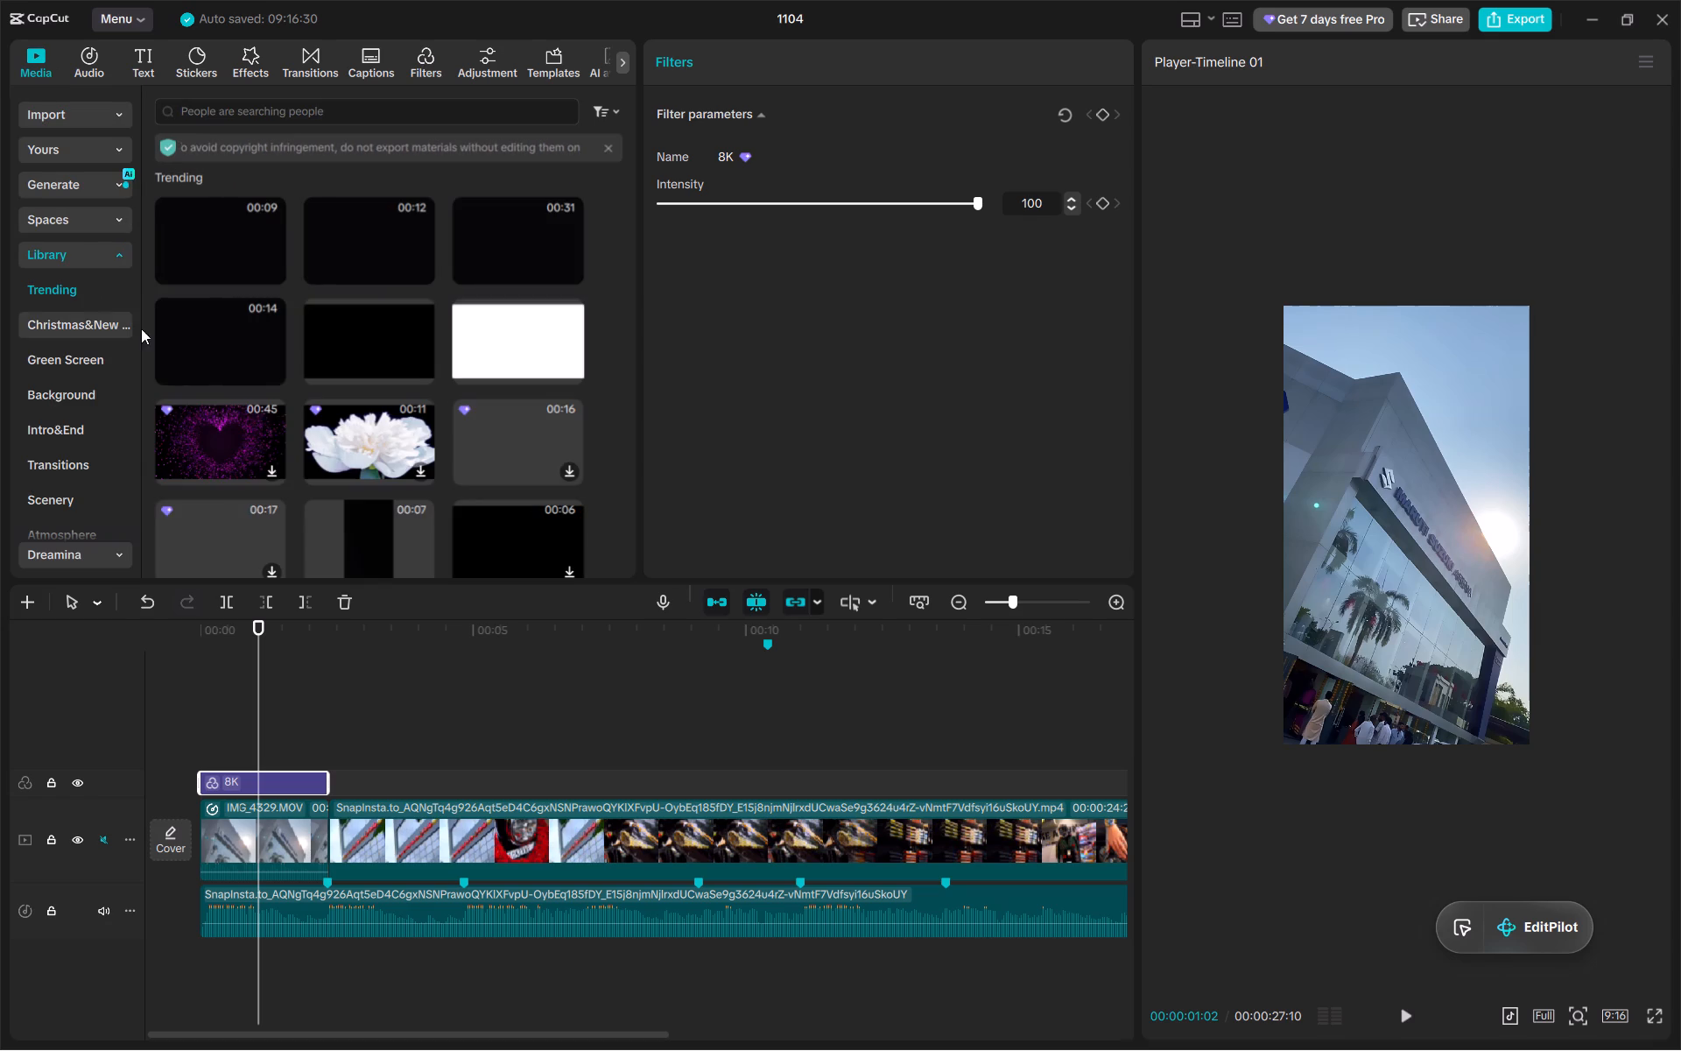
scroll(95, 364, "right", 1)
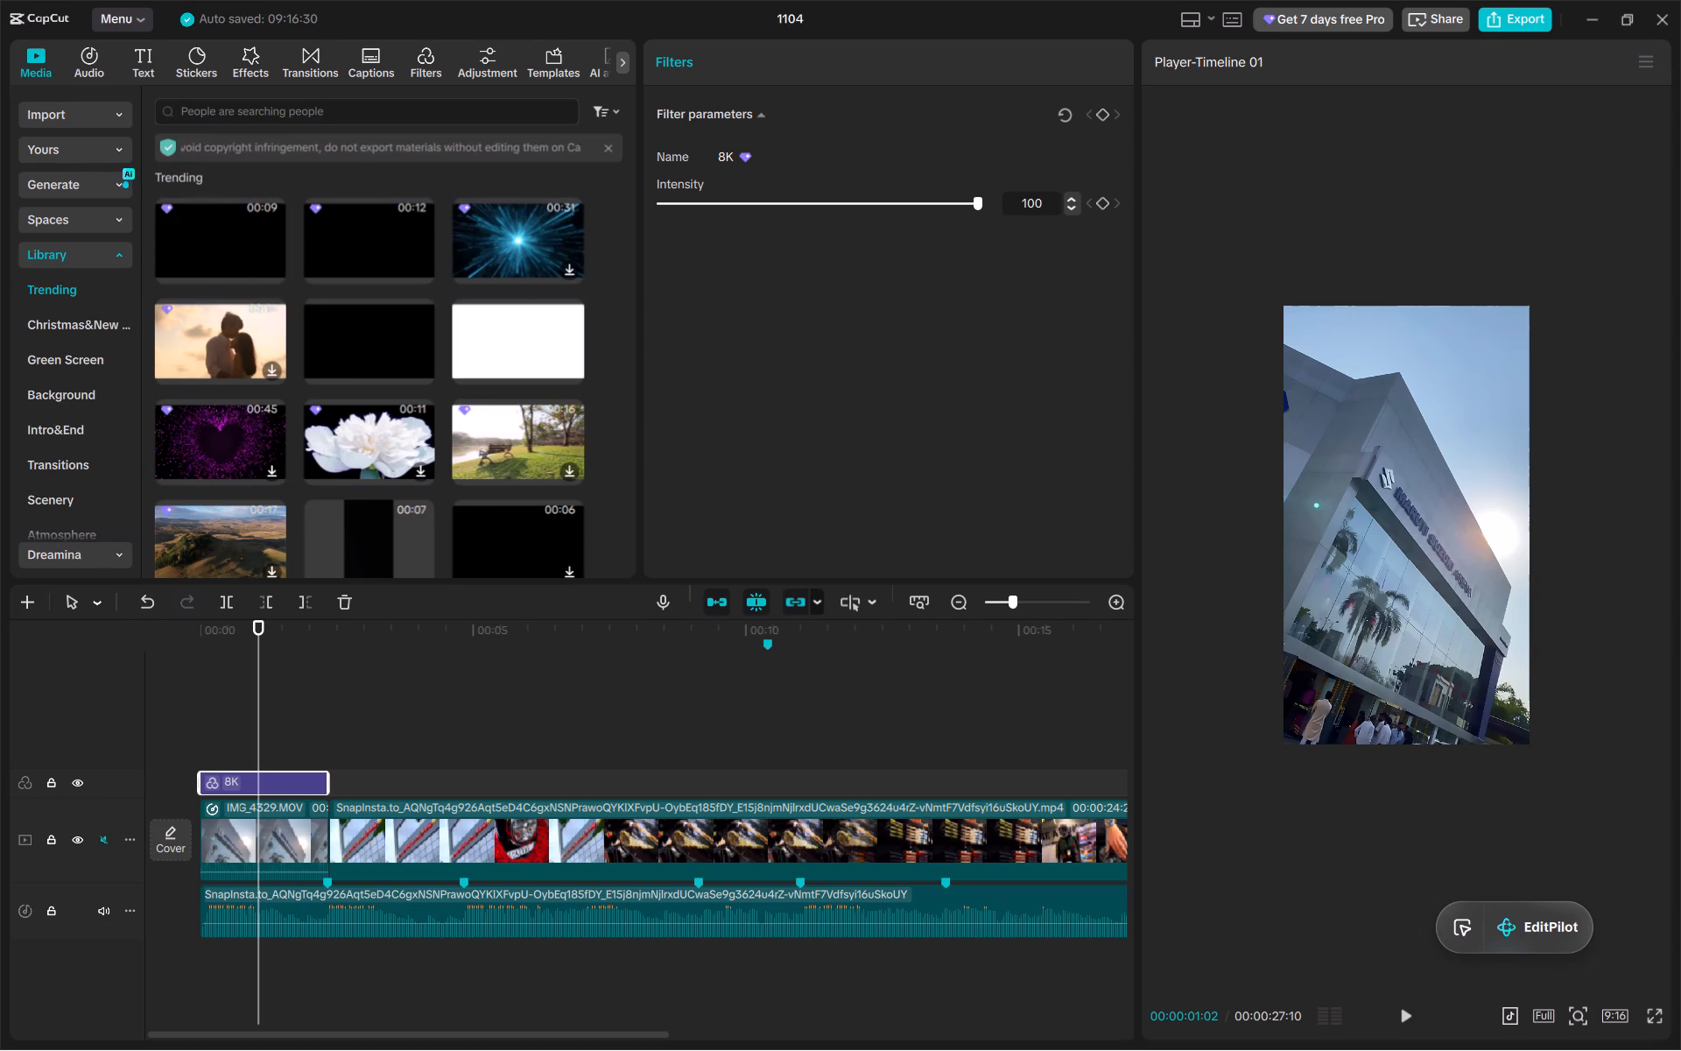
scroll(332, 293, "up", 1)
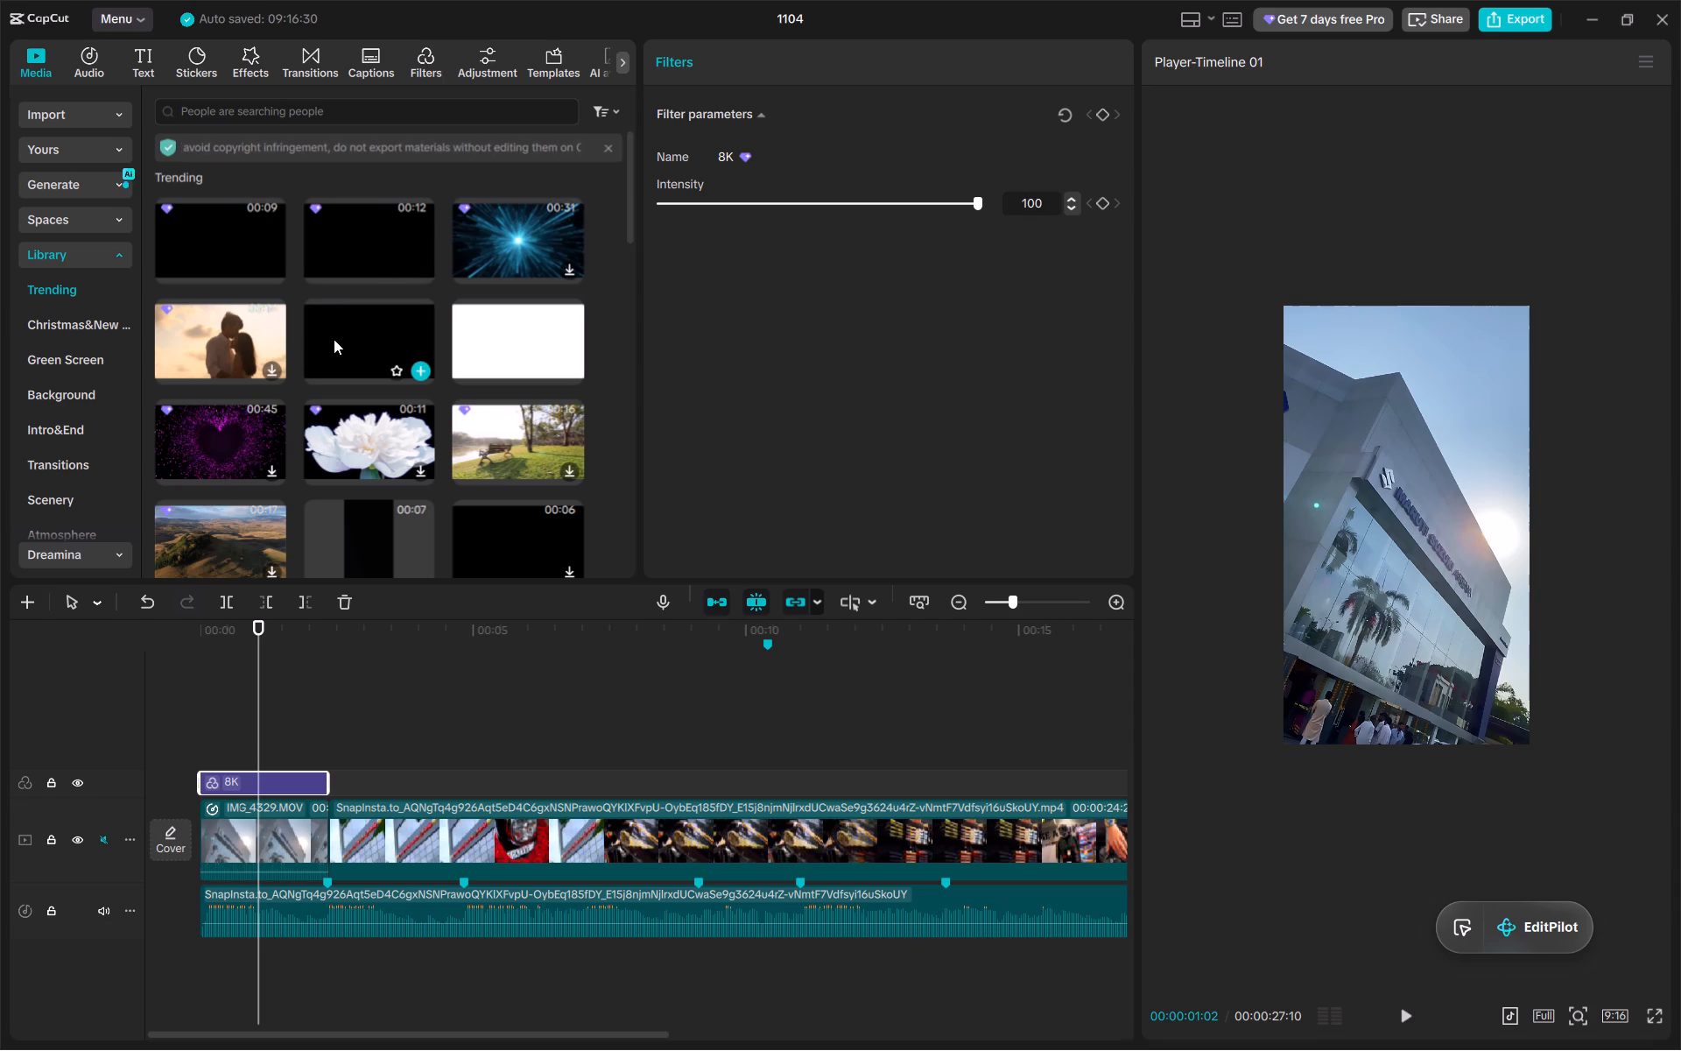
left_click(334, 339)
left_click(419, 365)
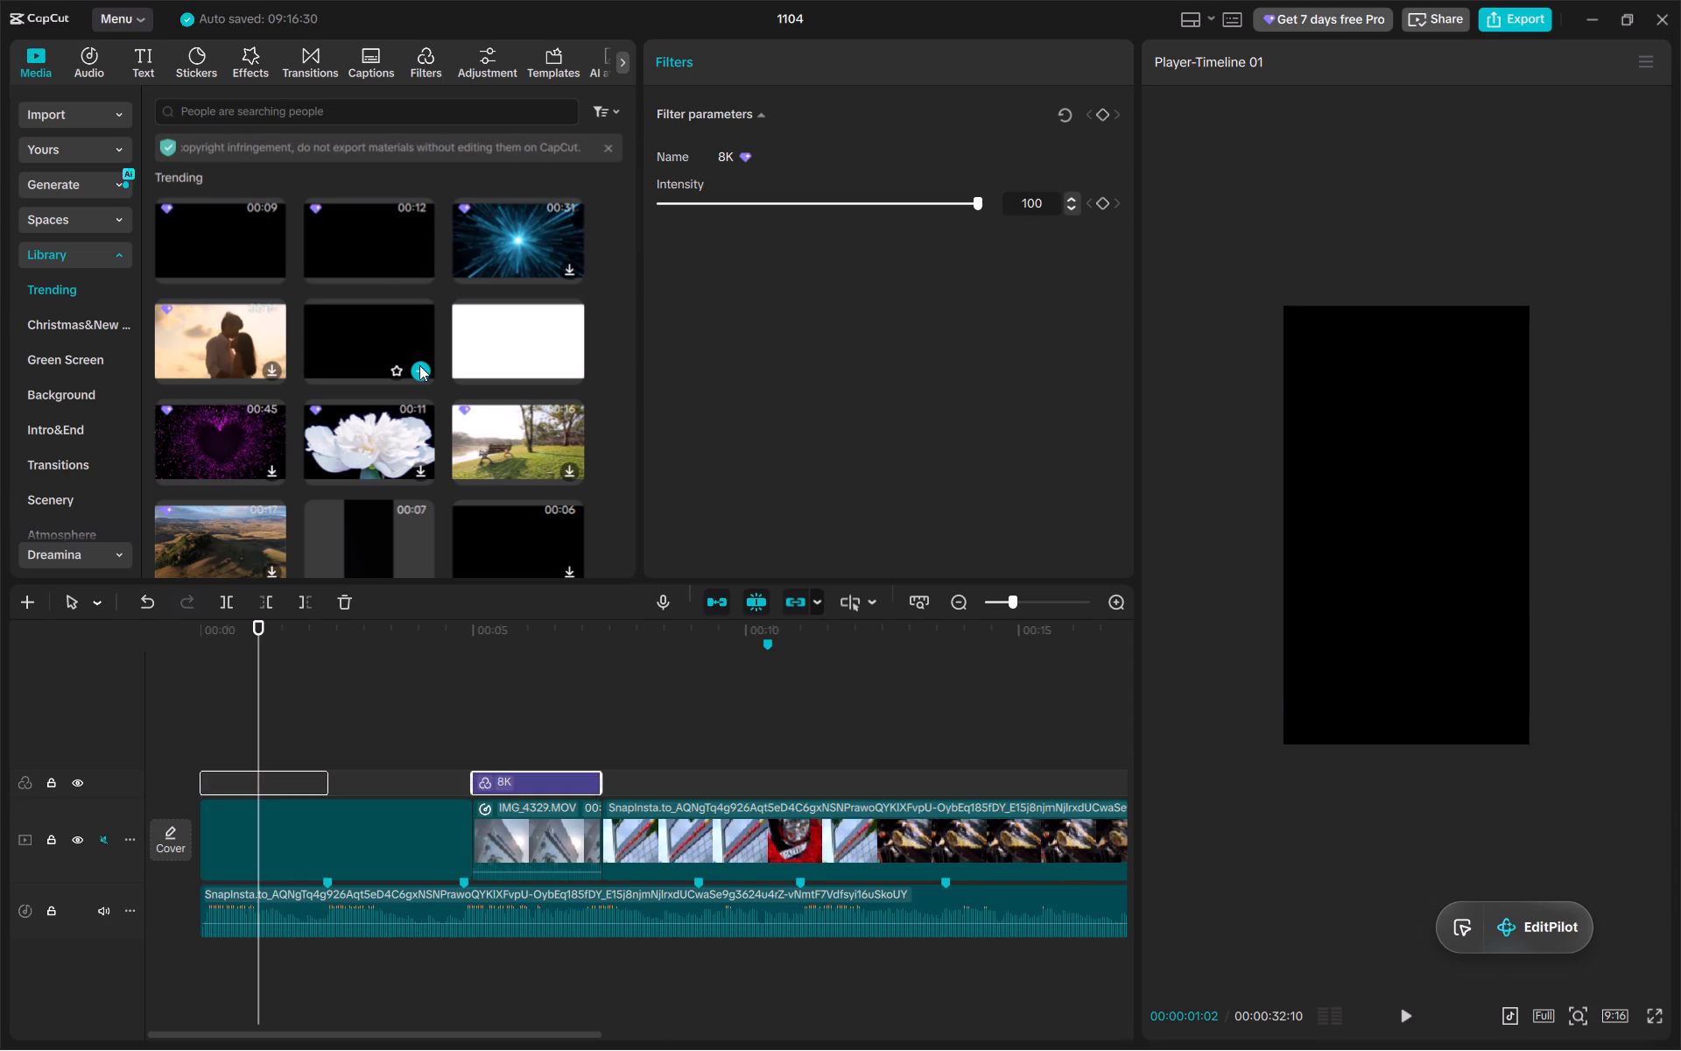
left_click_drag(390, 839, 392, 738)
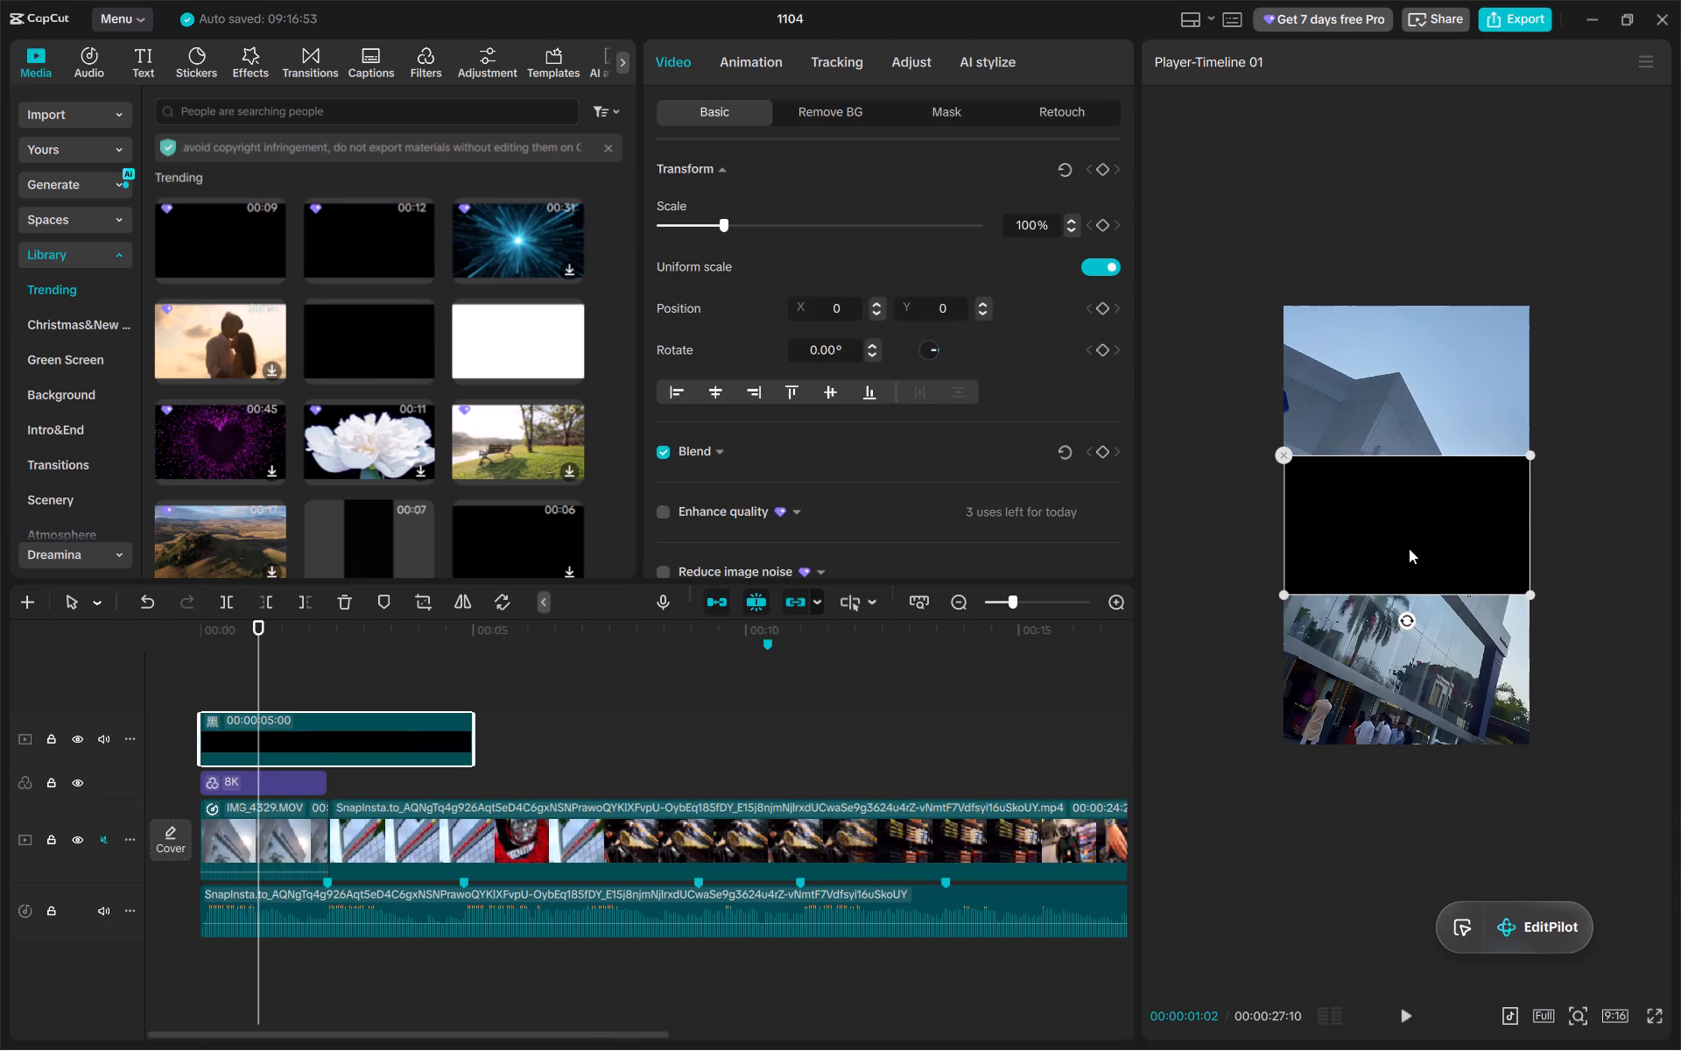
Move the black clip up to position Y 1880 so it forms a bar across the top of the frame.
left_click_drag(1407, 547, 1410, 332)
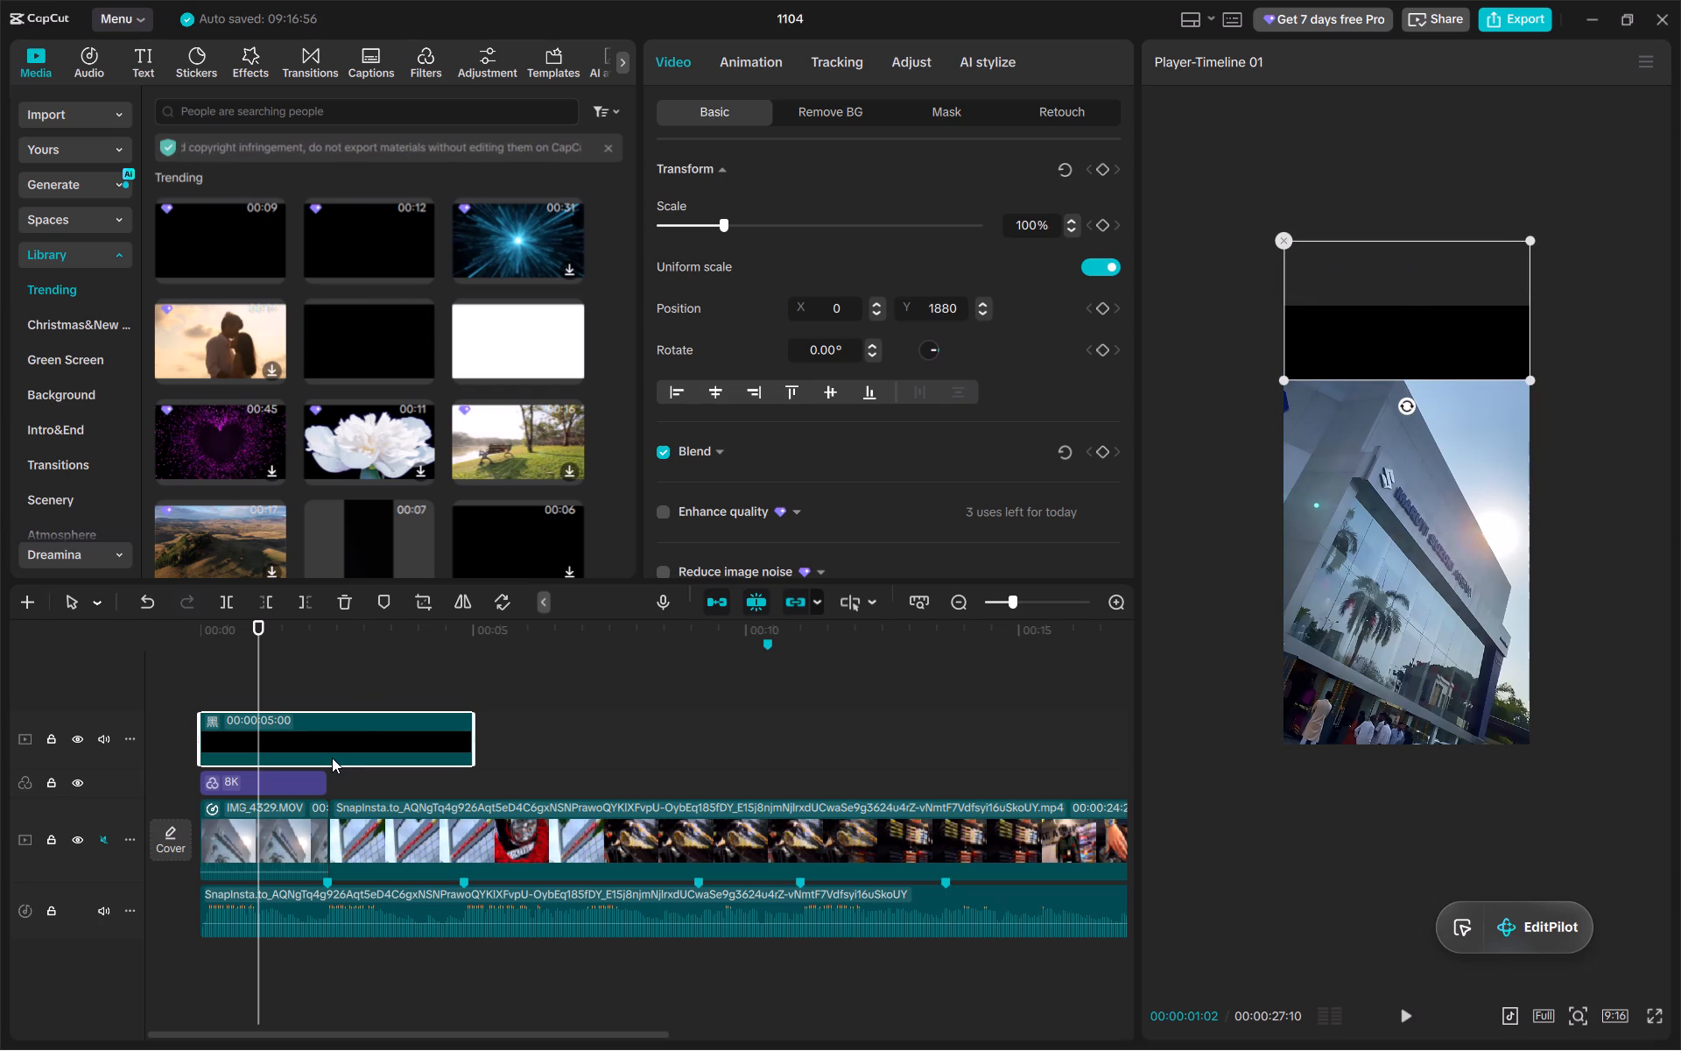
Duplicate the black bar clip onto a new track above the original, aligned with the start of the timeline.
key("ctrl+c")
key("ctrl+v")
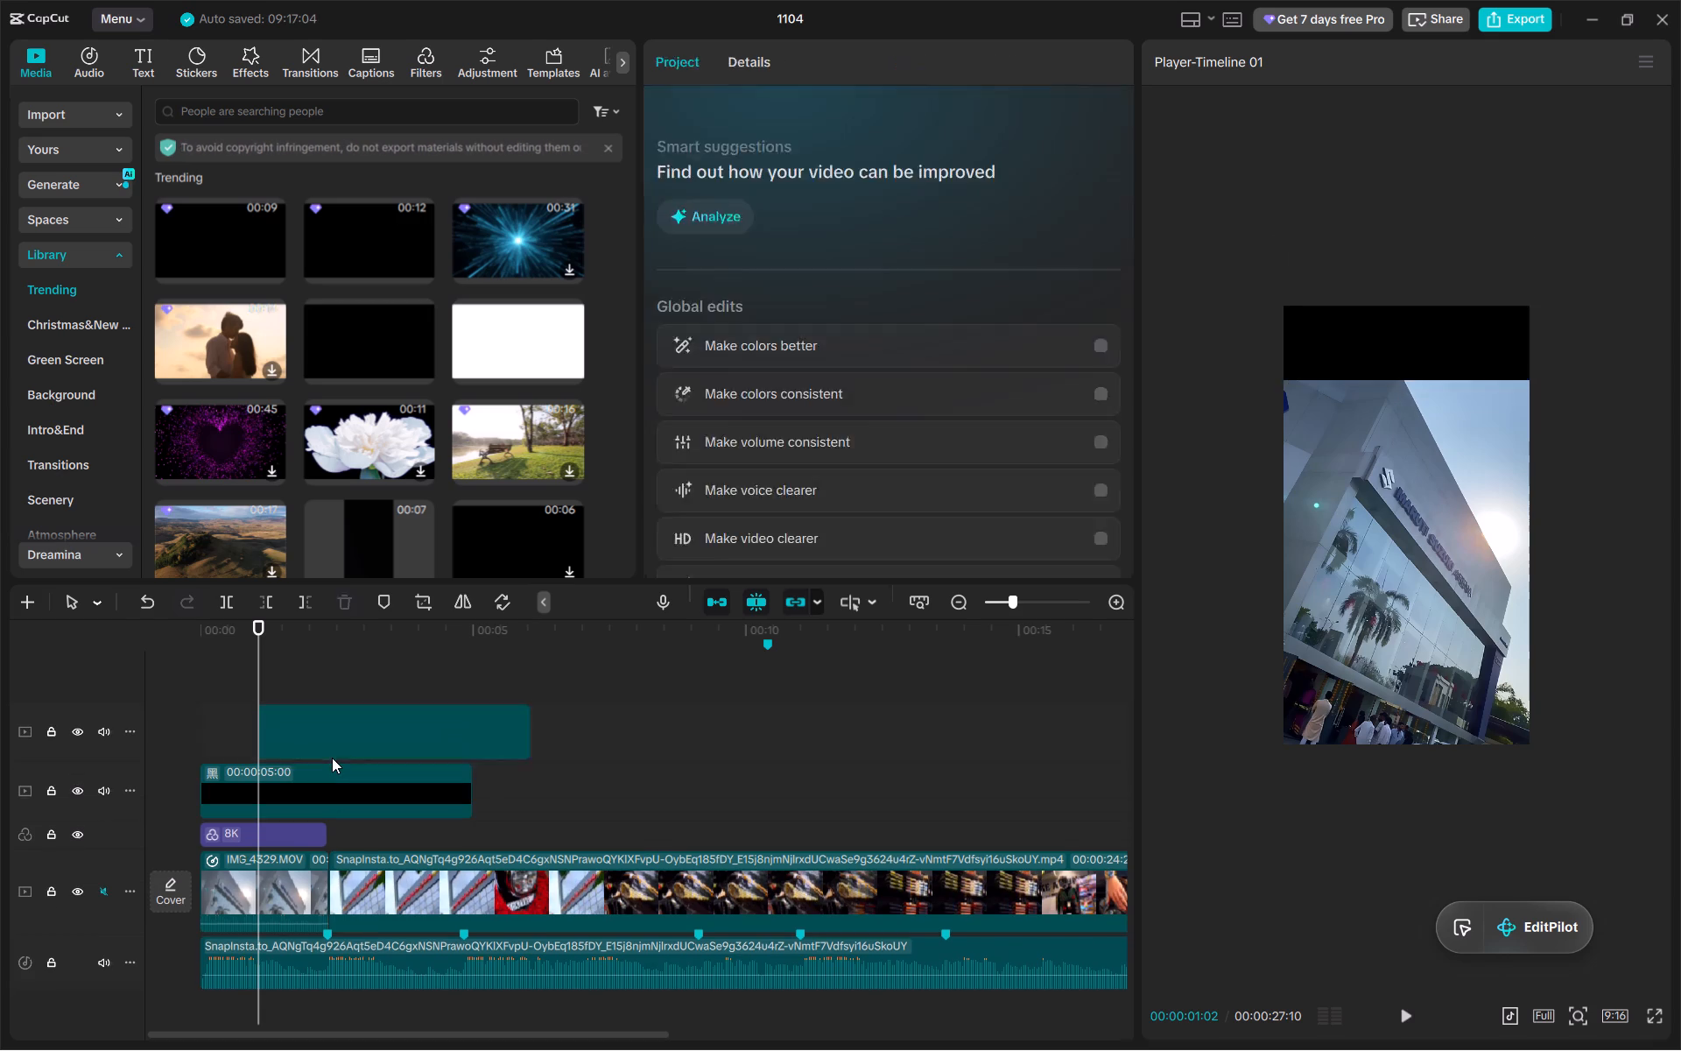
left_click_drag(347, 753, 290, 754)
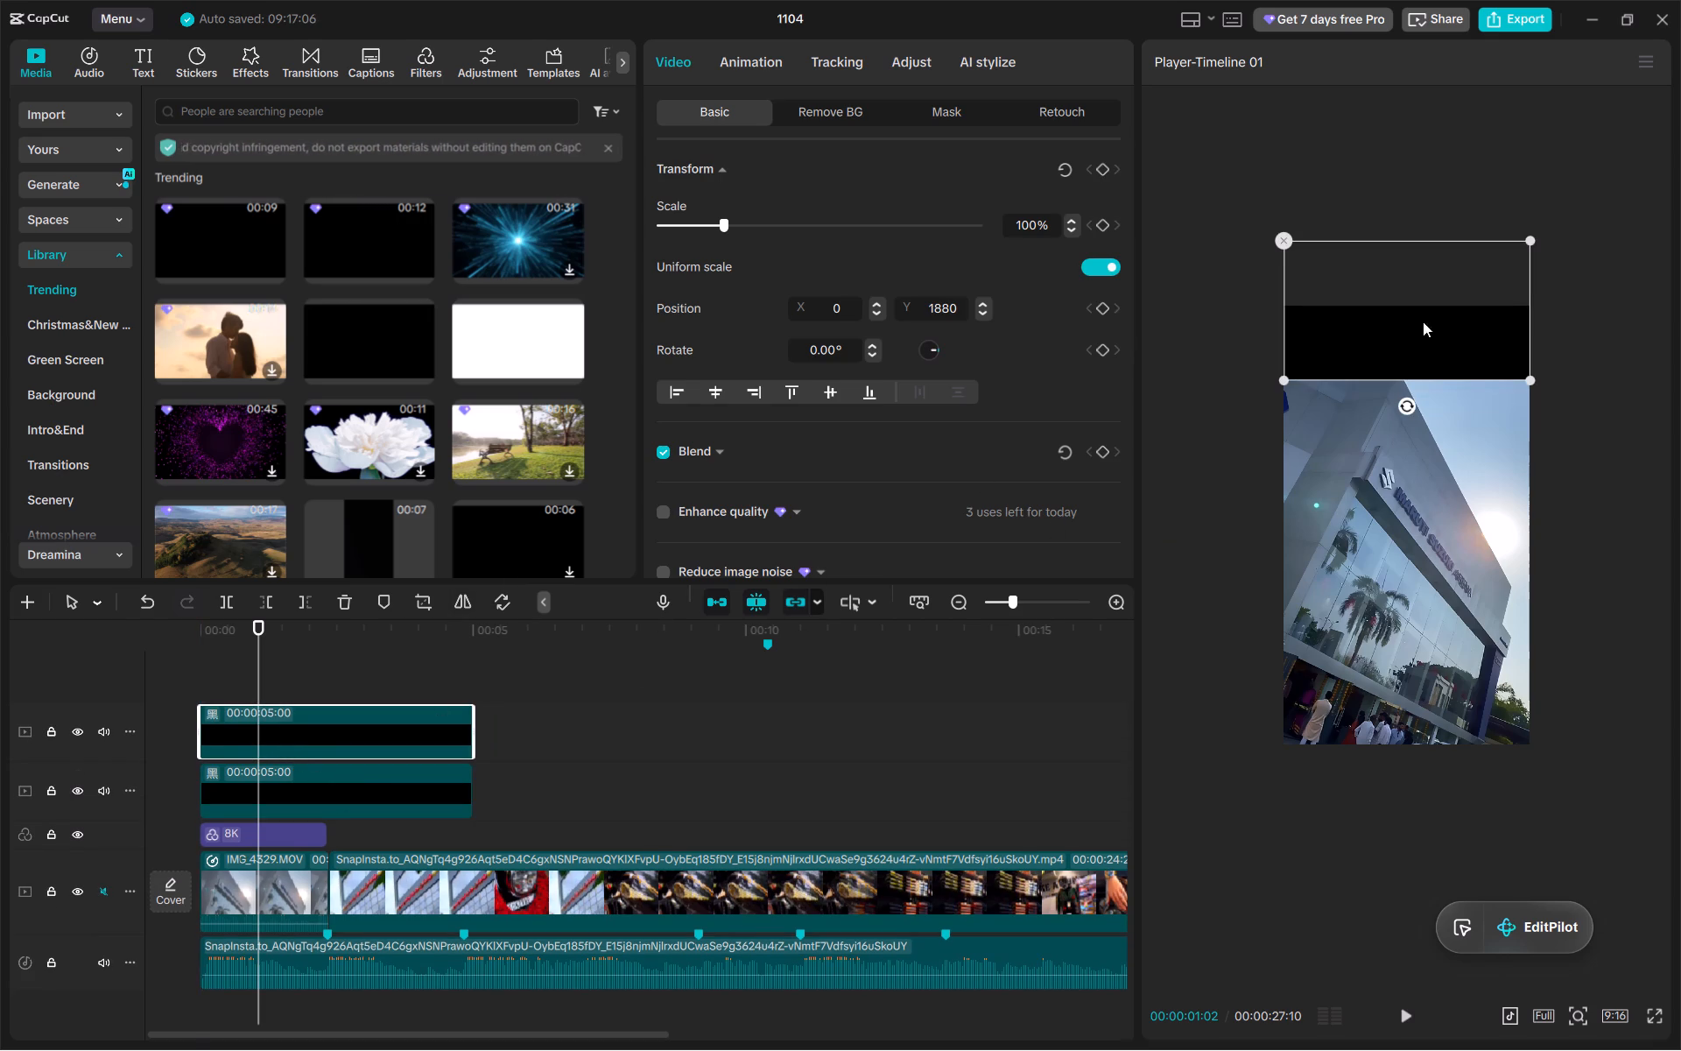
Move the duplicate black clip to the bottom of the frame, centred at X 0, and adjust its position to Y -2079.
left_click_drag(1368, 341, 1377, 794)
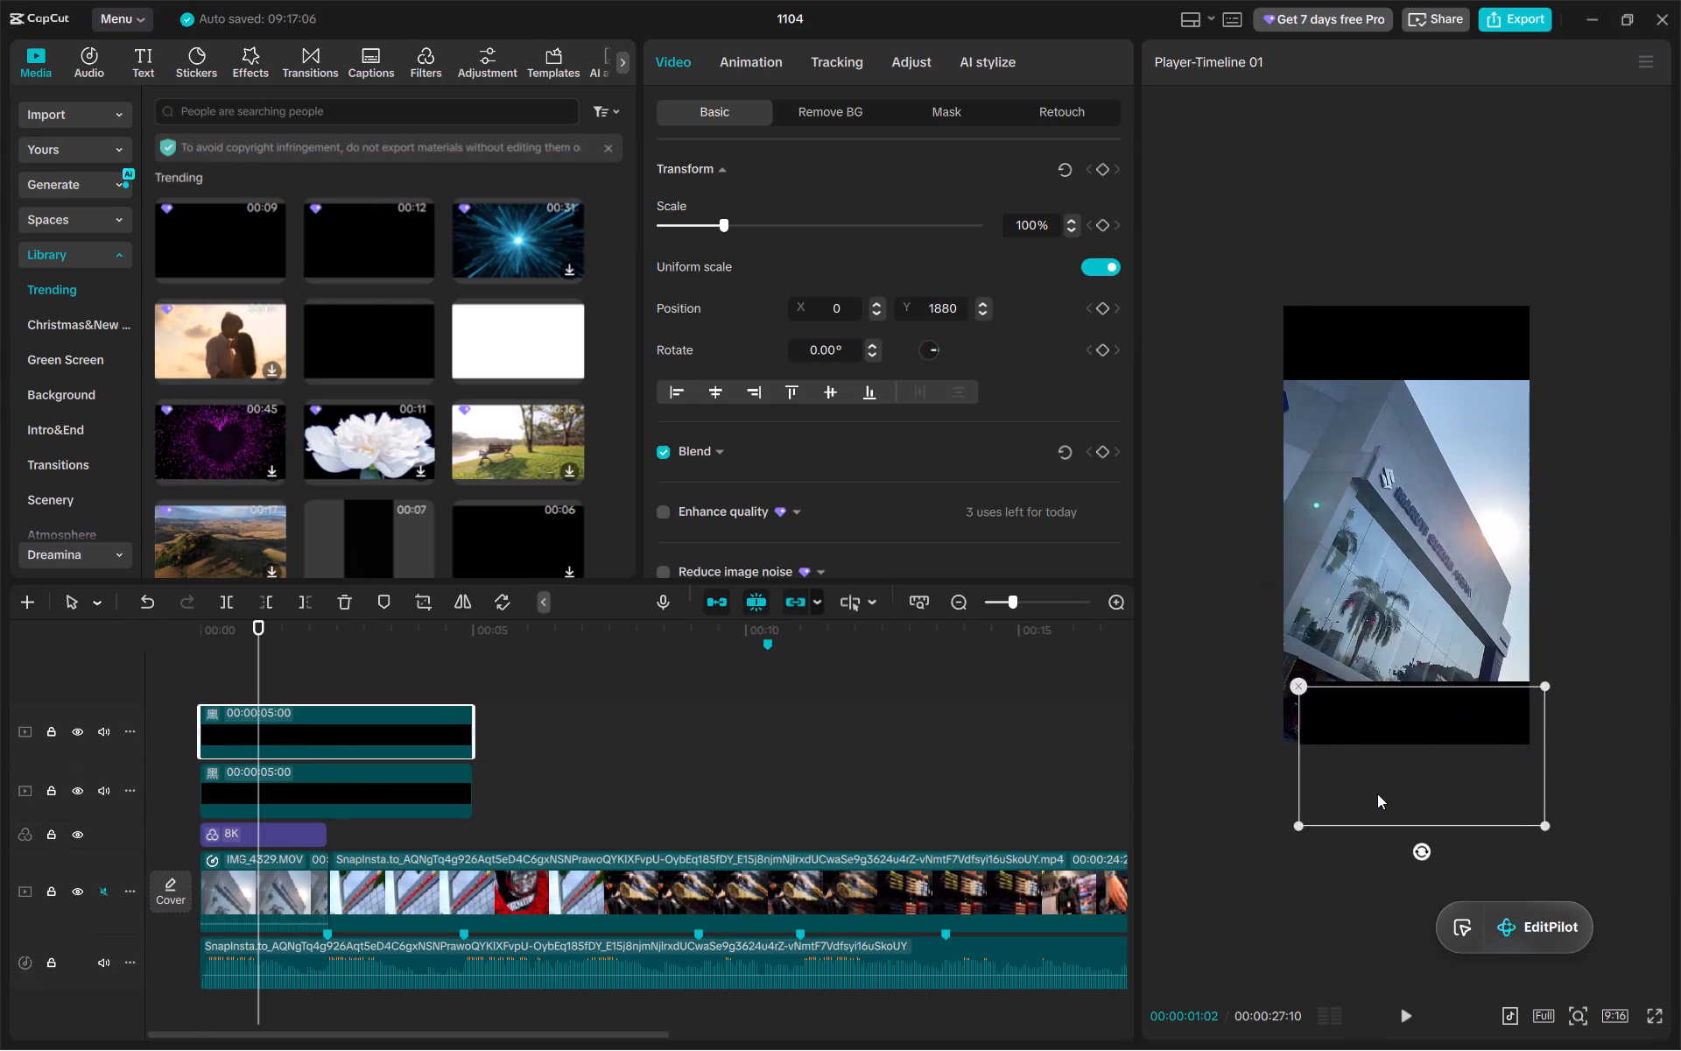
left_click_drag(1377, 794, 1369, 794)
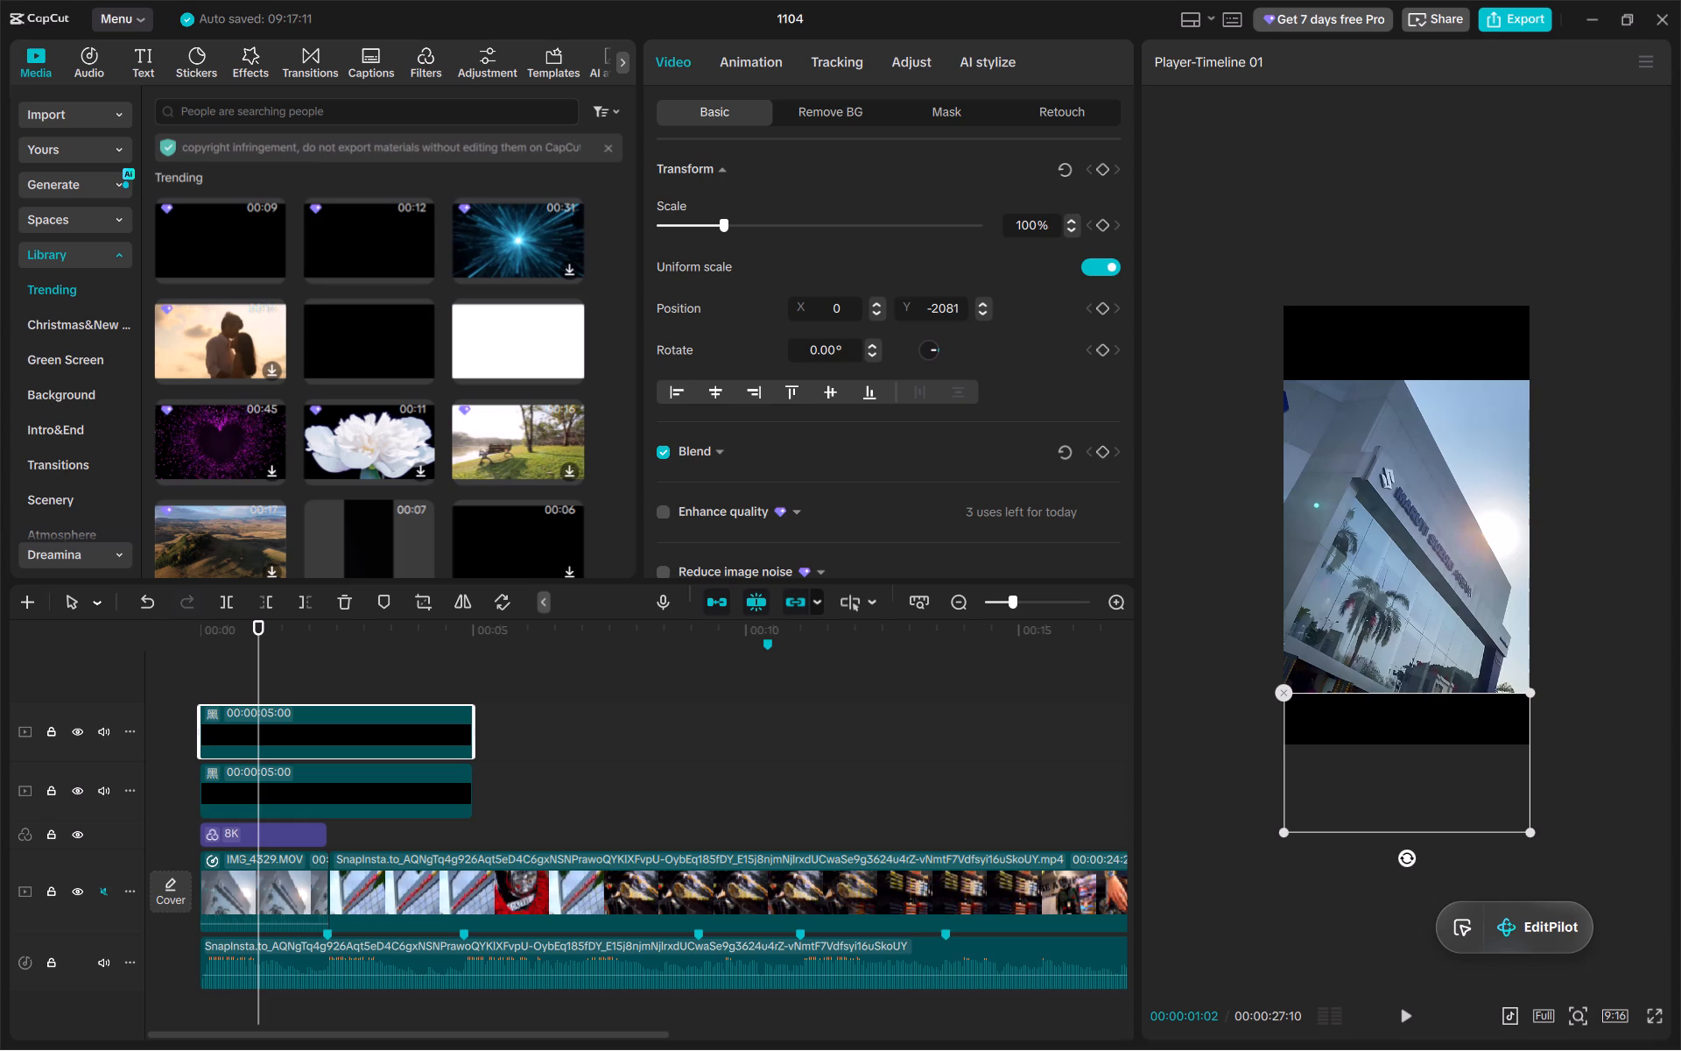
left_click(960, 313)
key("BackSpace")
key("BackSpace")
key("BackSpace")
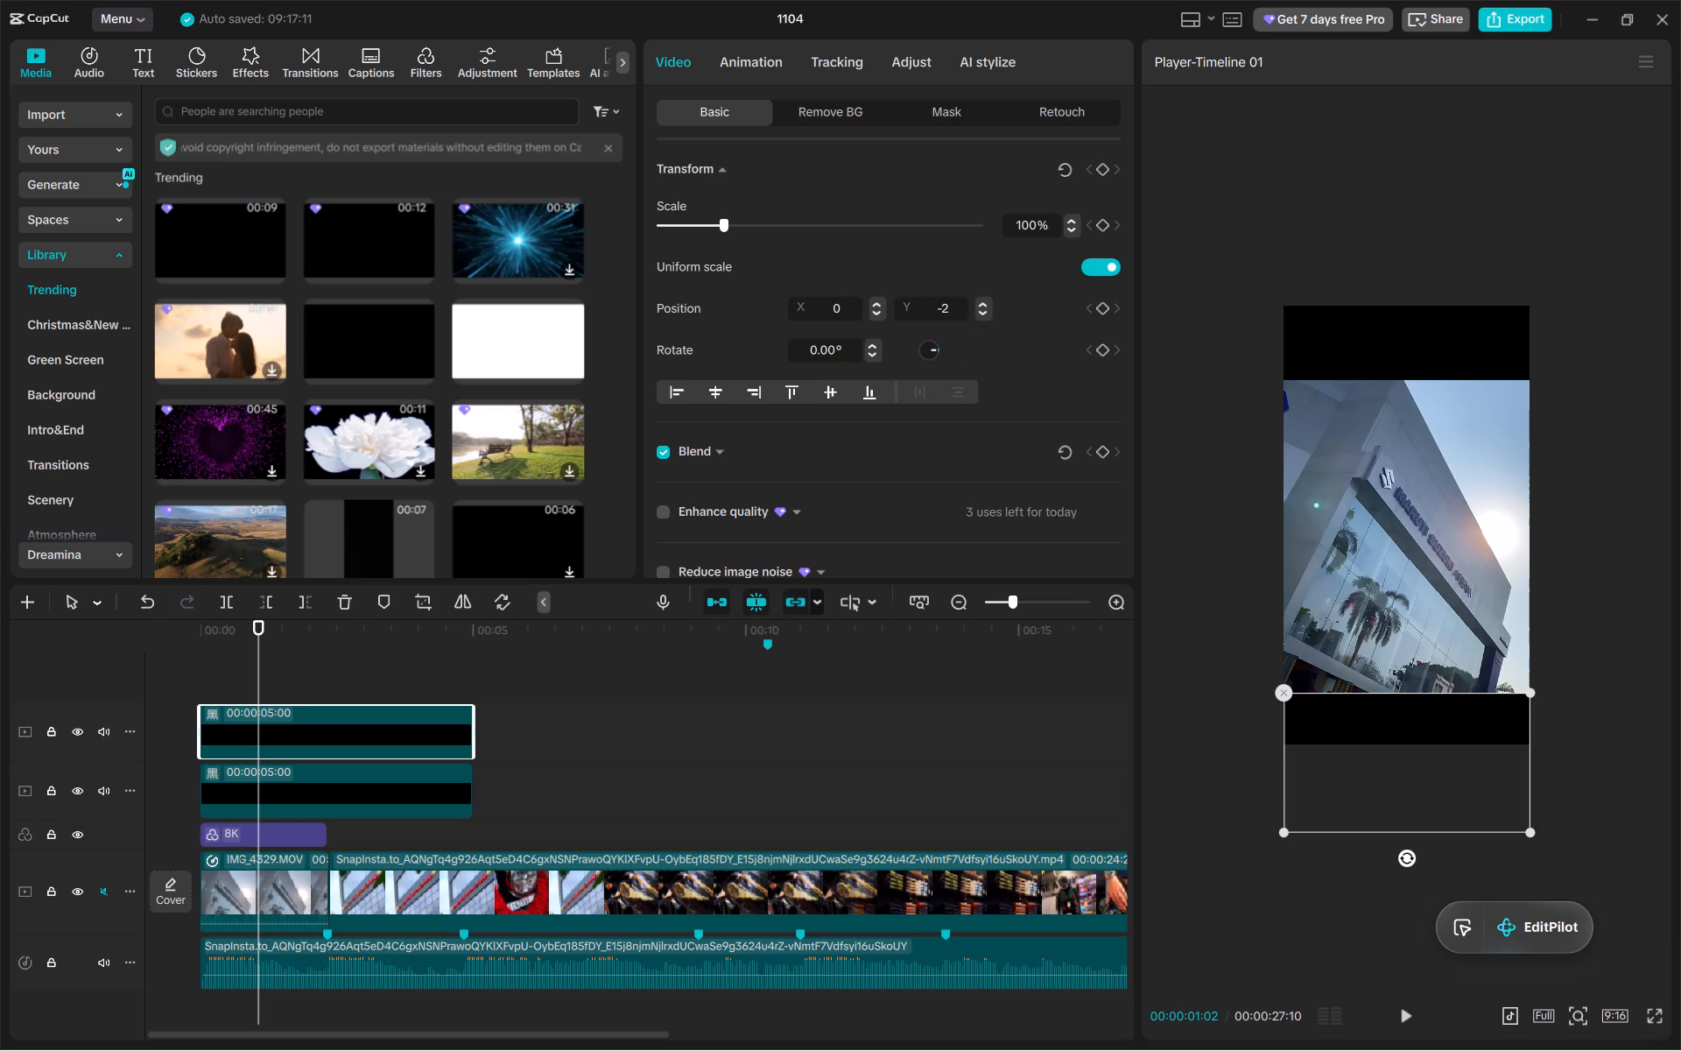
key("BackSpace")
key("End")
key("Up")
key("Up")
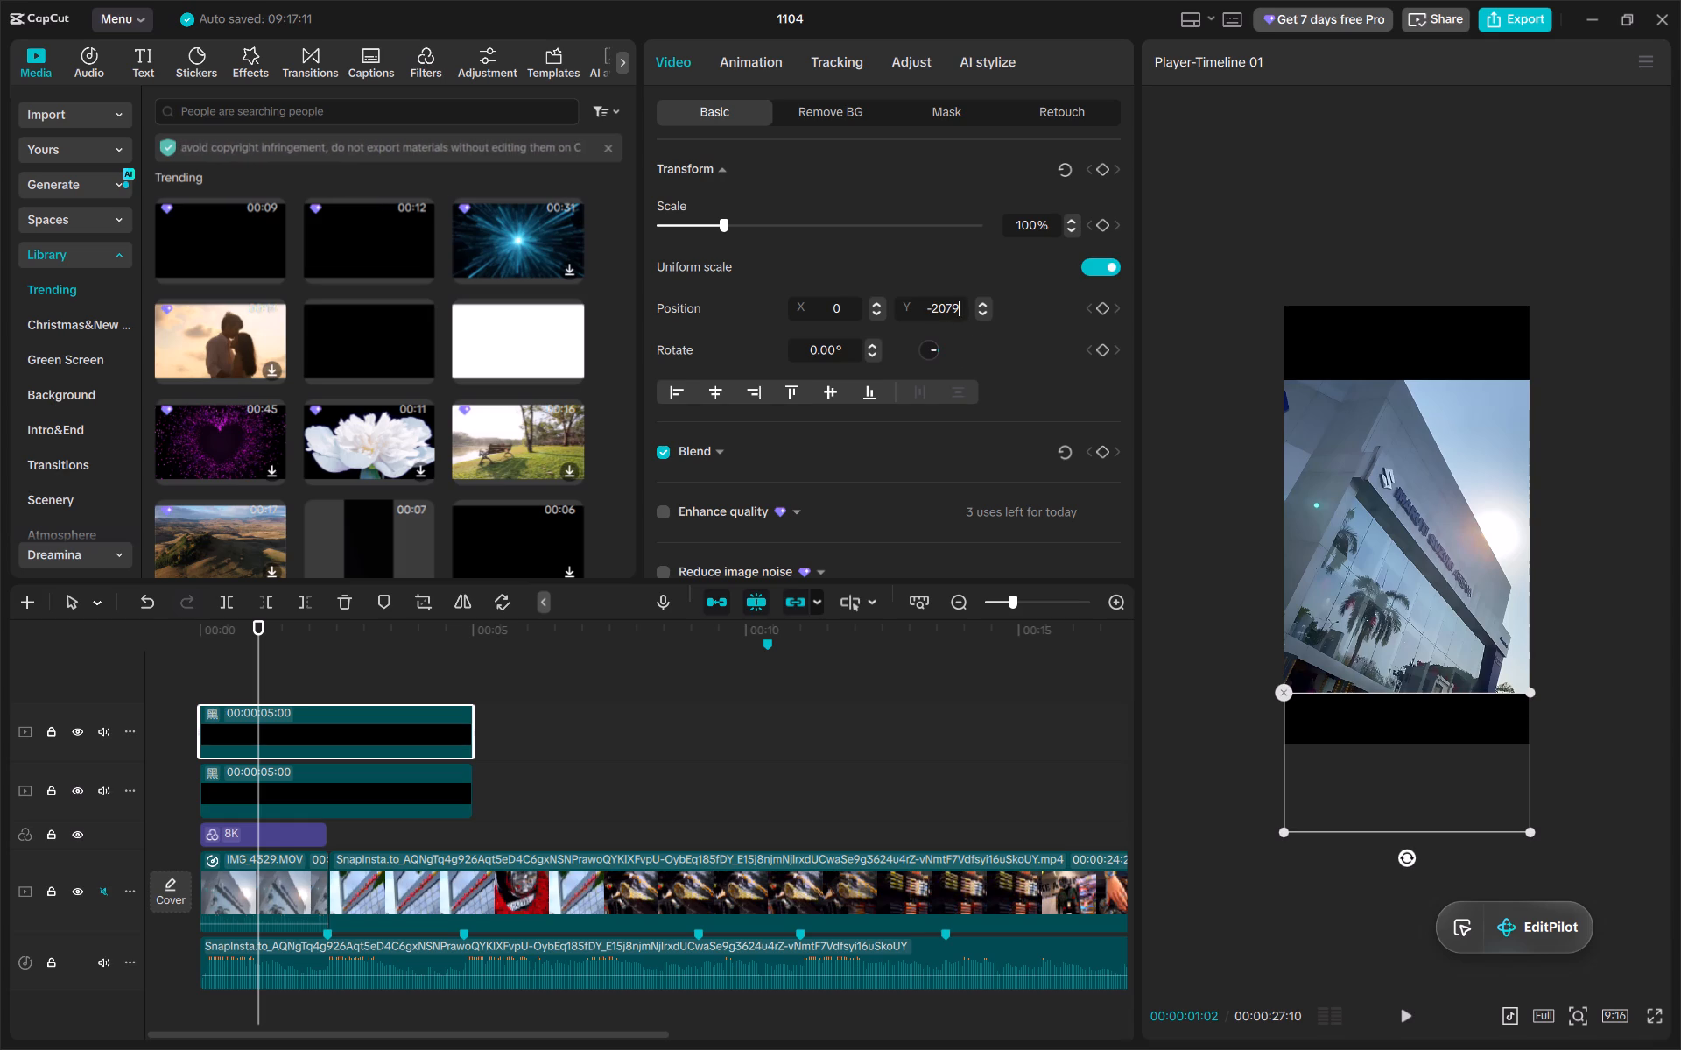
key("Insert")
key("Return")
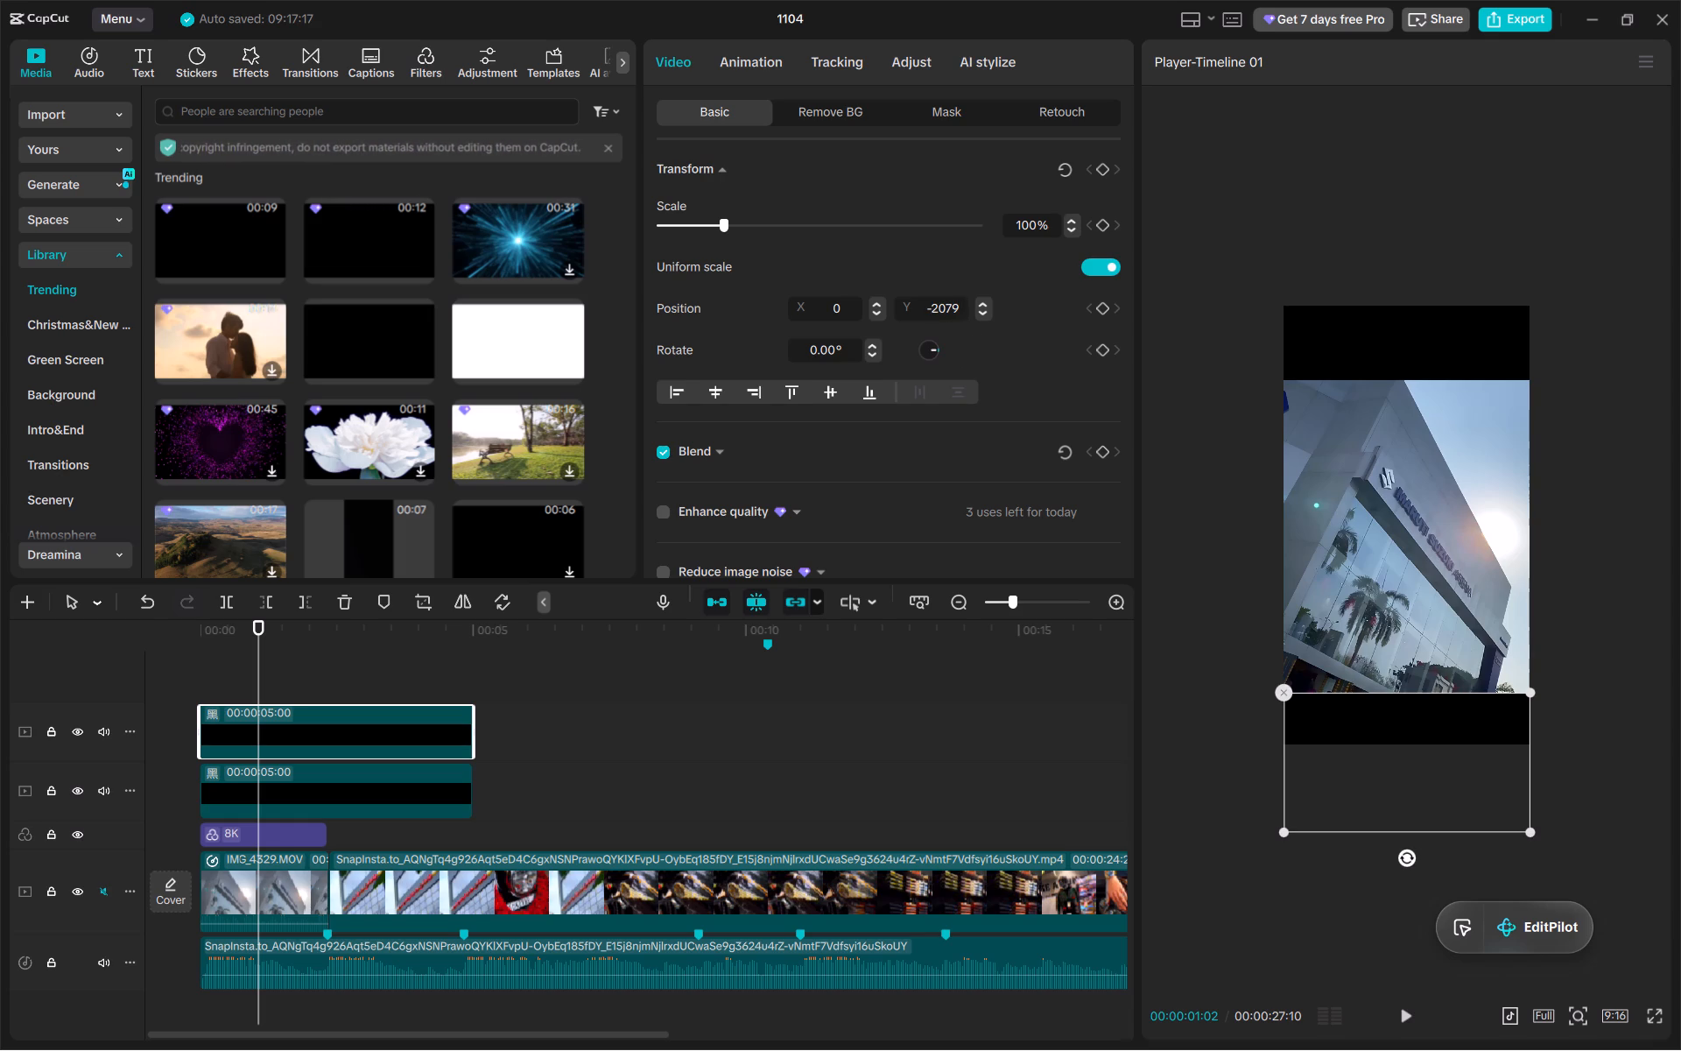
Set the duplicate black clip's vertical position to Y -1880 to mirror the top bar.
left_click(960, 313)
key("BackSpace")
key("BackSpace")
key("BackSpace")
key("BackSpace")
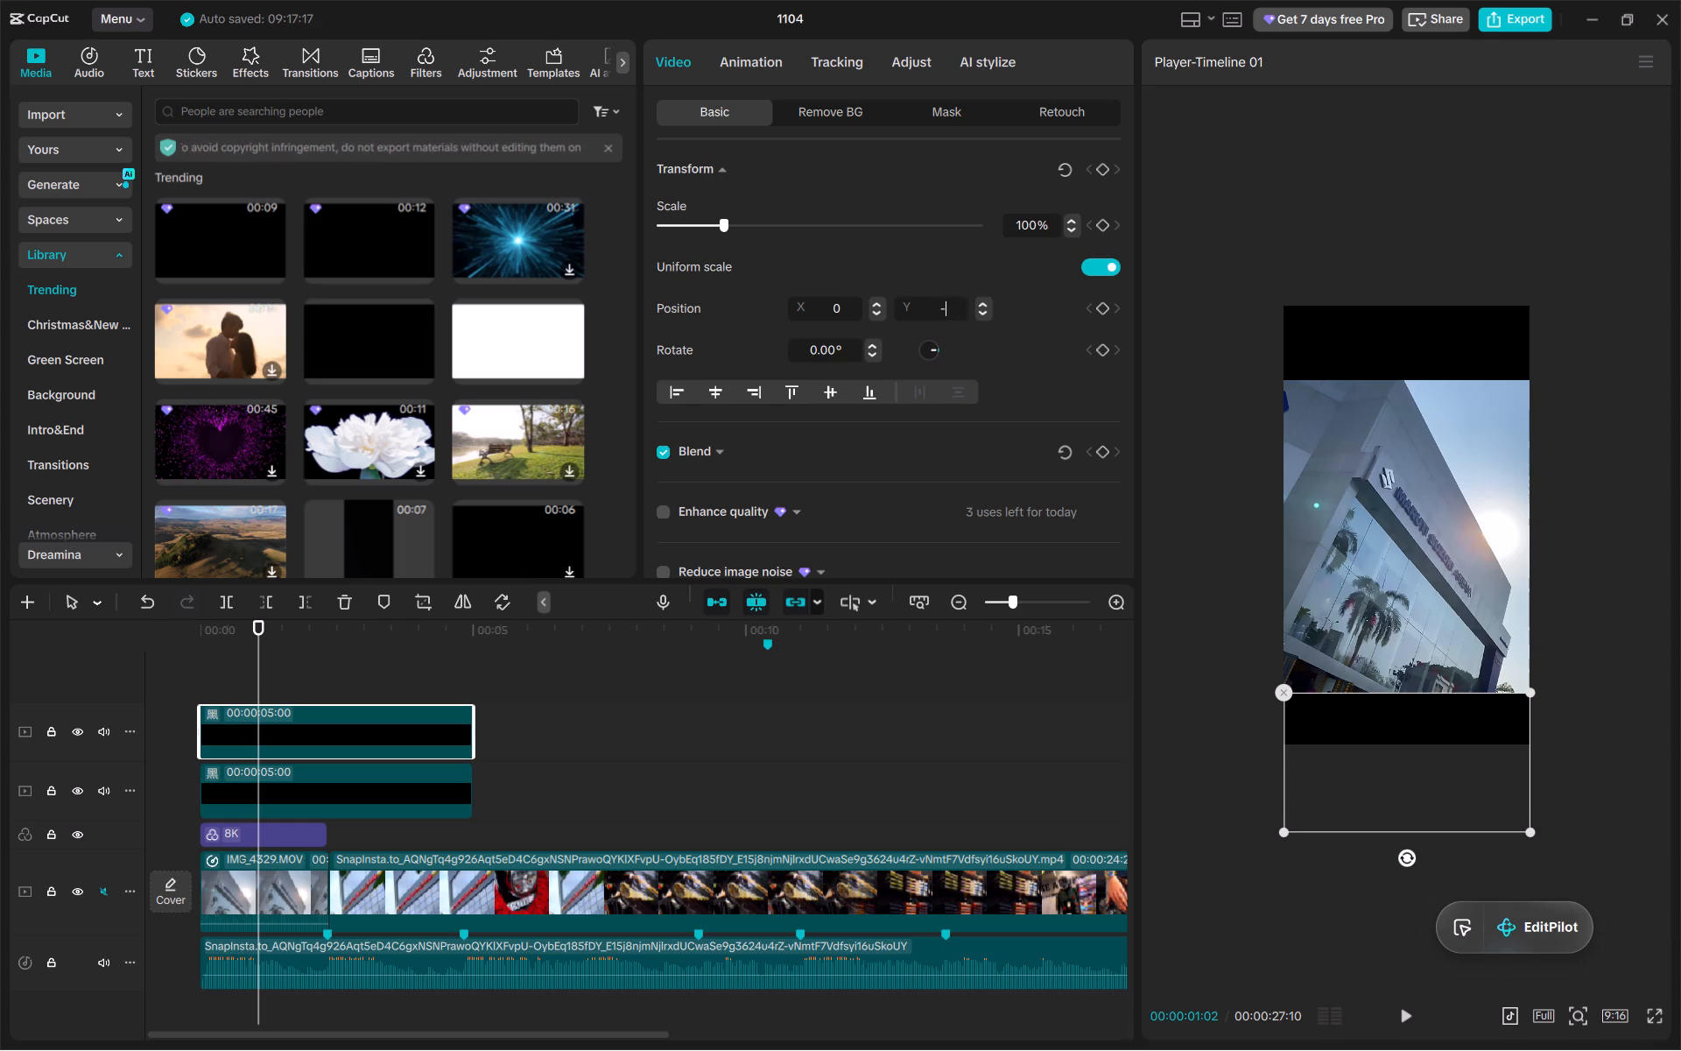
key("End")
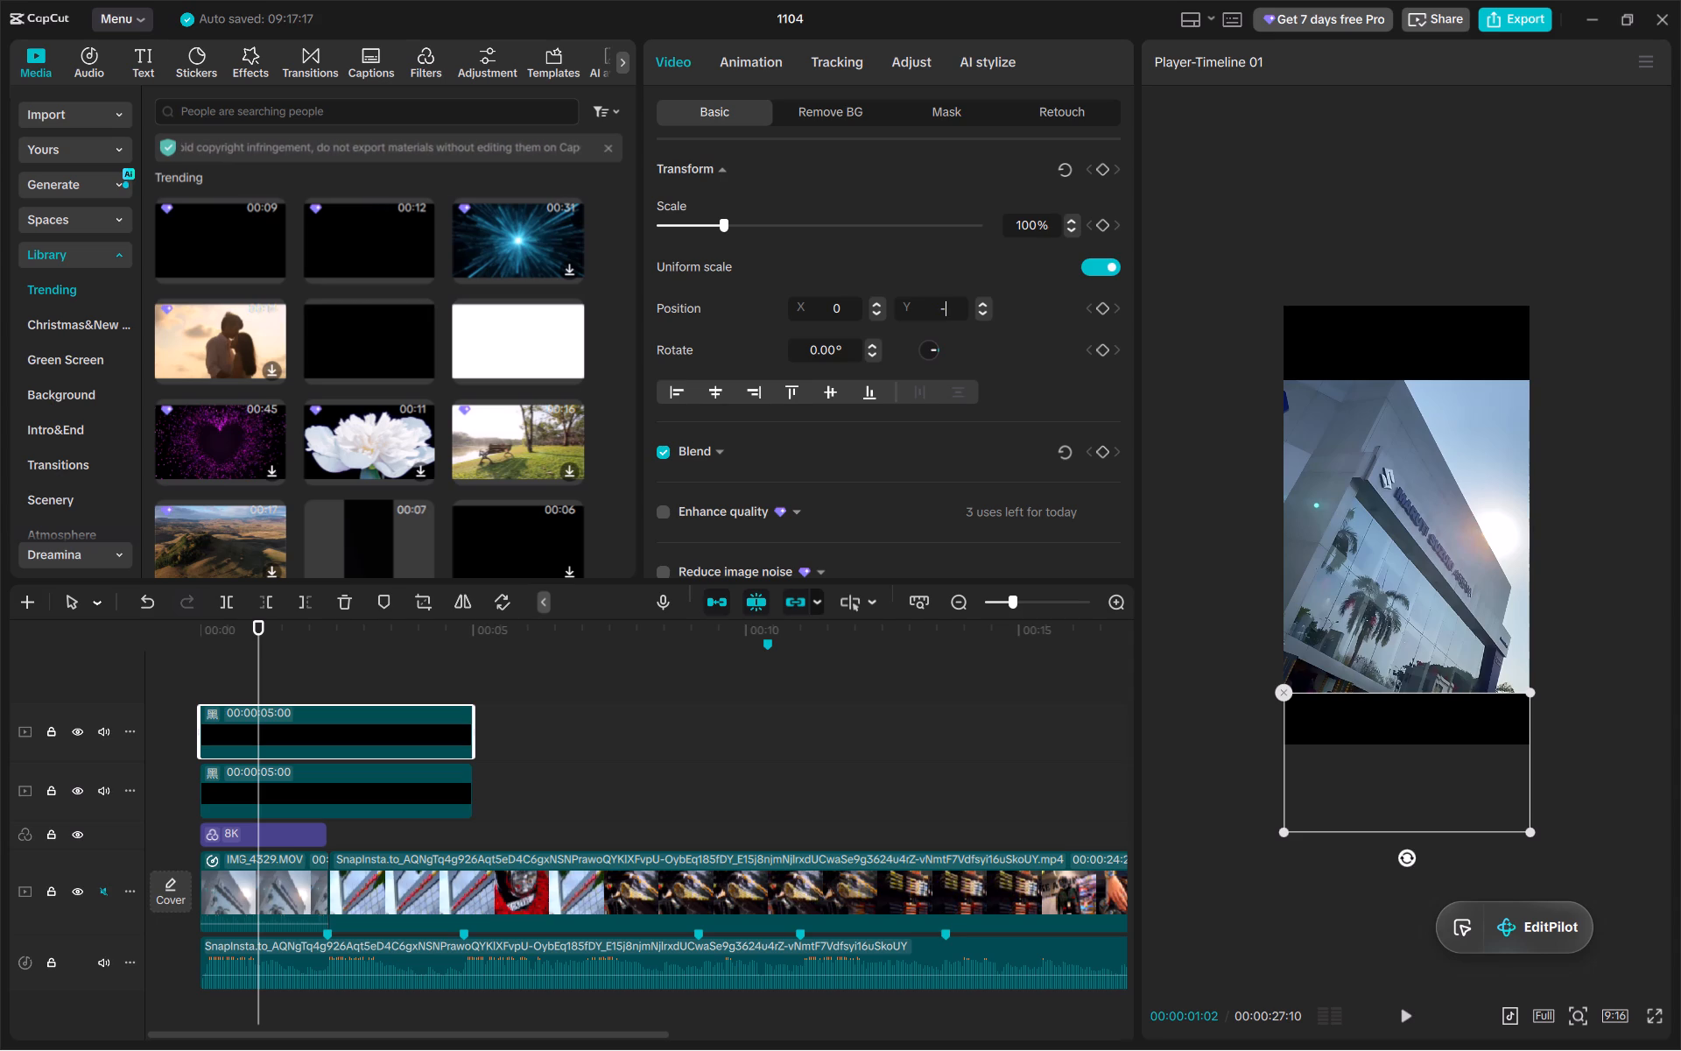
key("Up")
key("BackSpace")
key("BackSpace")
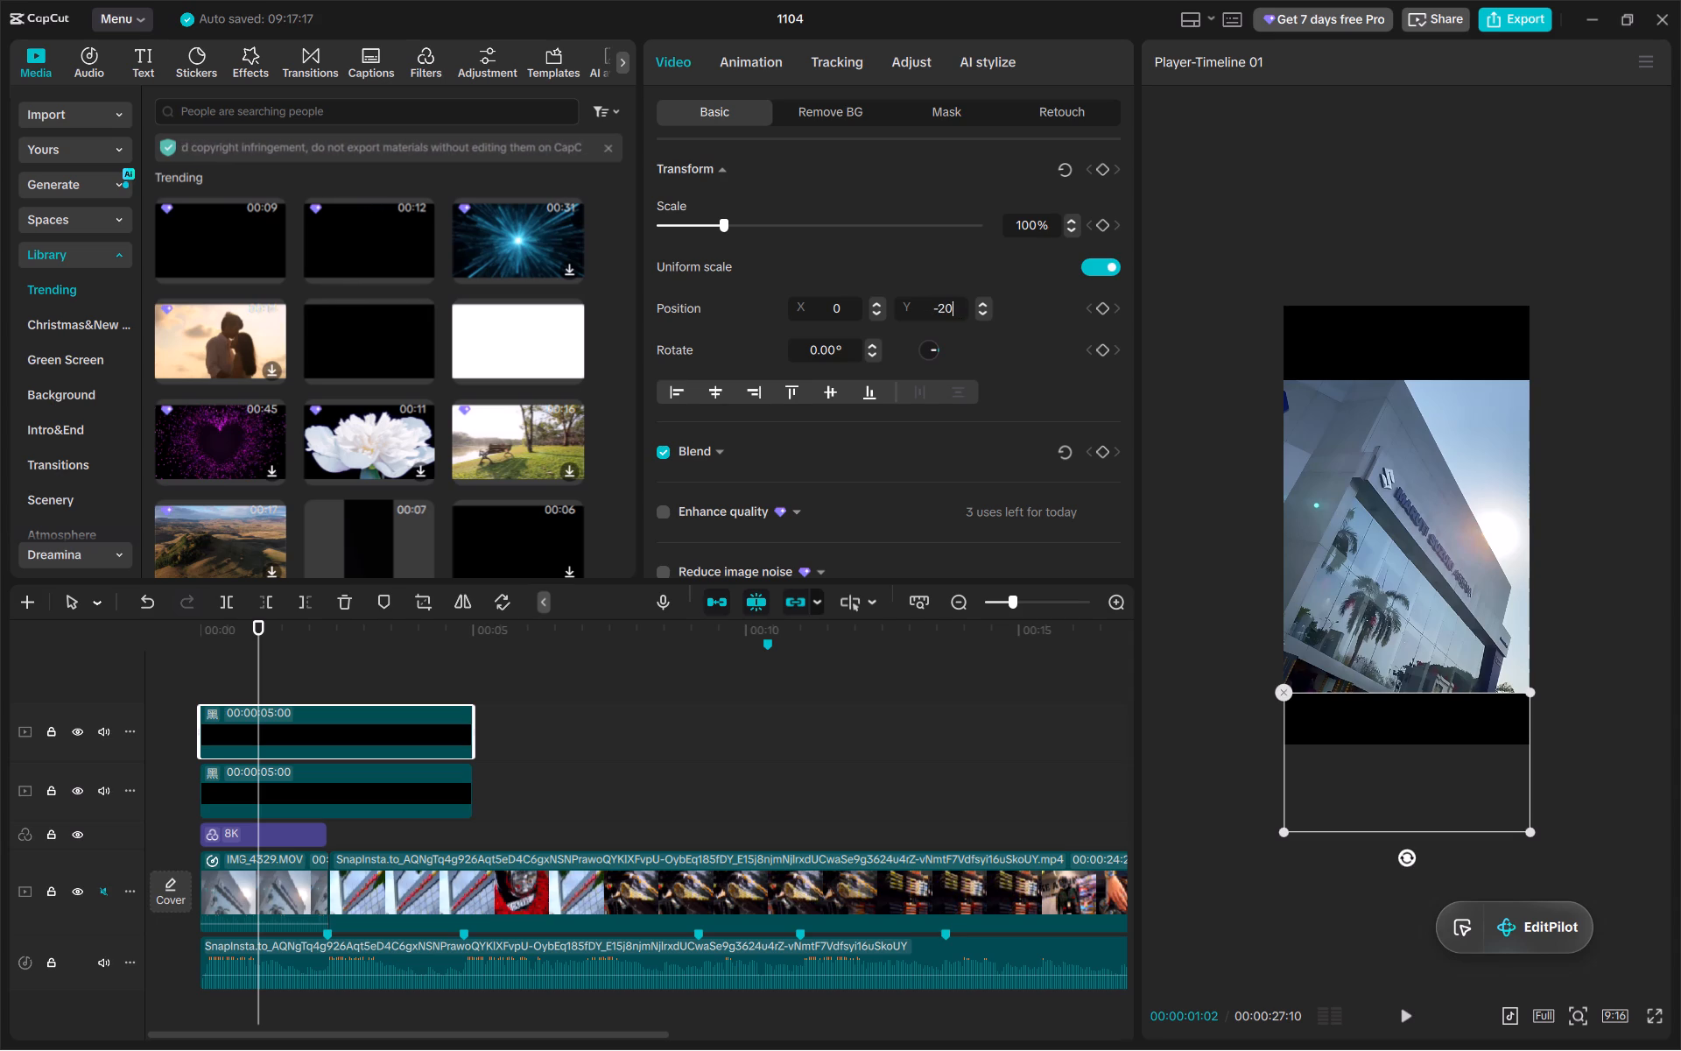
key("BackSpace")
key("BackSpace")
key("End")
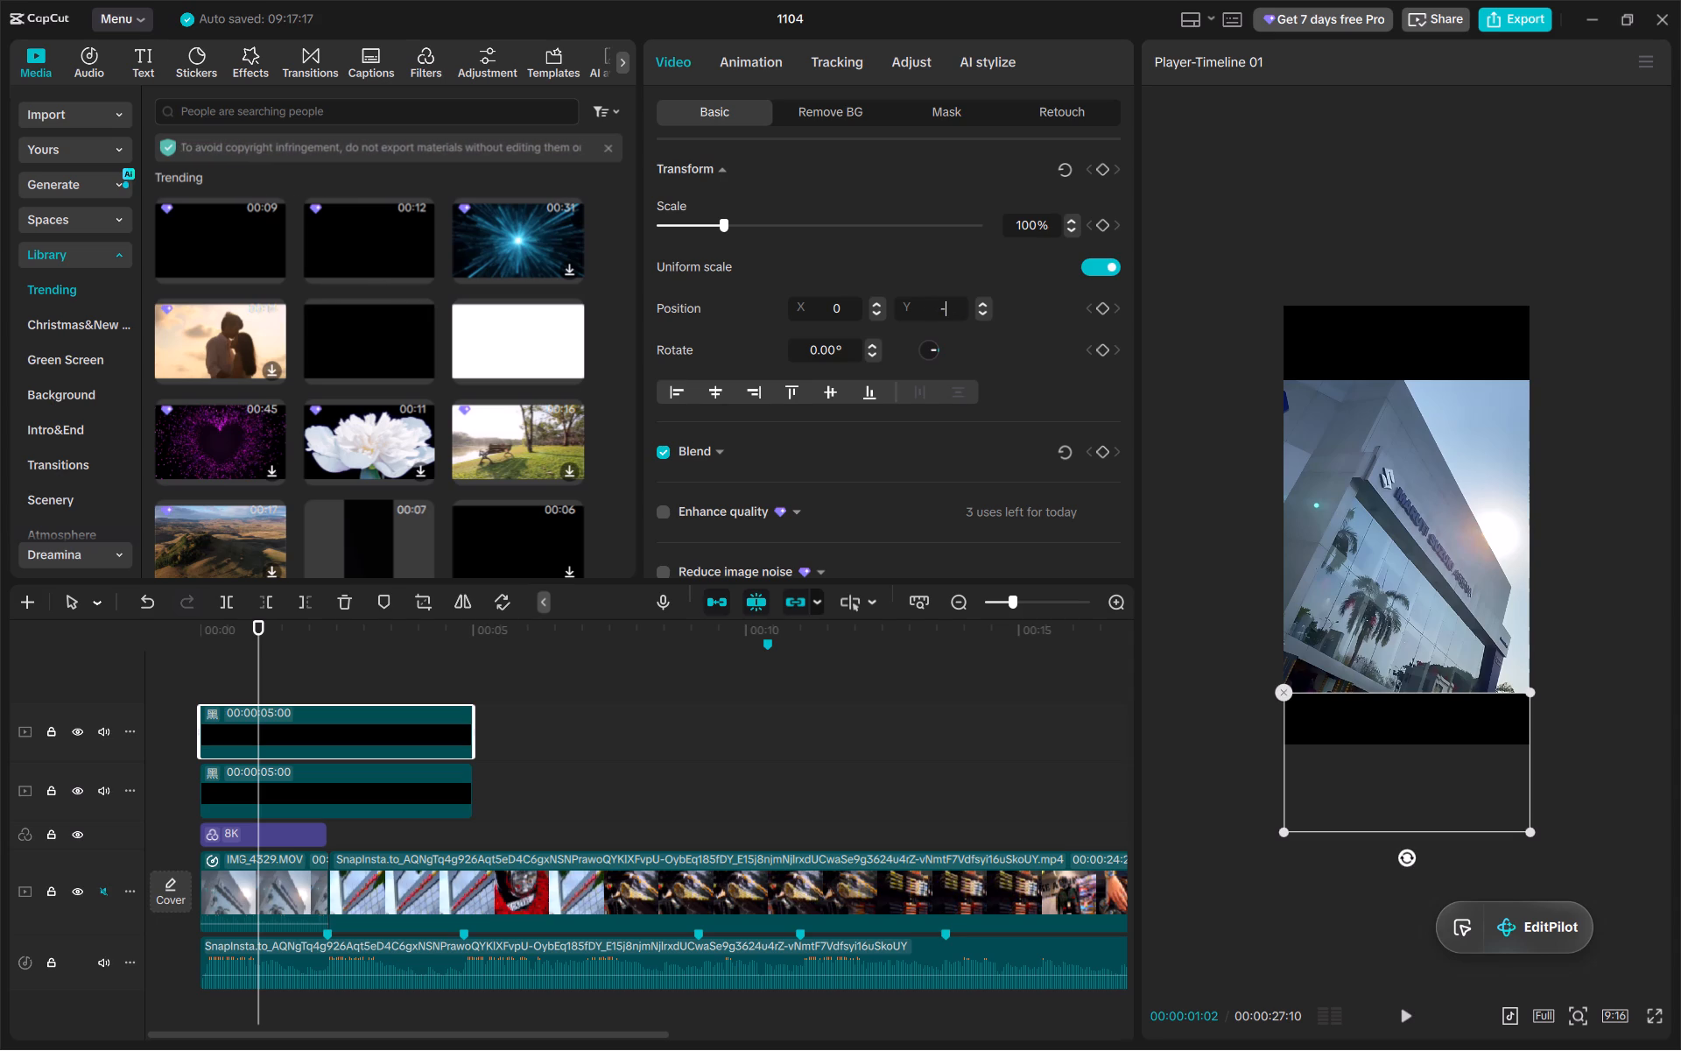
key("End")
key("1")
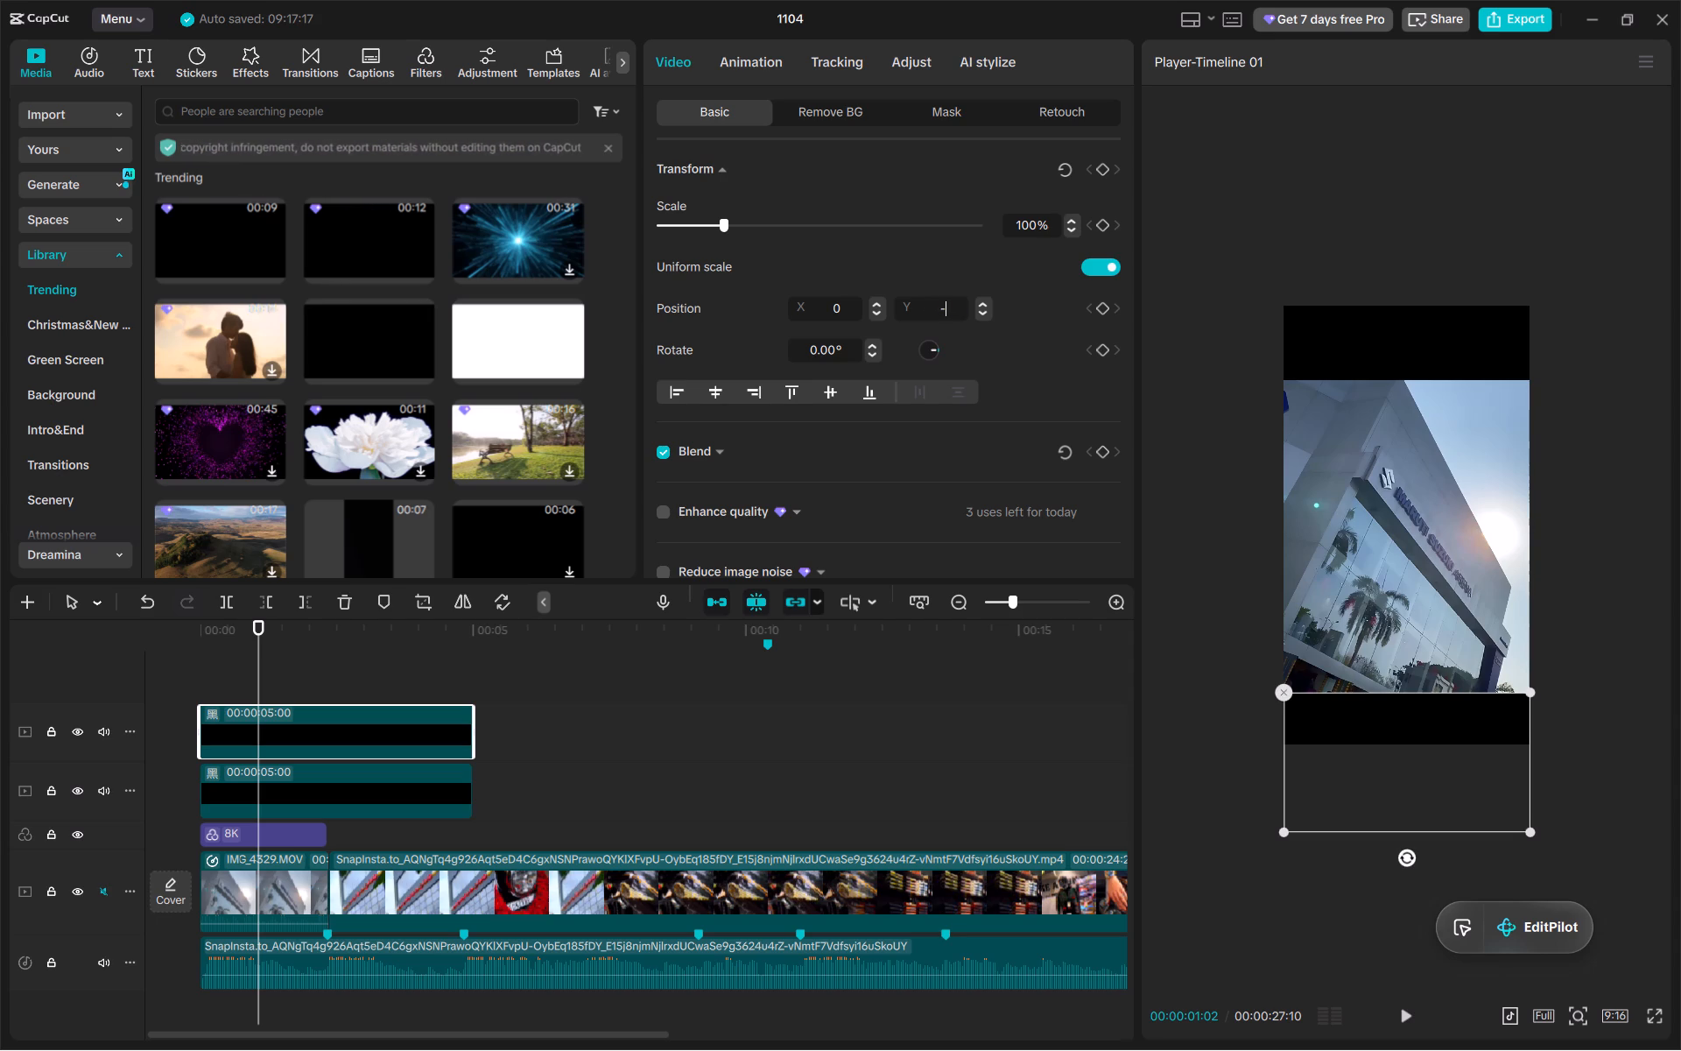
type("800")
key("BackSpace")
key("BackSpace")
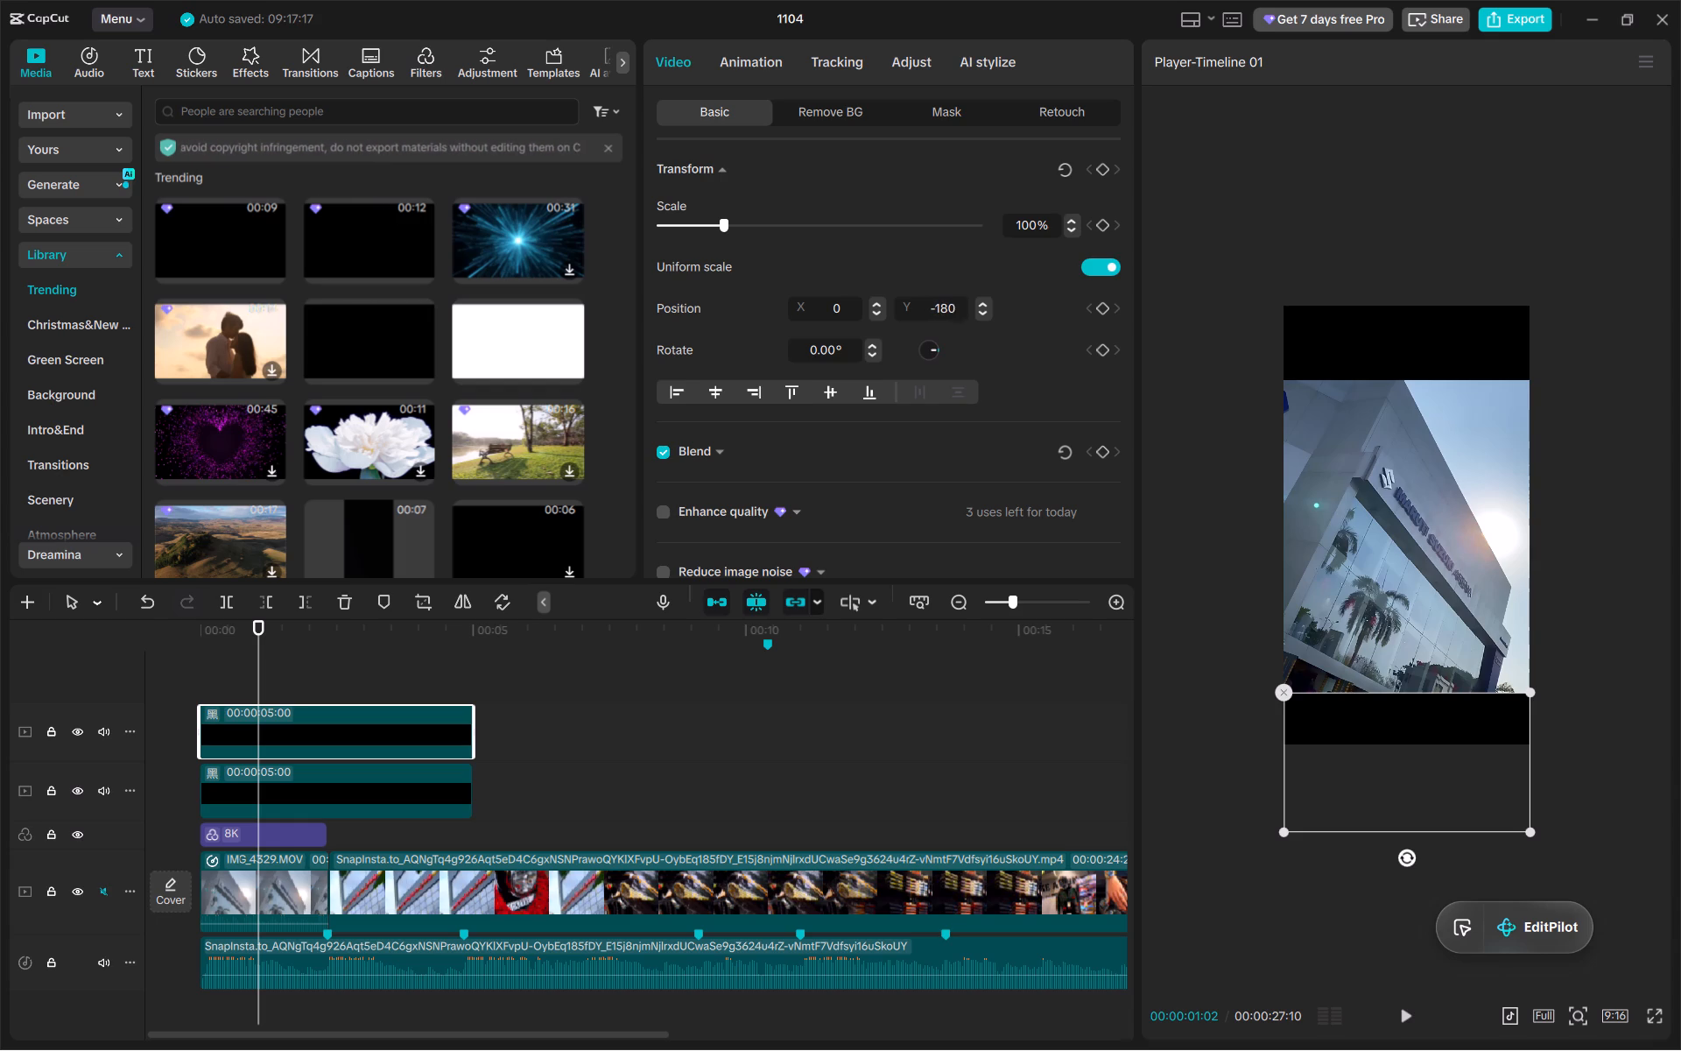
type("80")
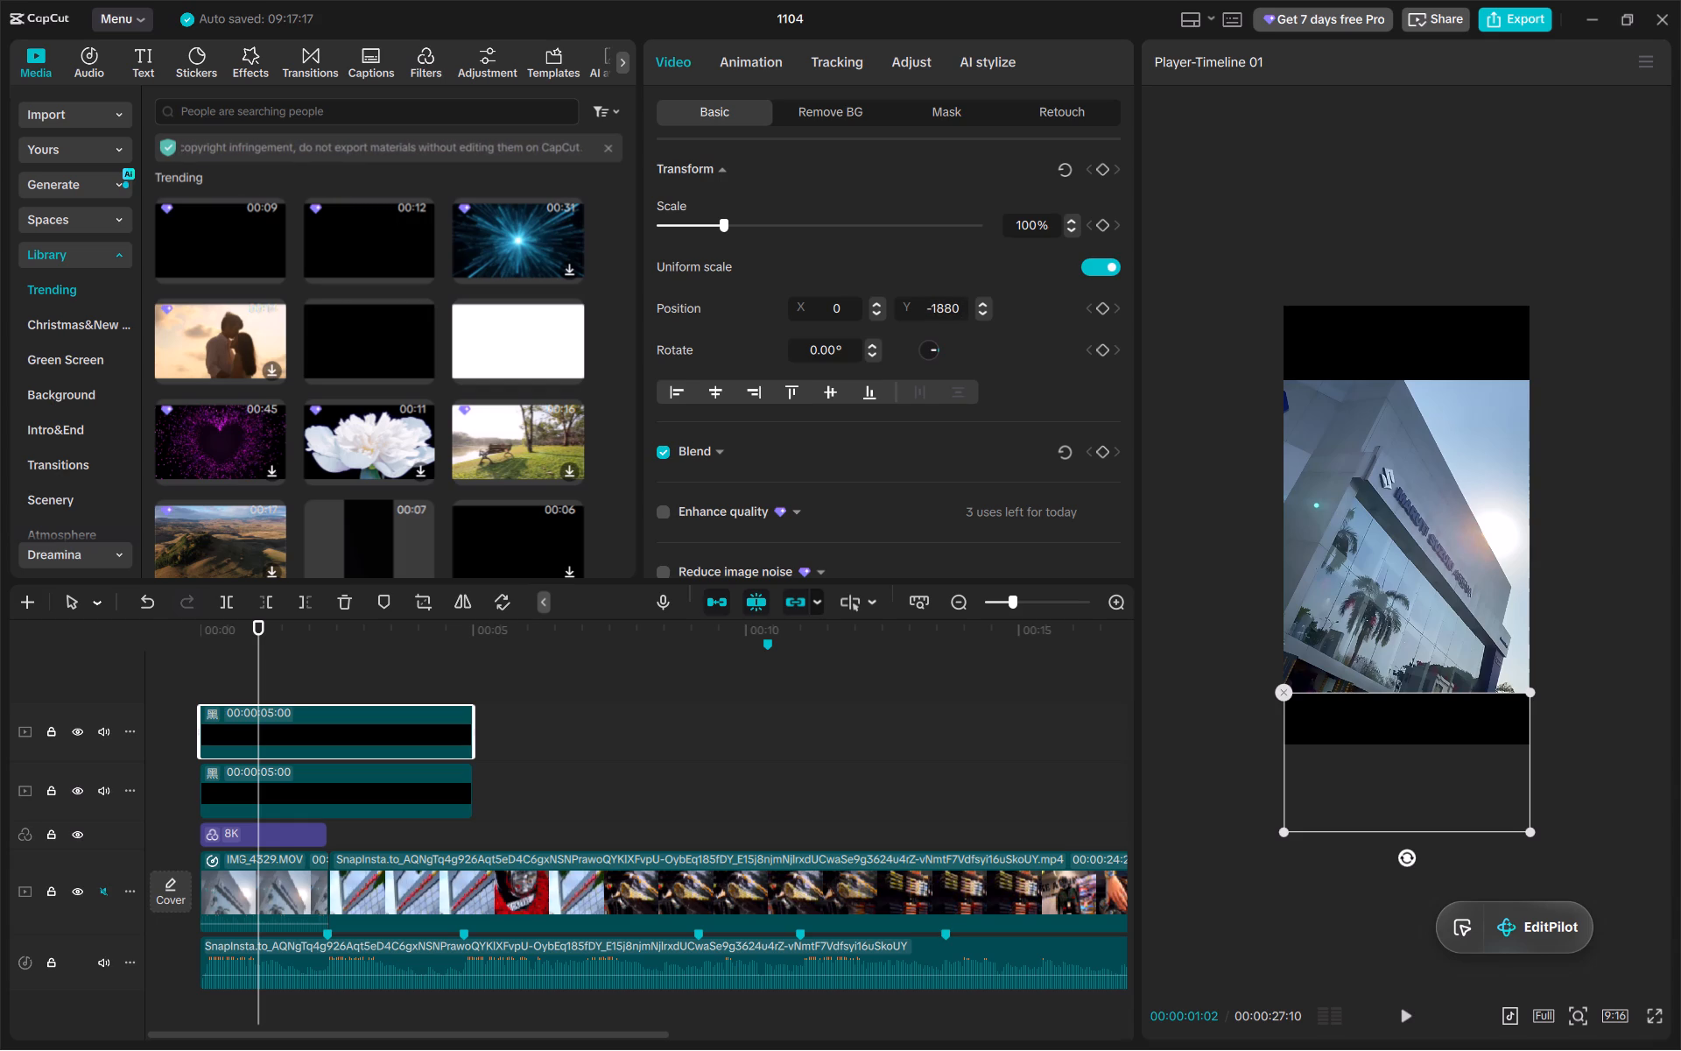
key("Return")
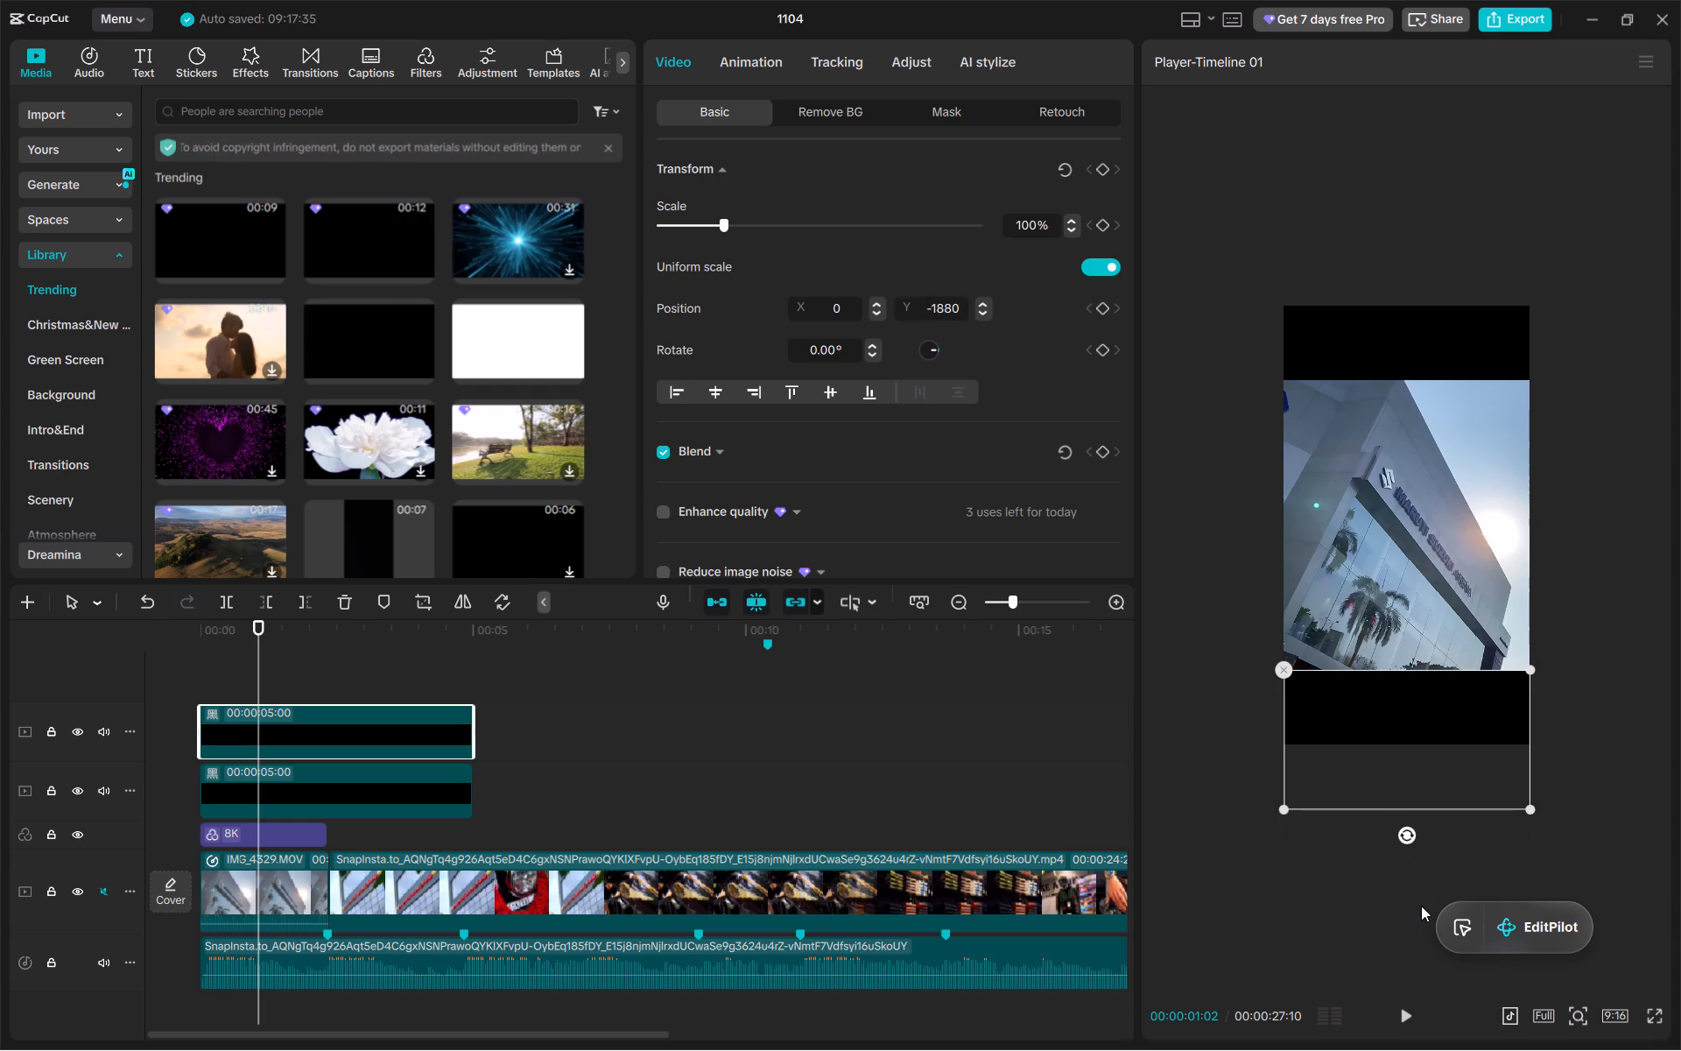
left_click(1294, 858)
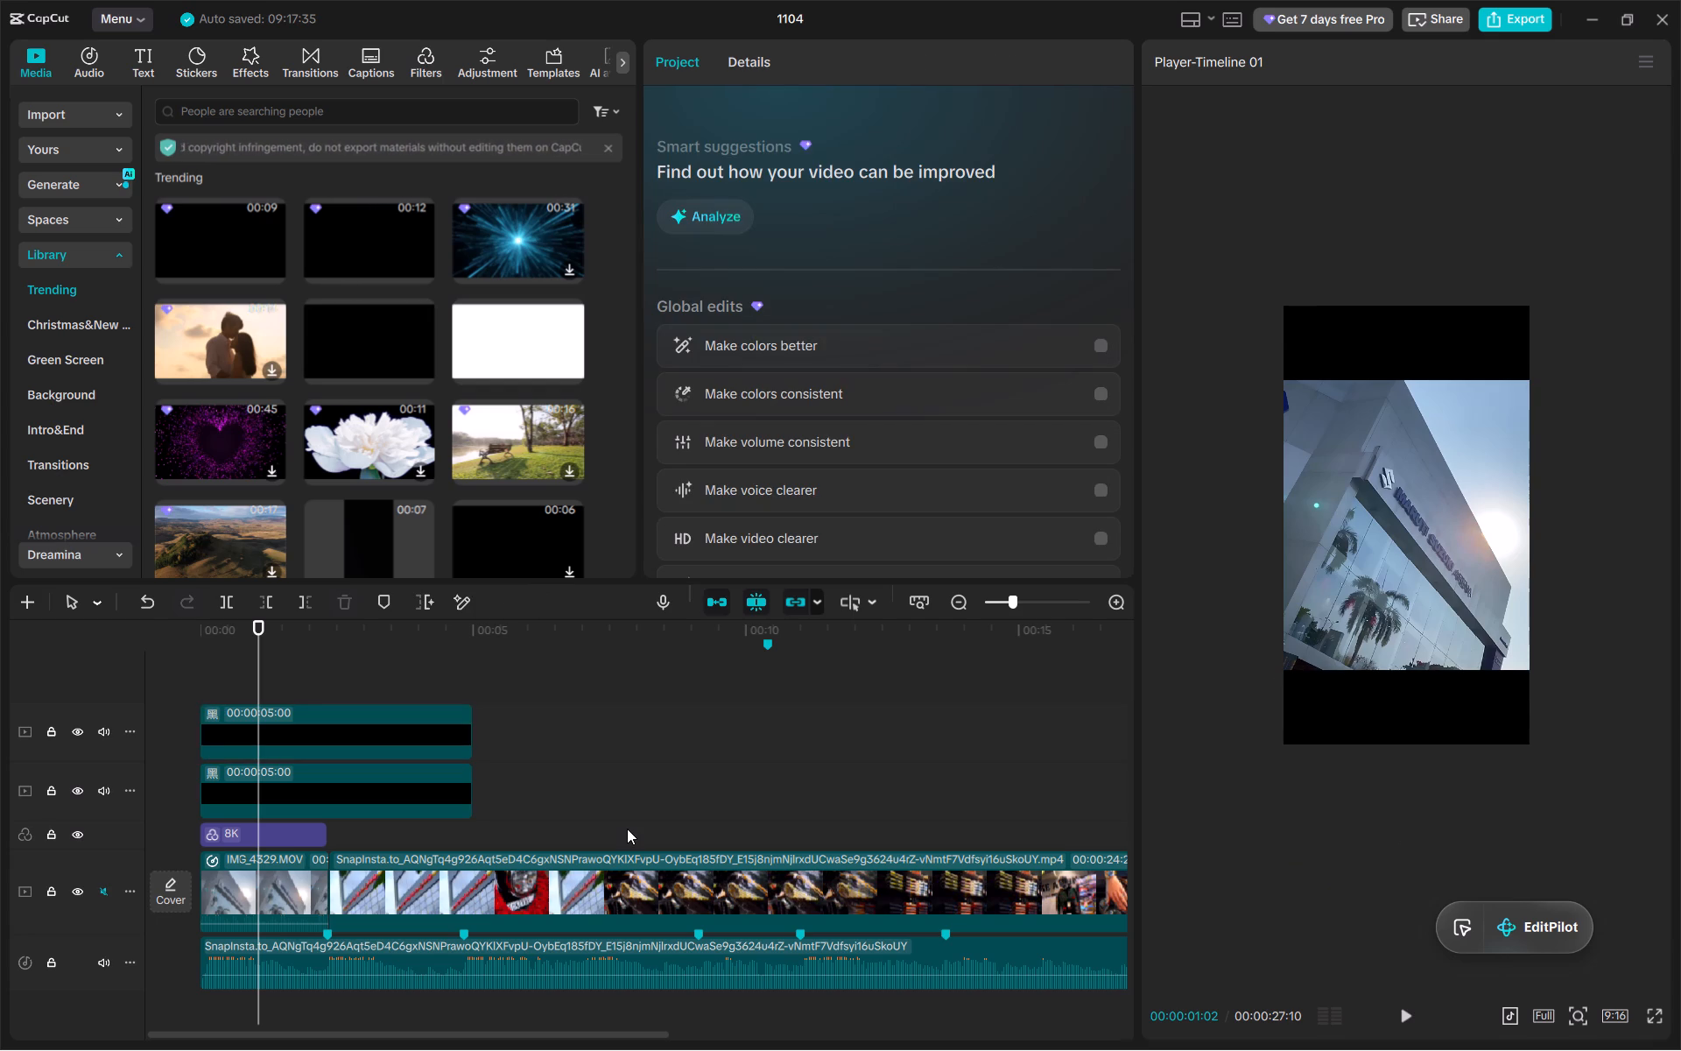
Delete the duplicate black clip from the uppermost track.
left_click(369, 710)
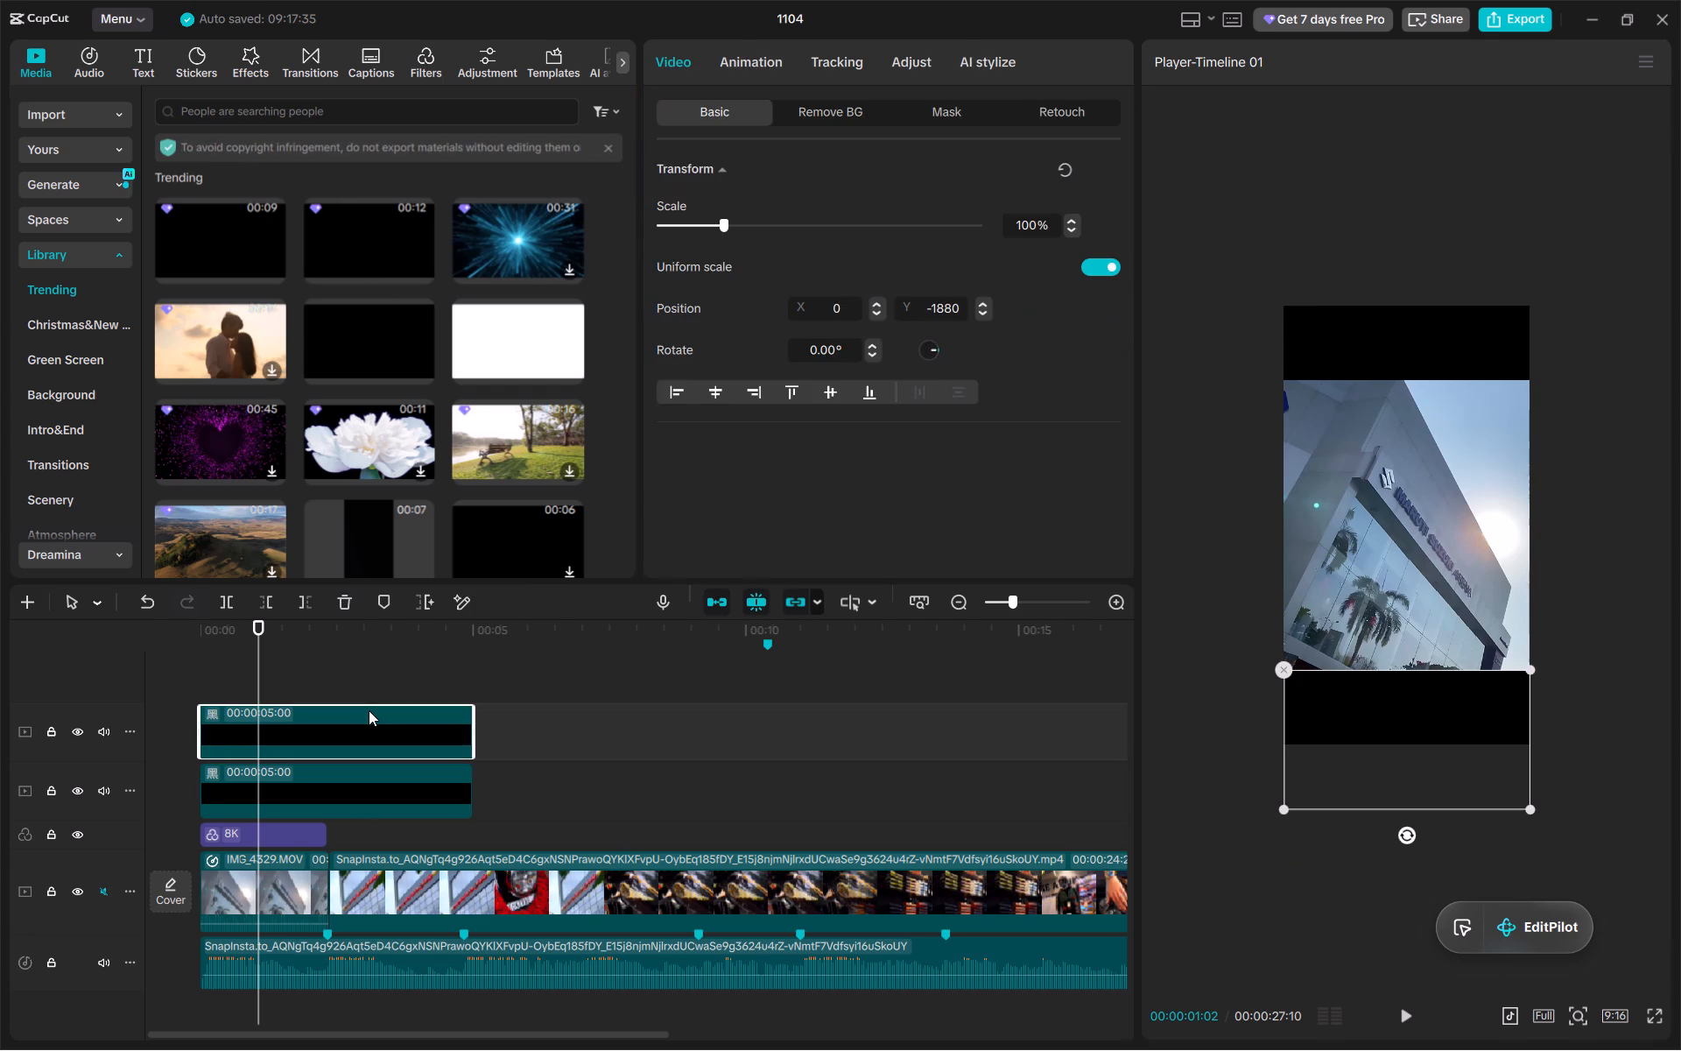
scroll(749, 432, "down", 1)
scroll(749, 432, "up", 1)
left_click(458, 737)
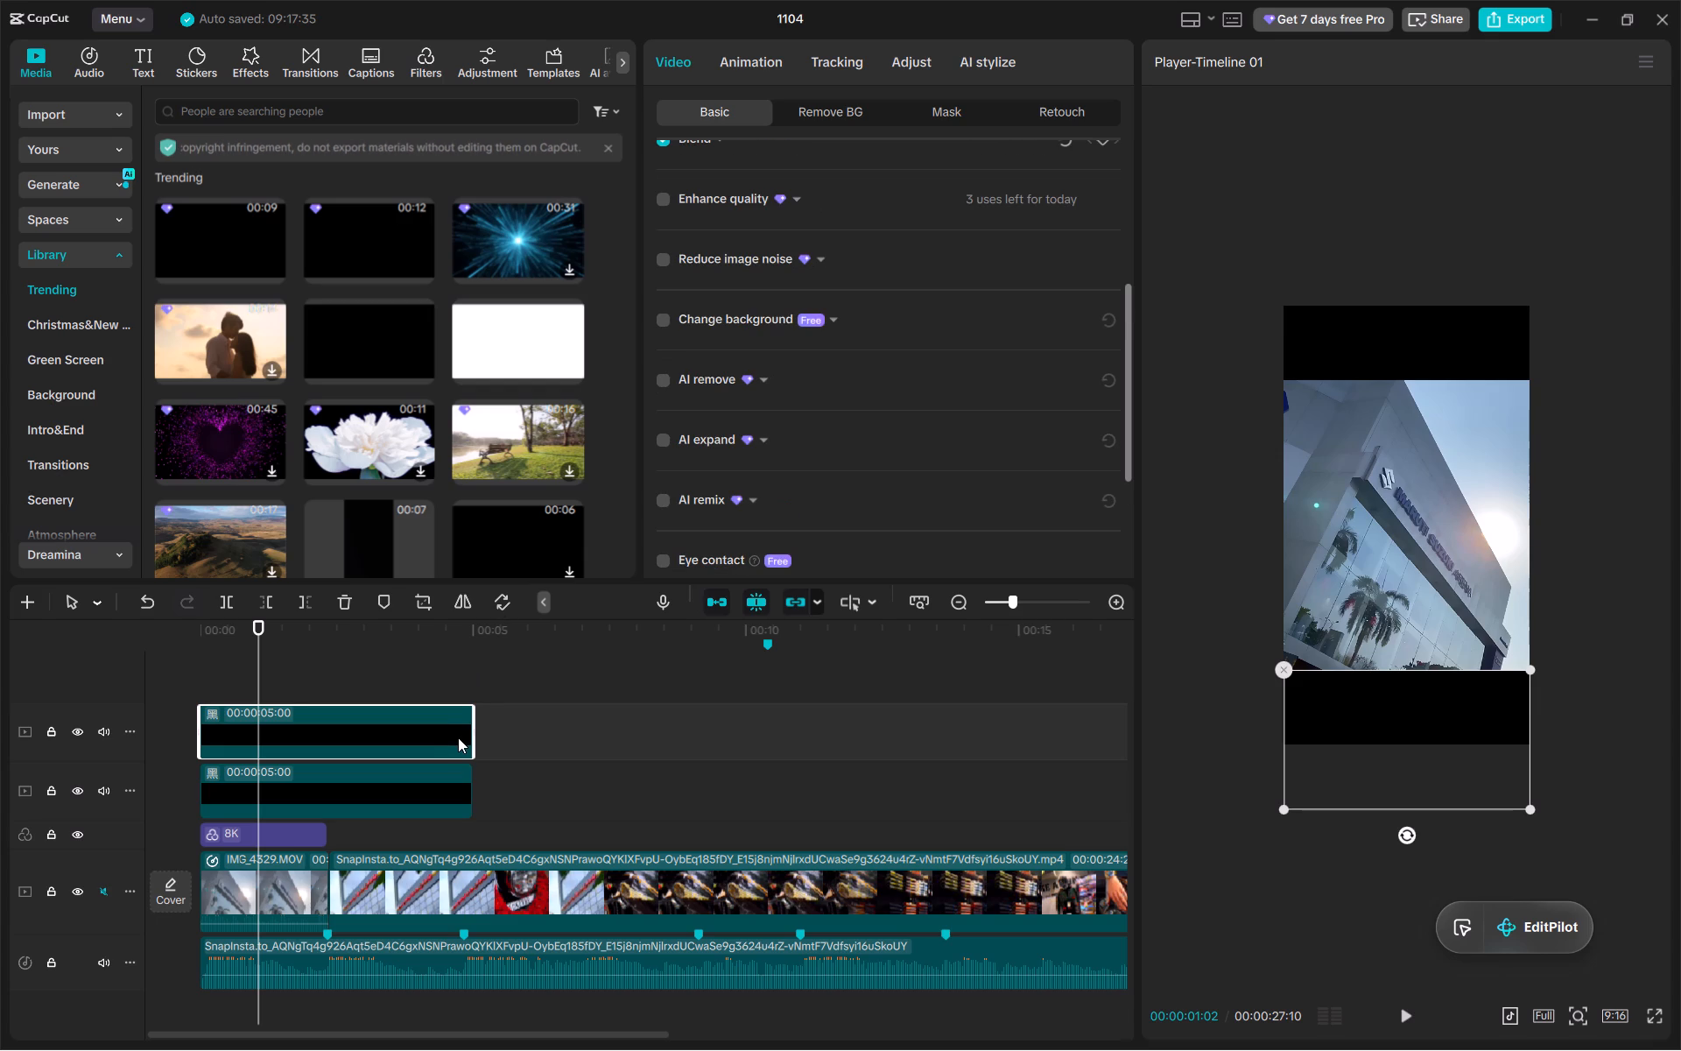
key("BackSpace")
Move the remaining black clip back to the centre of the frame, at position X 0, Y 0.
left_click(429, 738)
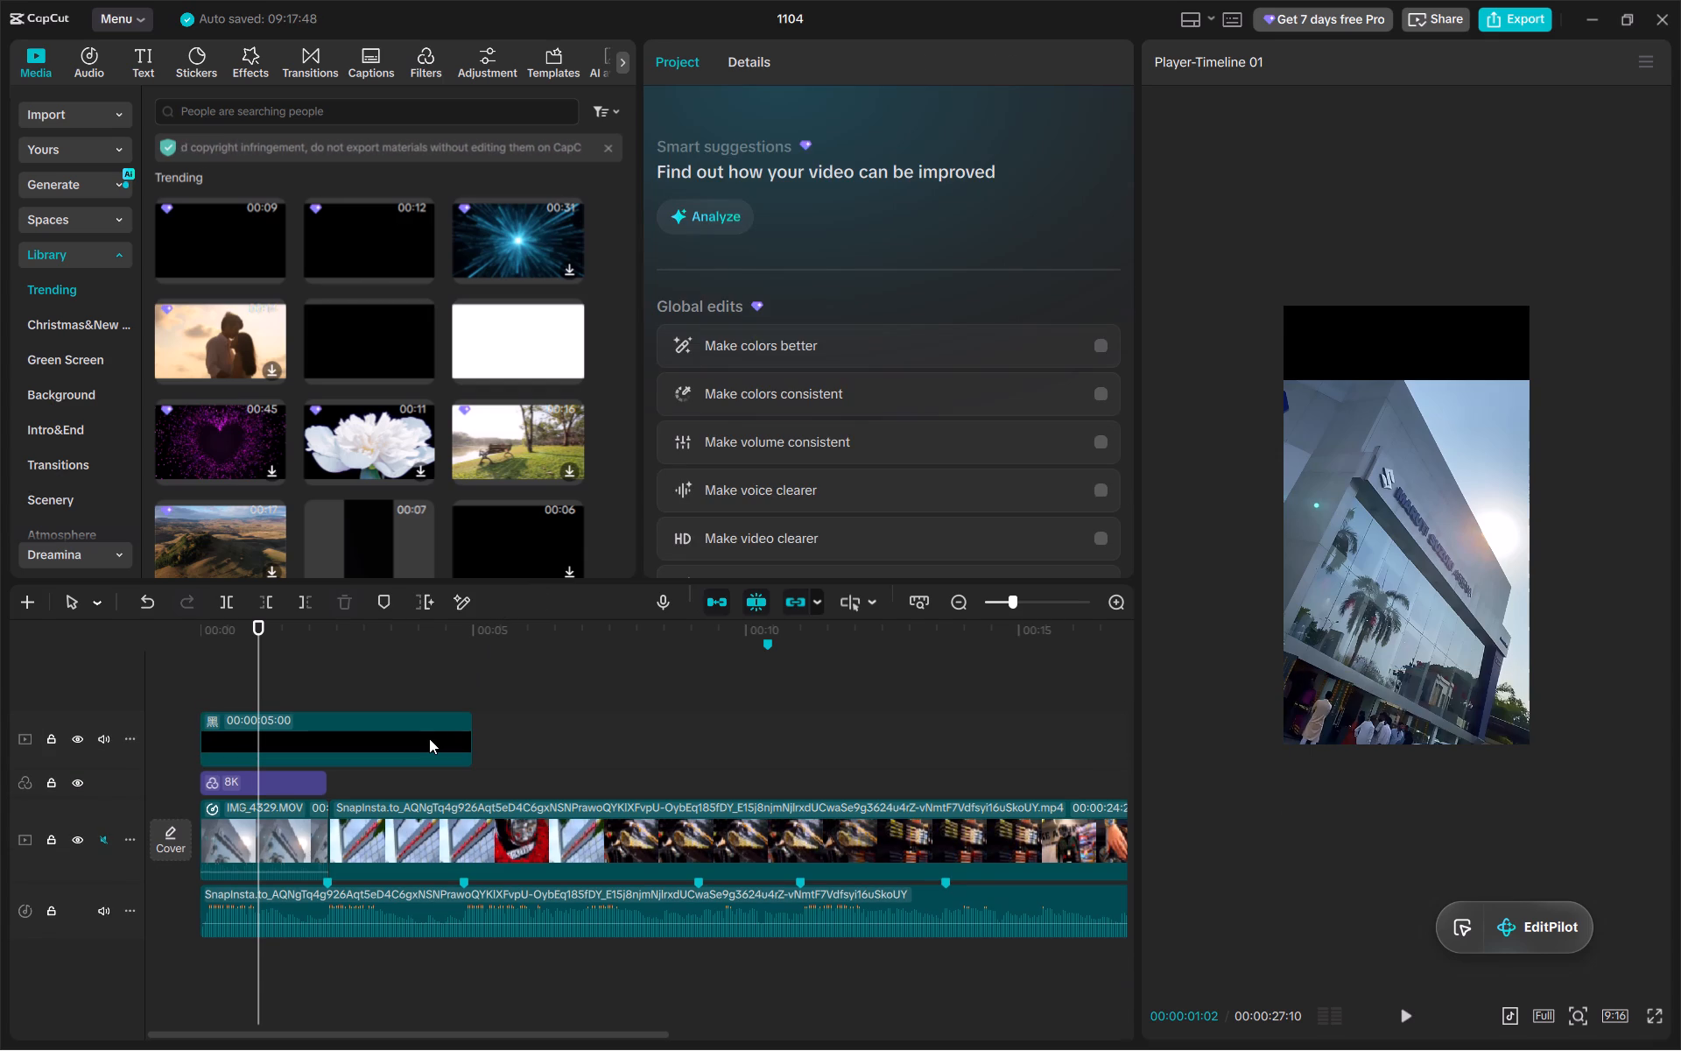
left_click_drag(1348, 351, 1353, 439)
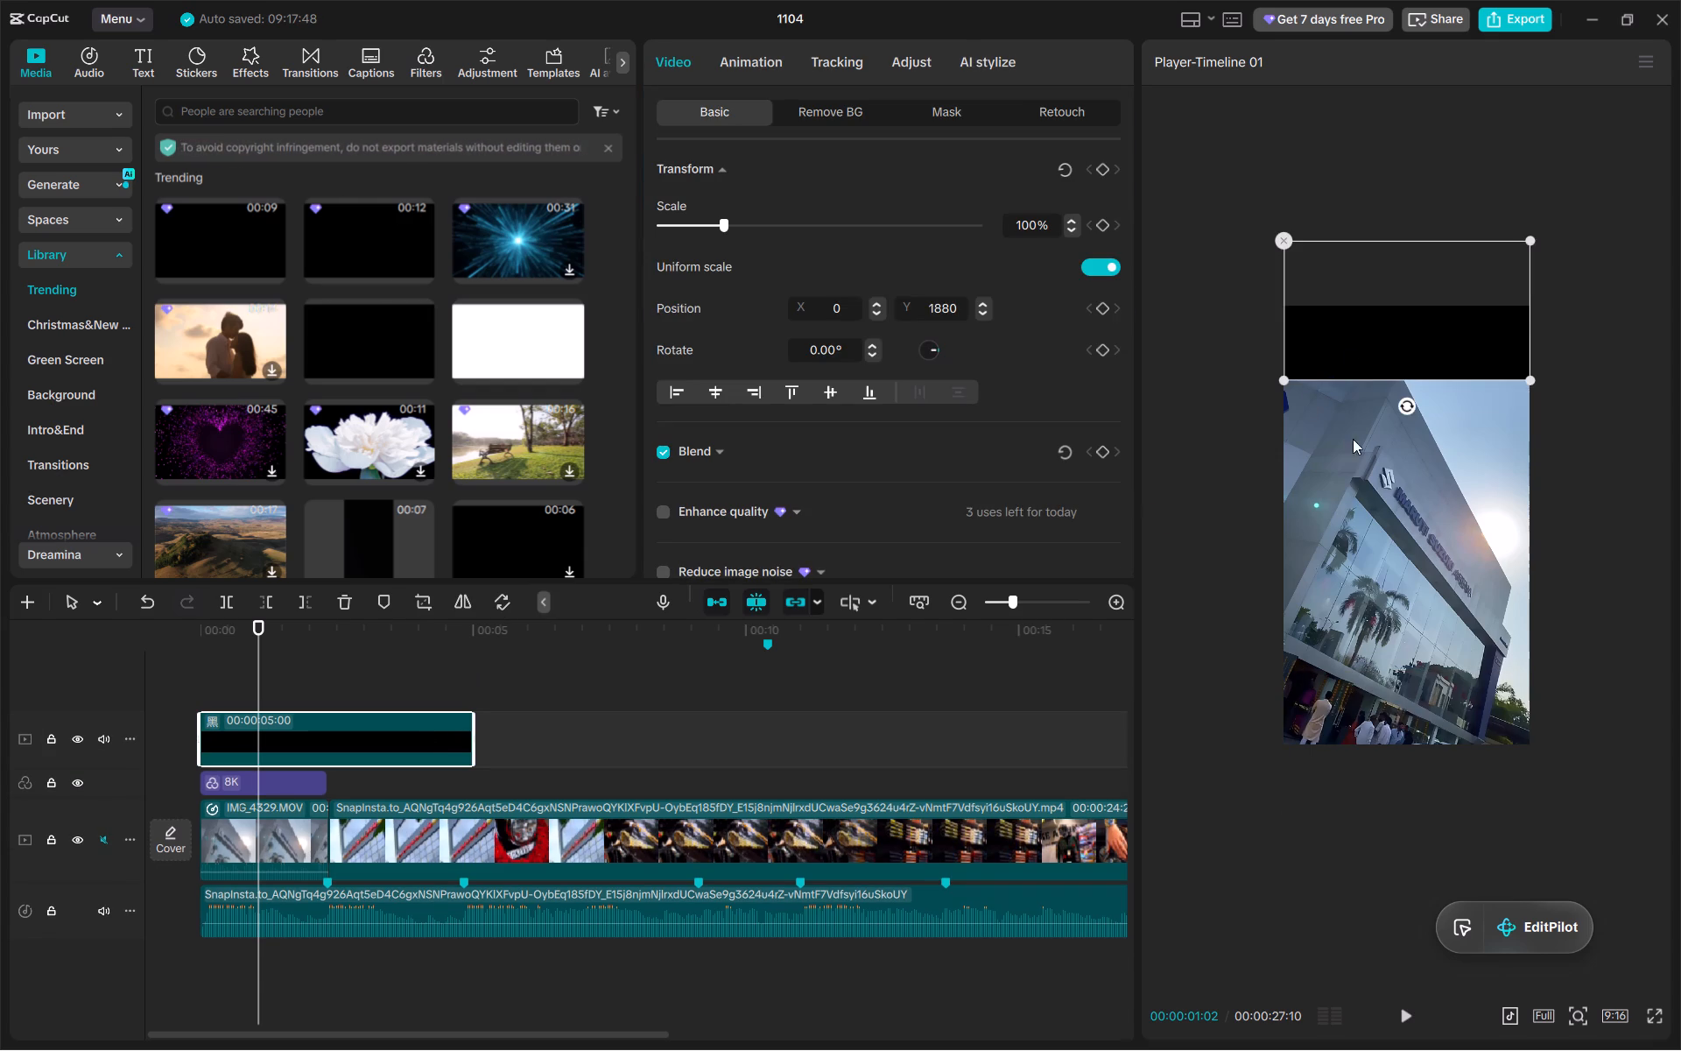
left_click_drag(1353, 439, 1353, 570)
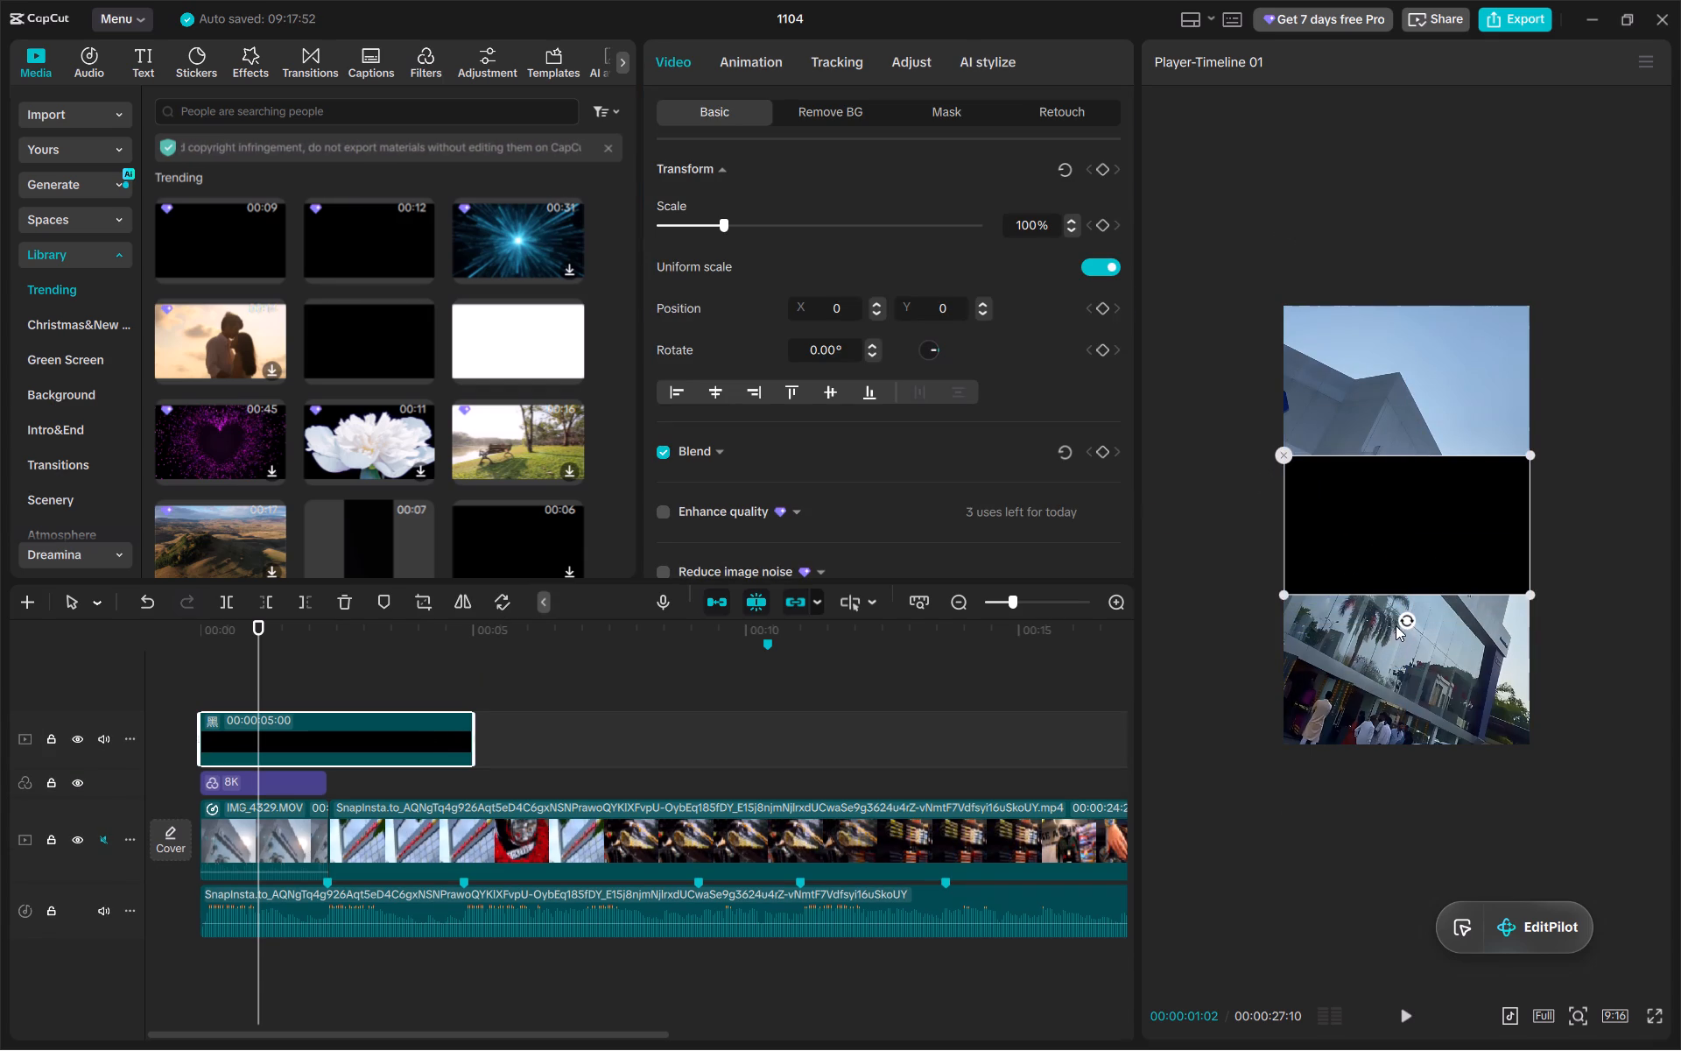
Rotate the black clip to -90° and enlarge it to 177% to fill the vertical frame.
left_click_drag(1405, 619, 1616, 578)
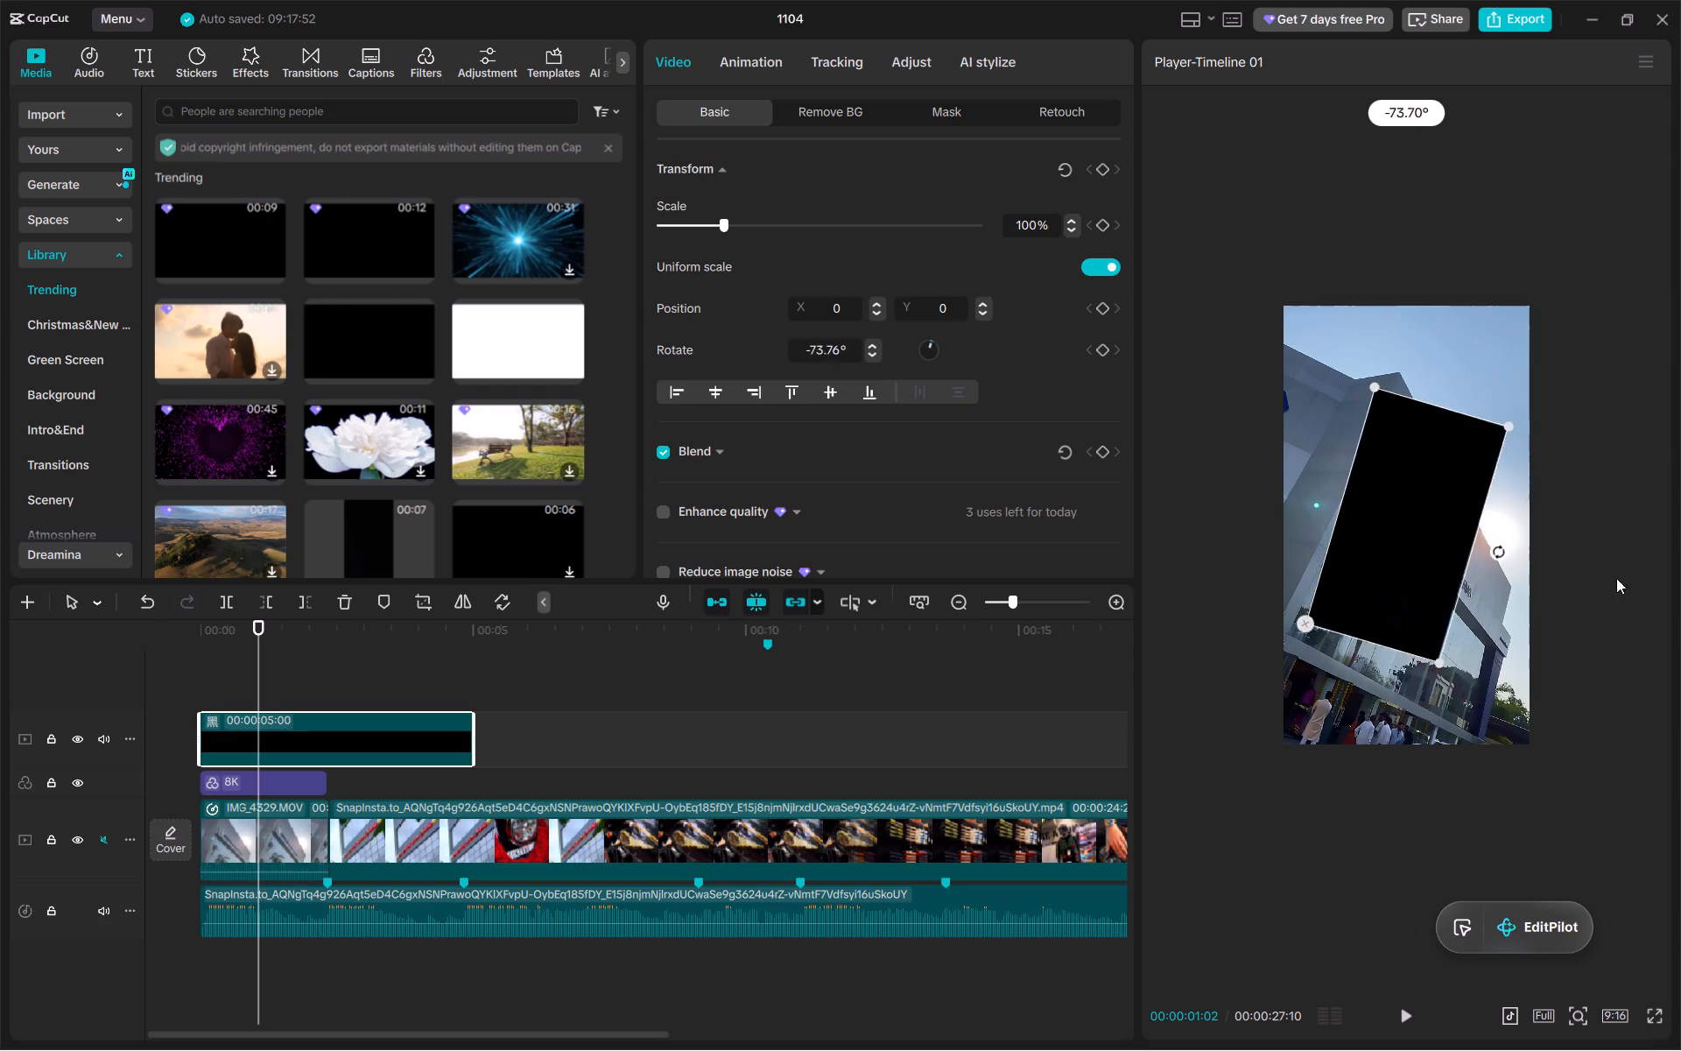
left_click_drag(1616, 578, 1680, 537)
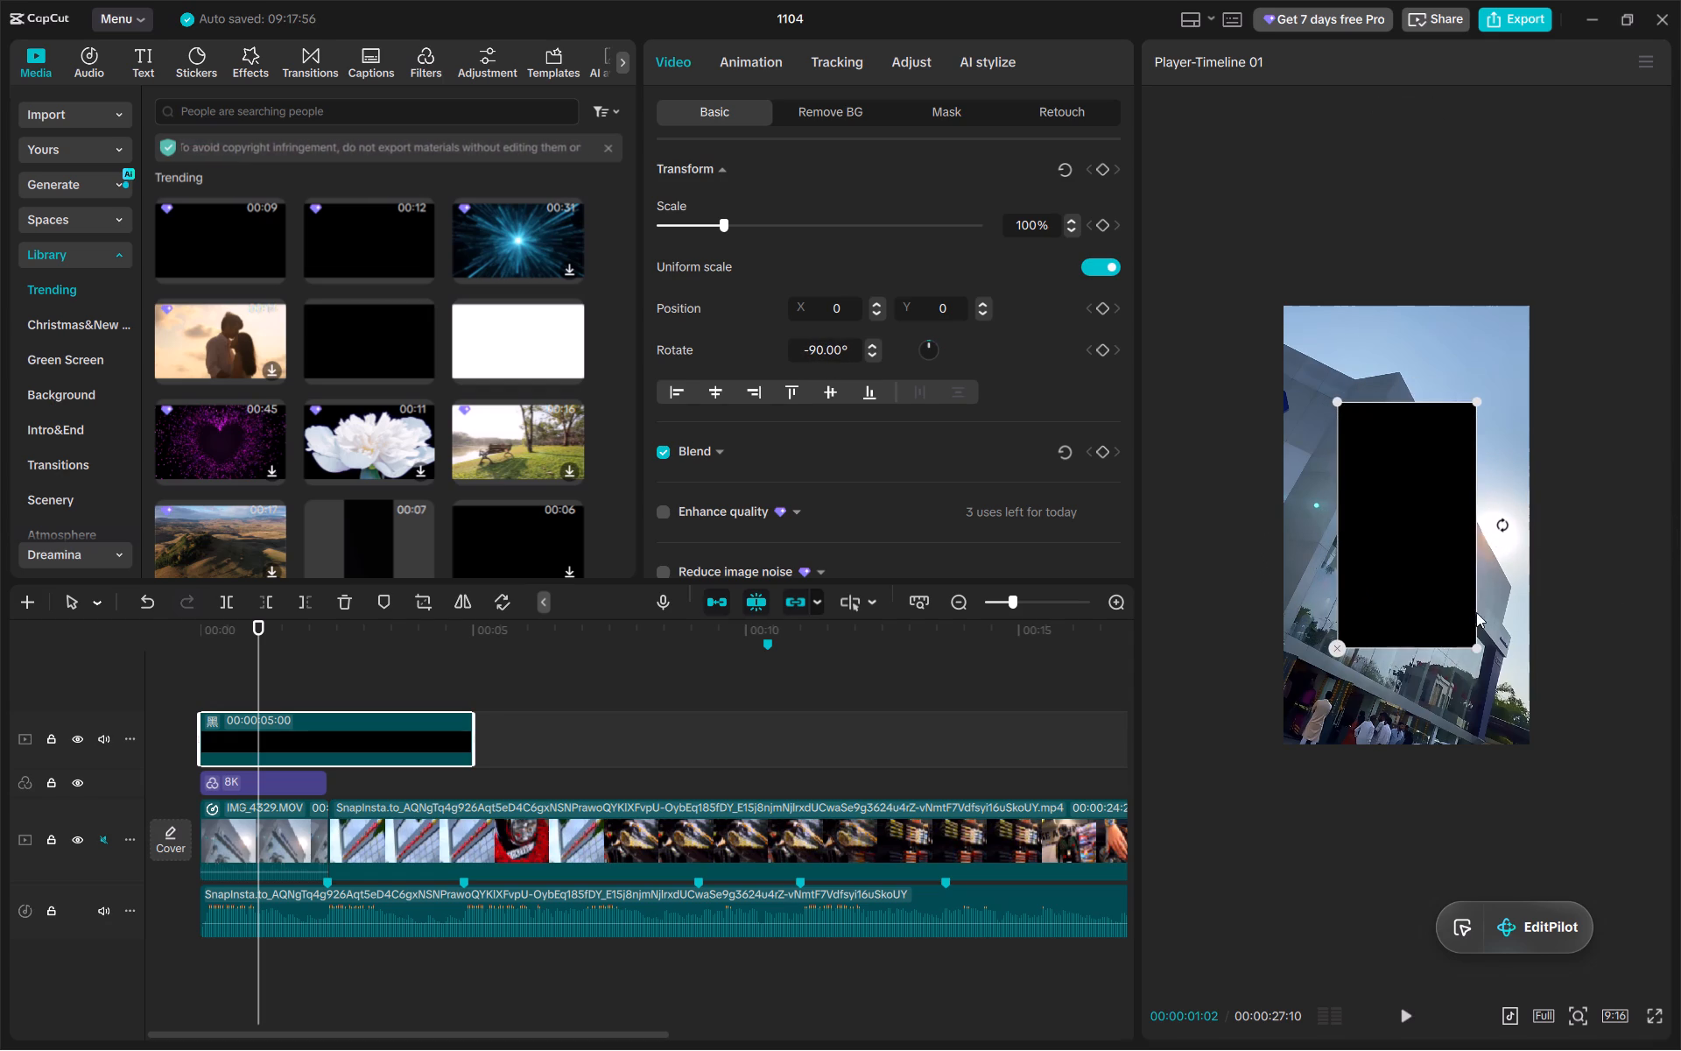
left_click_drag(1477, 647, 1636, 782)
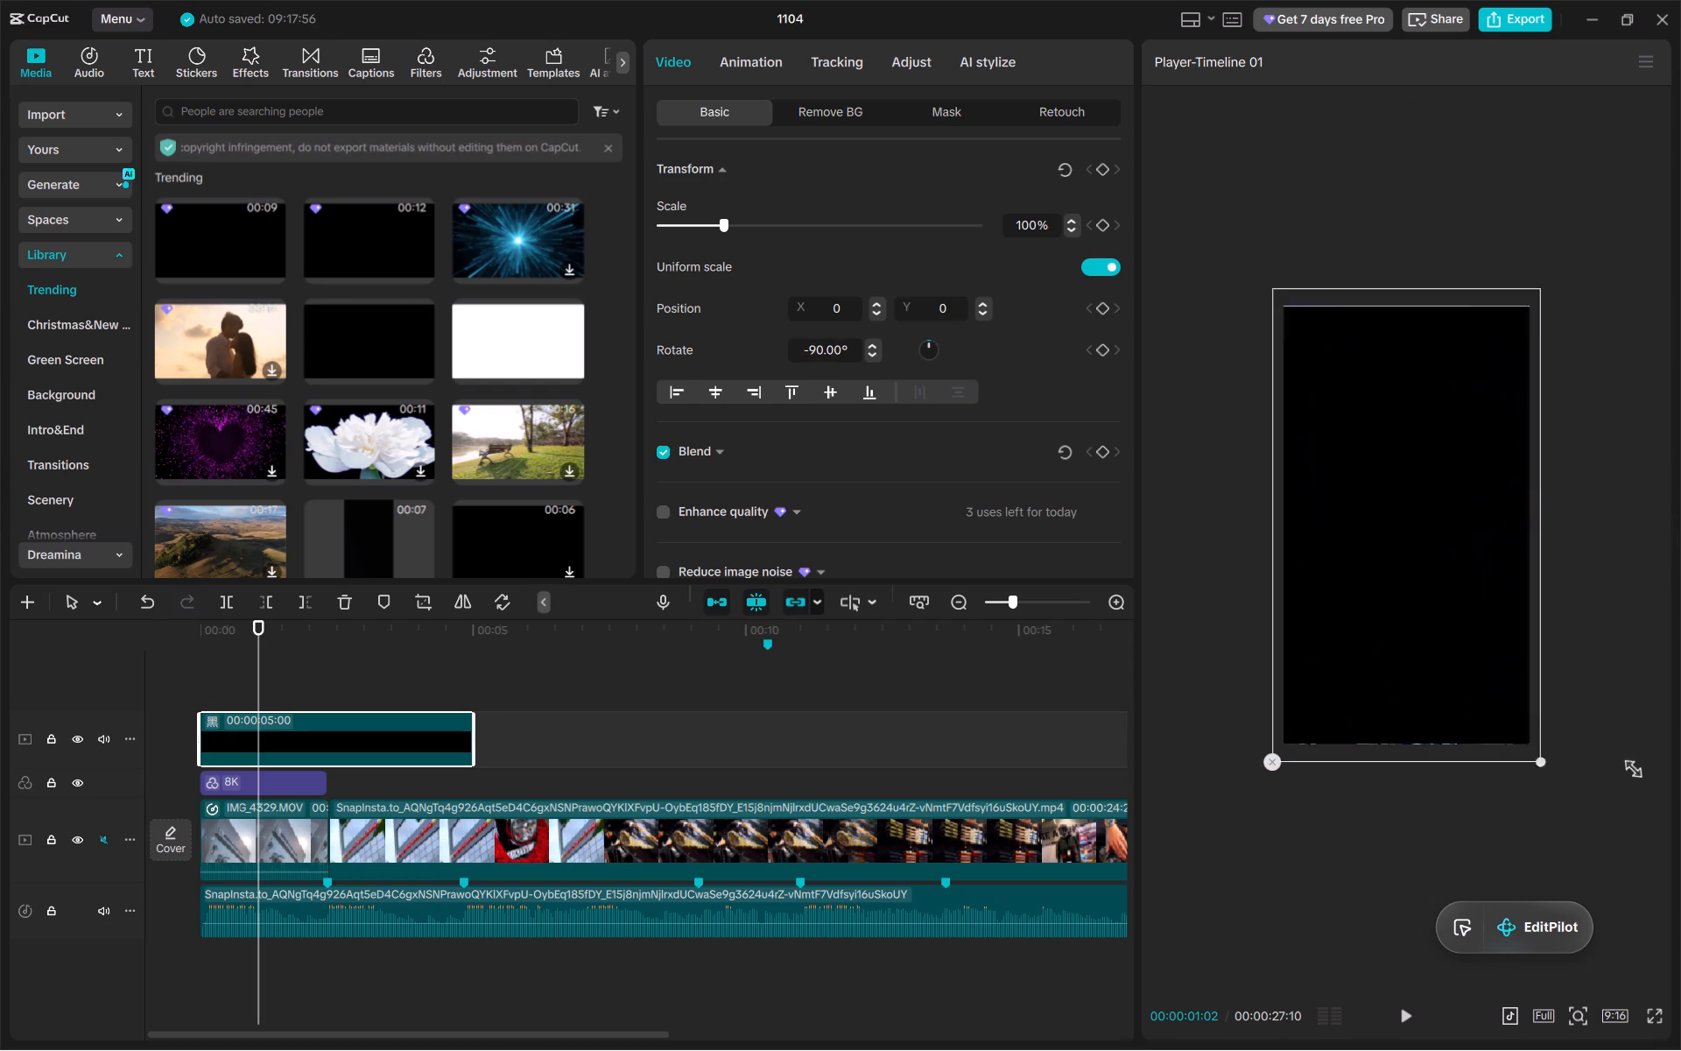
left_click_drag(1636, 782, 1611, 762)
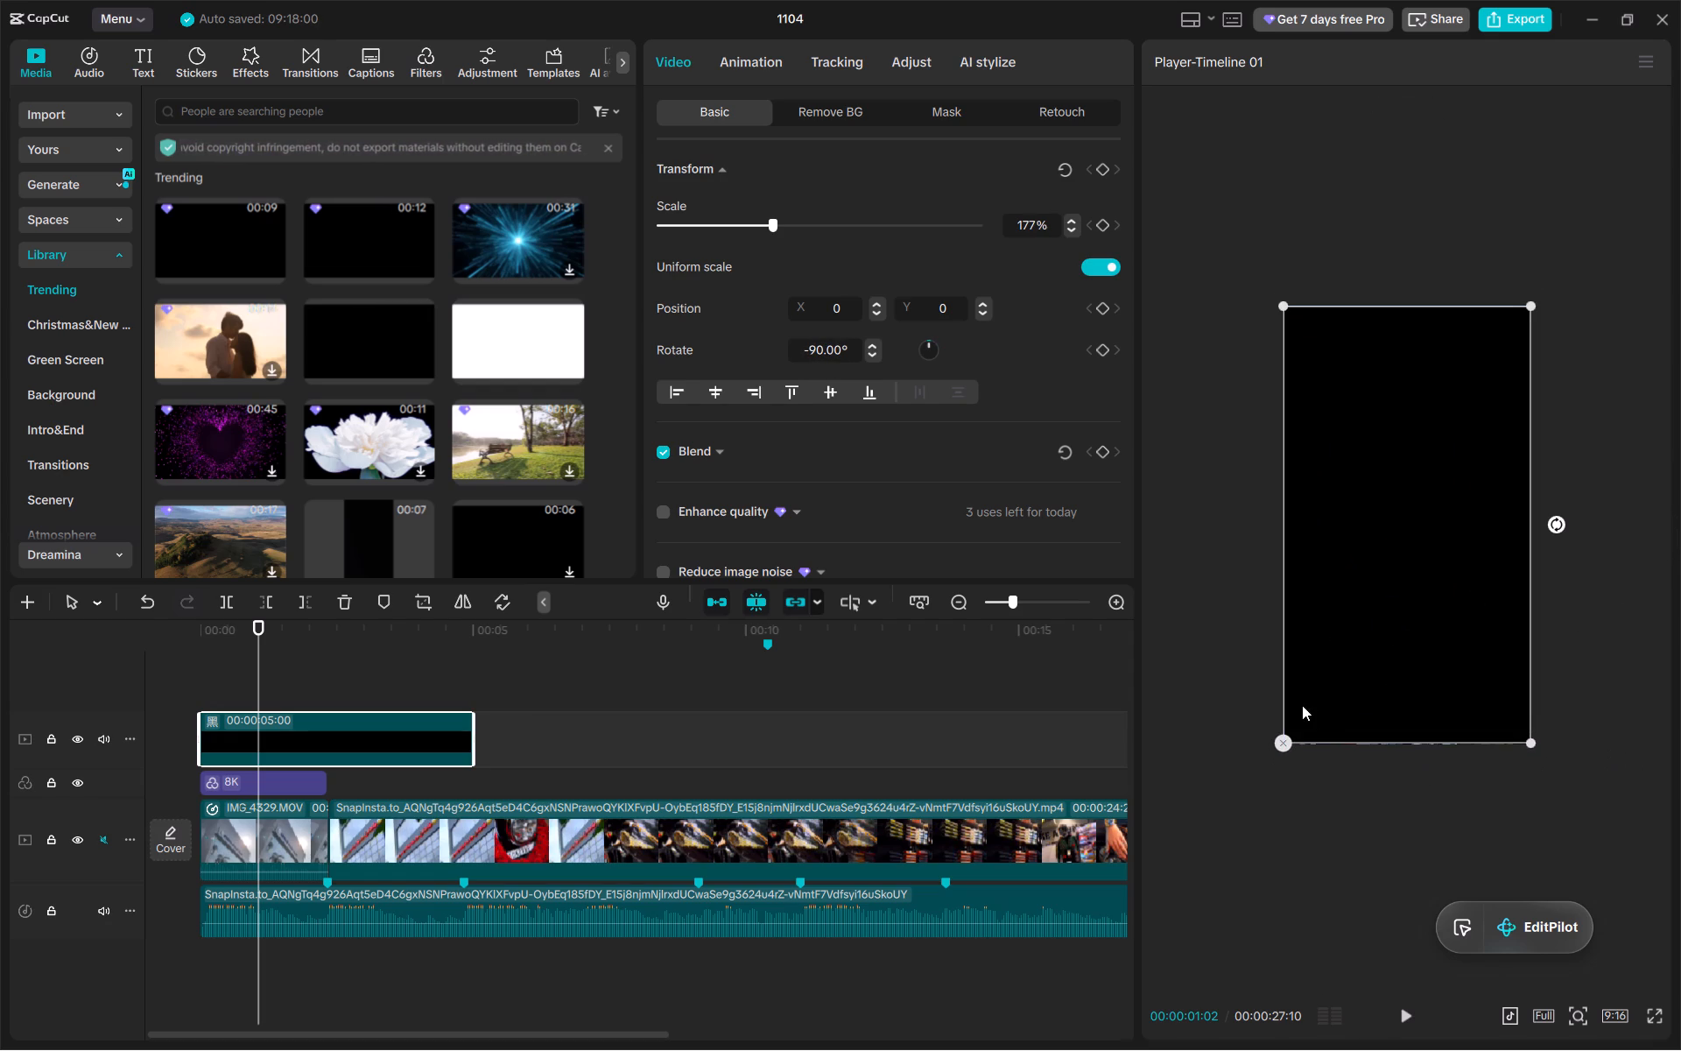
Apply a Filmstrip mask to the black clip, invert it, and rotate it to about 95° so the opening crosses the frame.
left_click(944, 114)
left_click(723, 203)
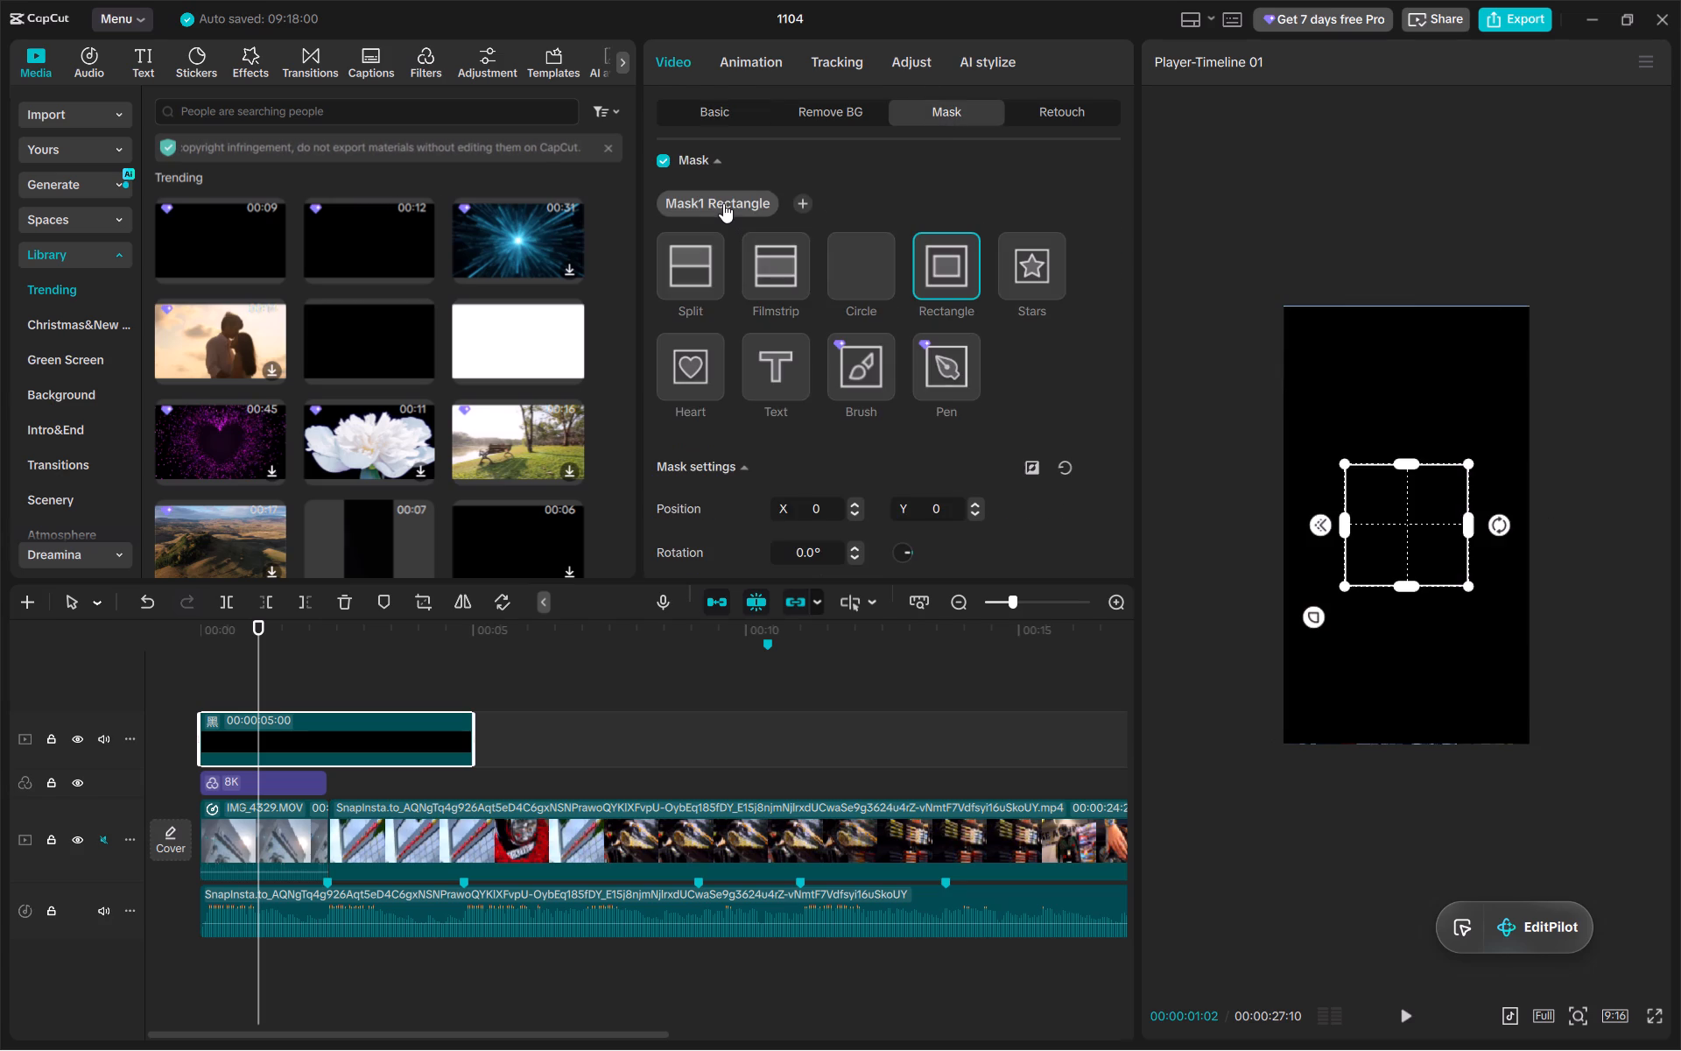
left_click(762, 245)
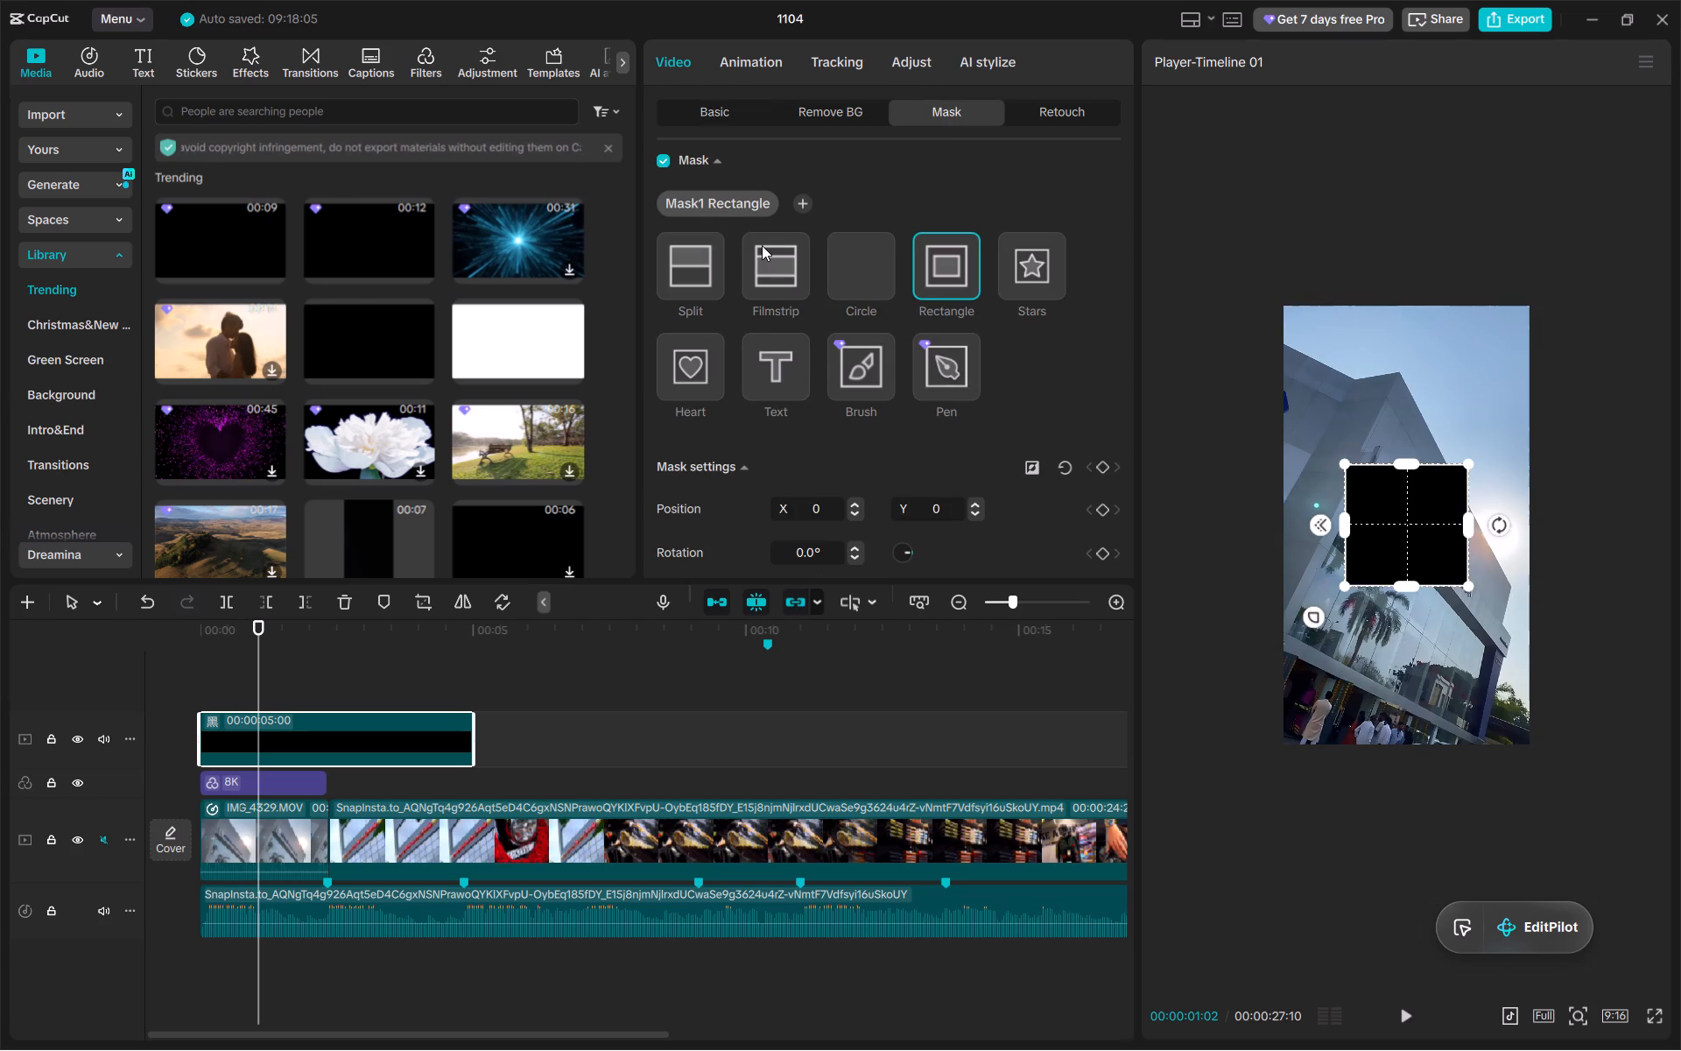
left_click(762, 245)
double_click(762, 245)
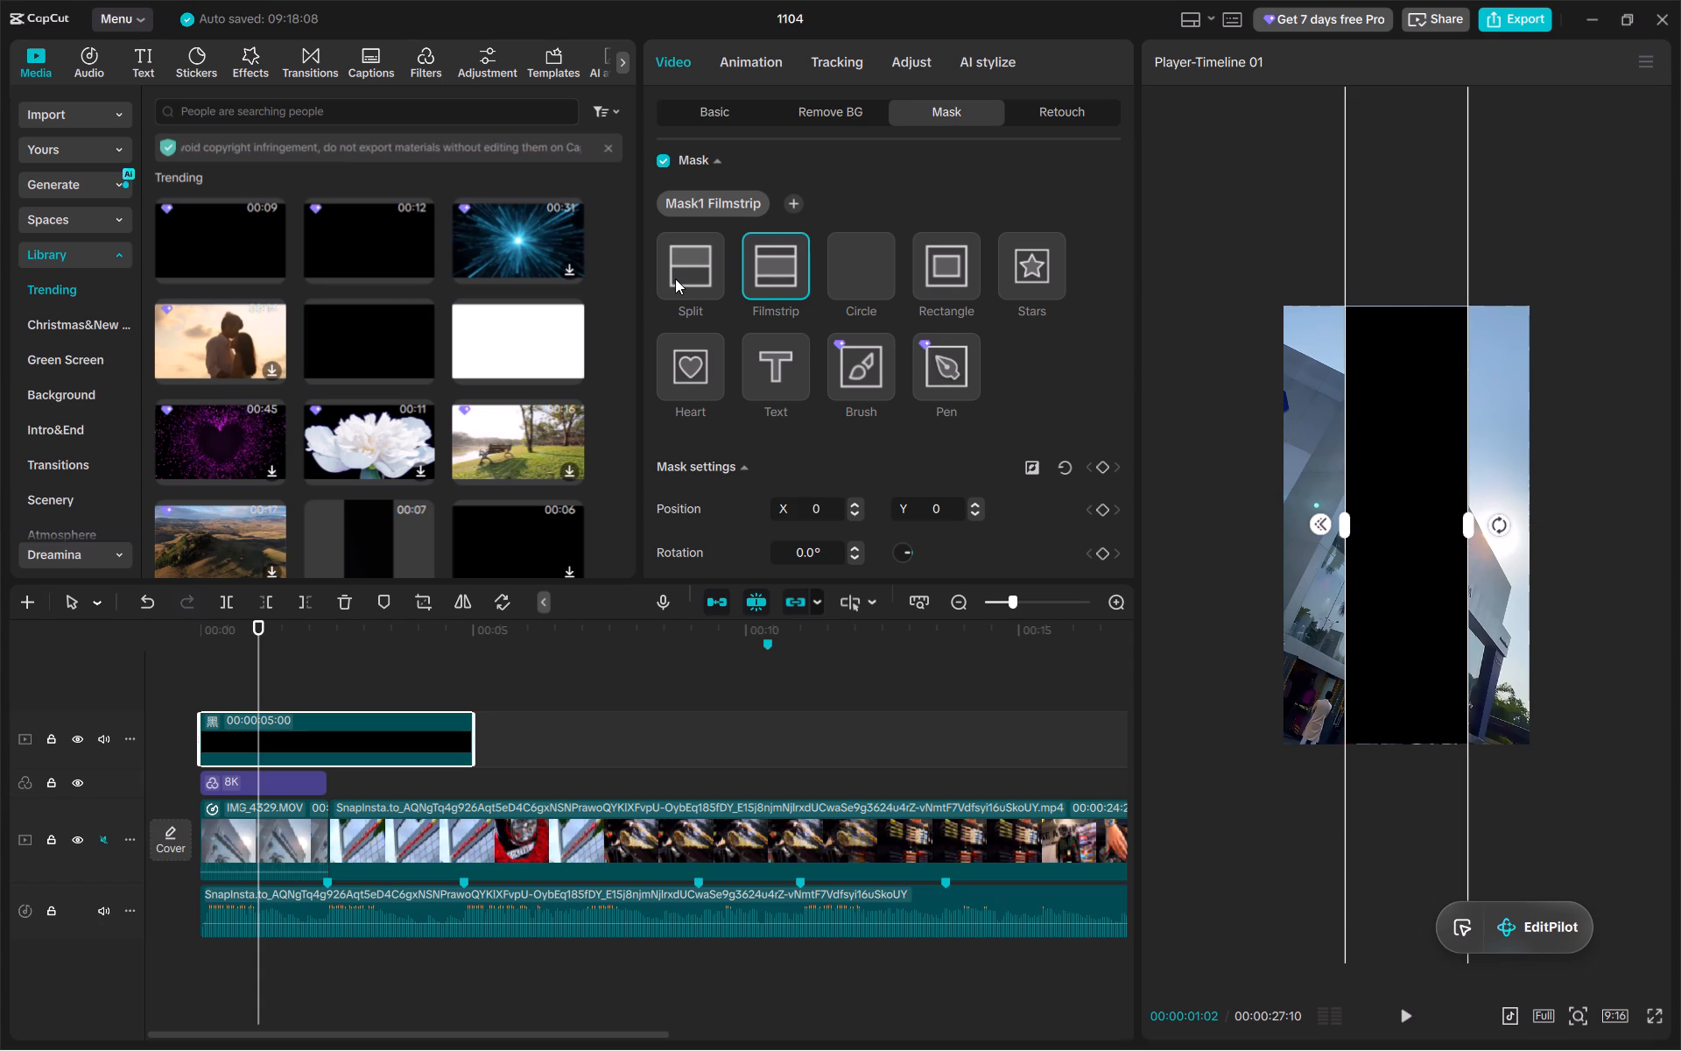
scroll(960, 471, "down", 1)
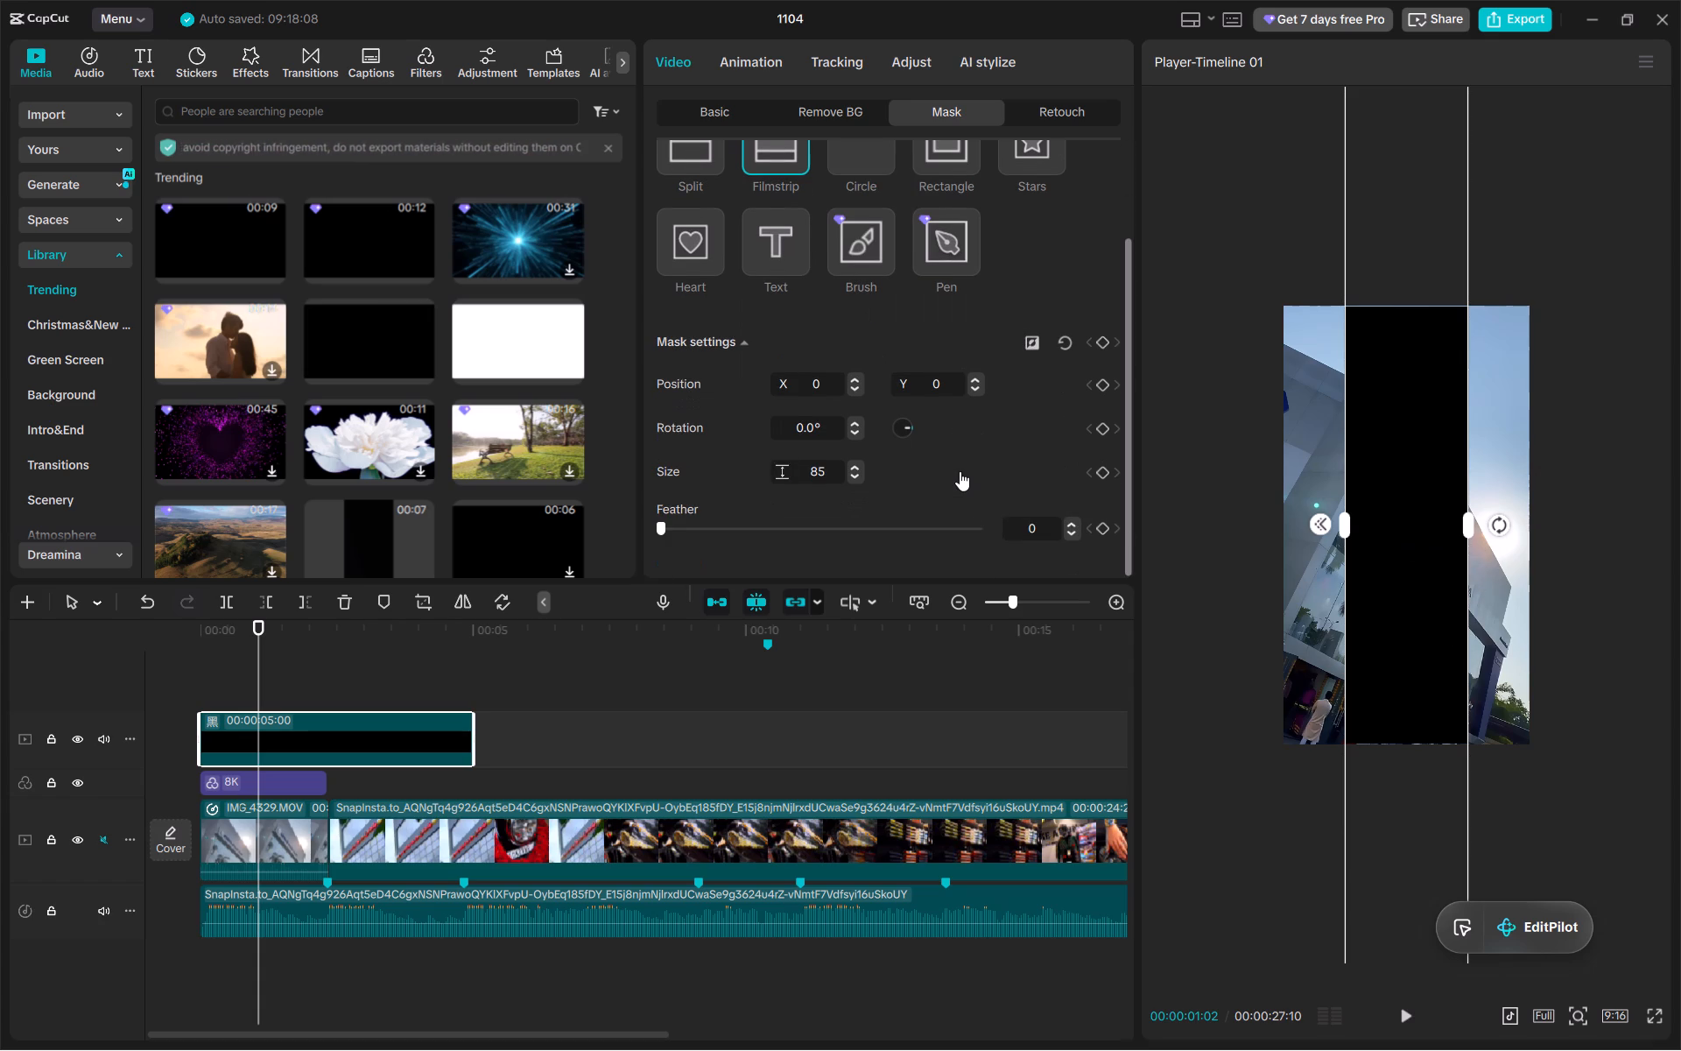
left_click(1037, 341)
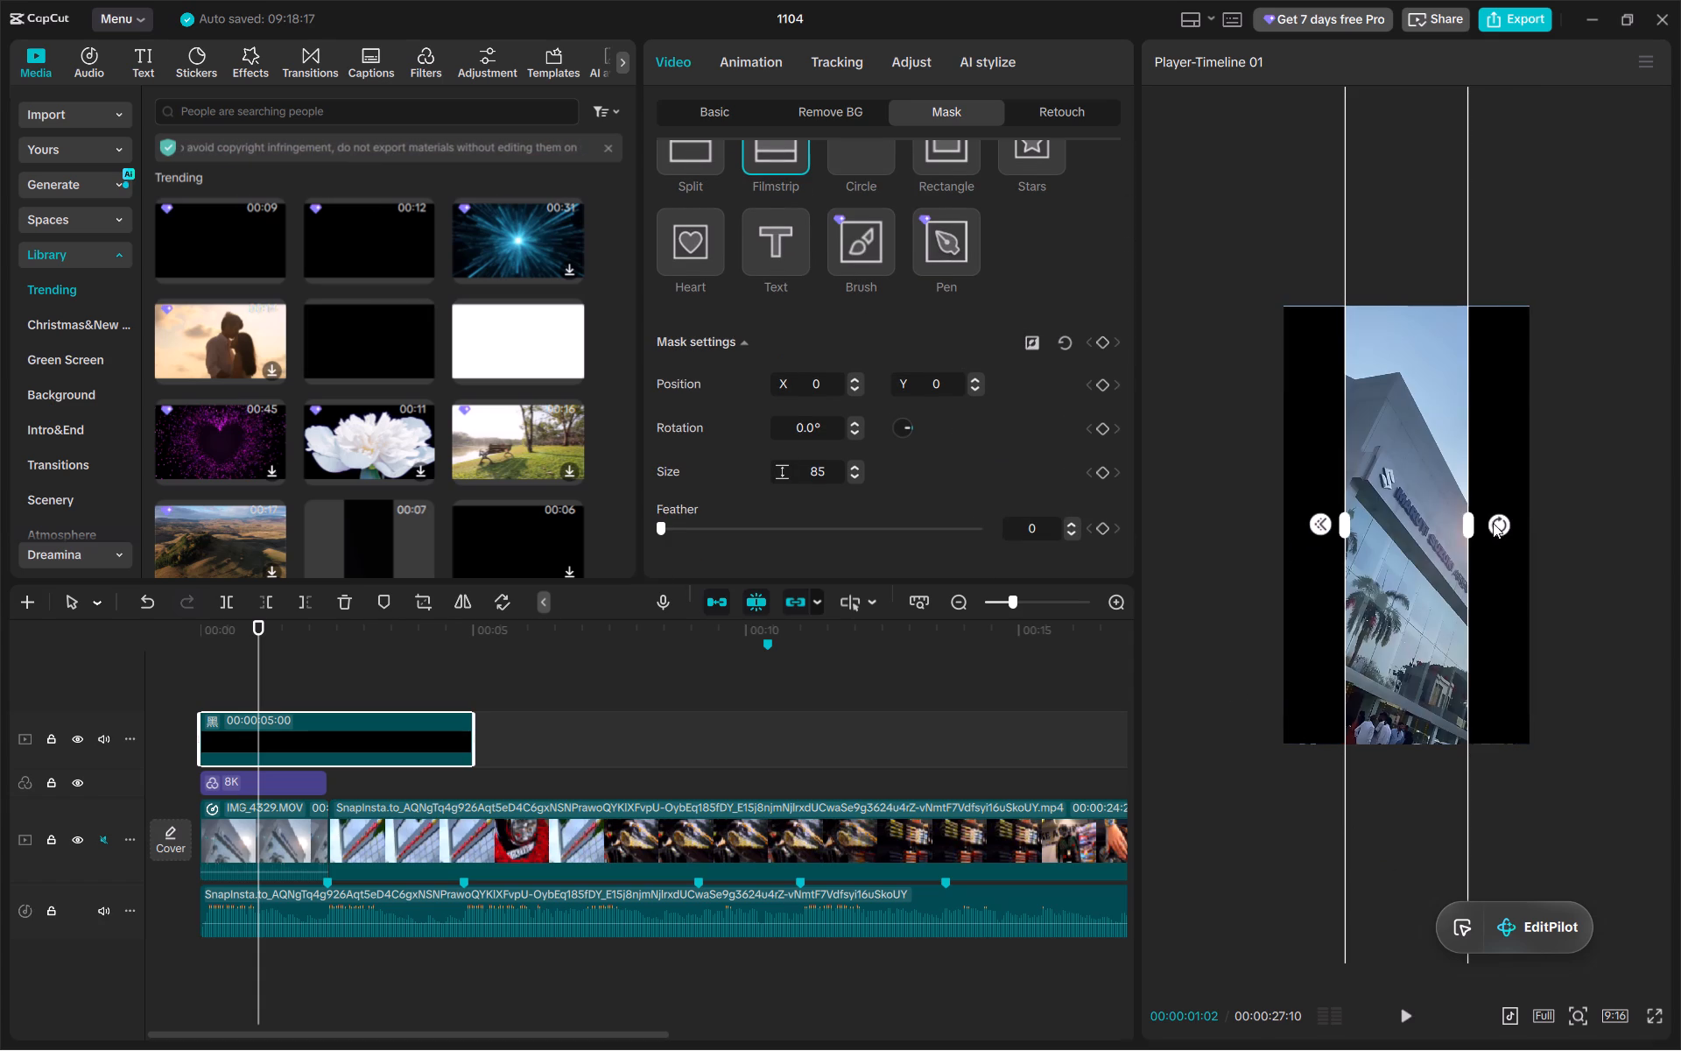
left_click_drag(1495, 526, 1400, 668)
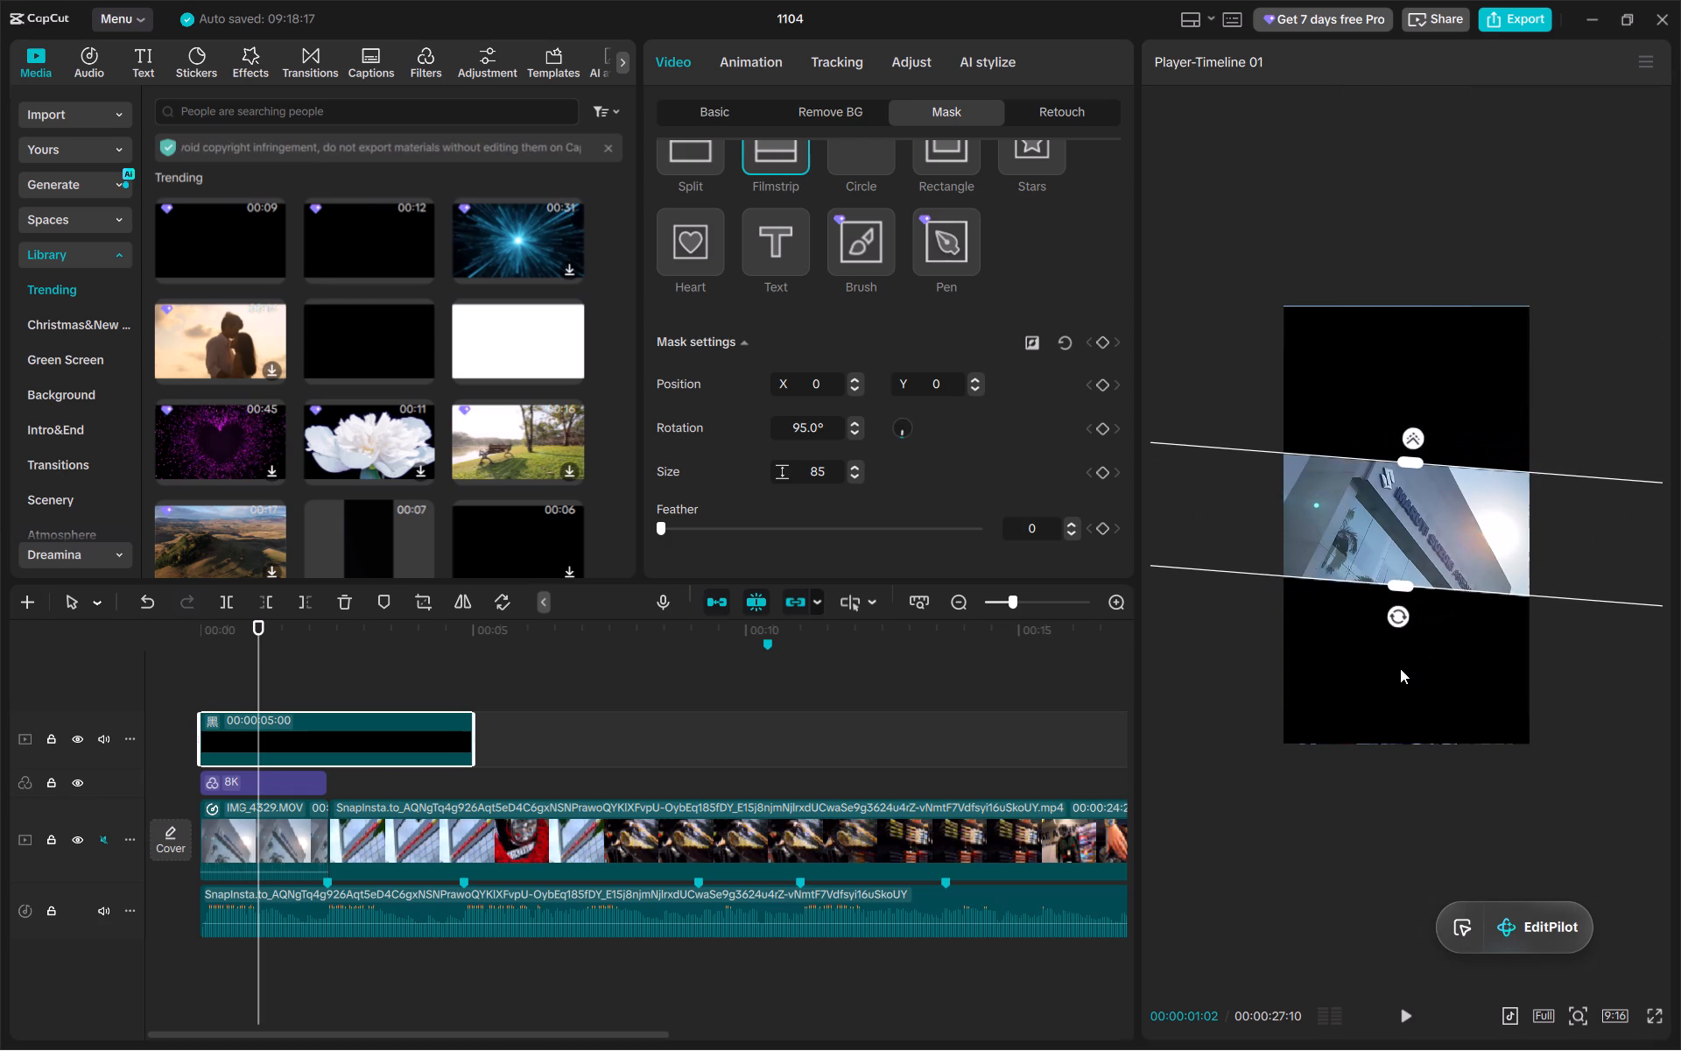
Increase the black clip's scale to 184% so it fully covers the frame edges.
left_click(686, 118)
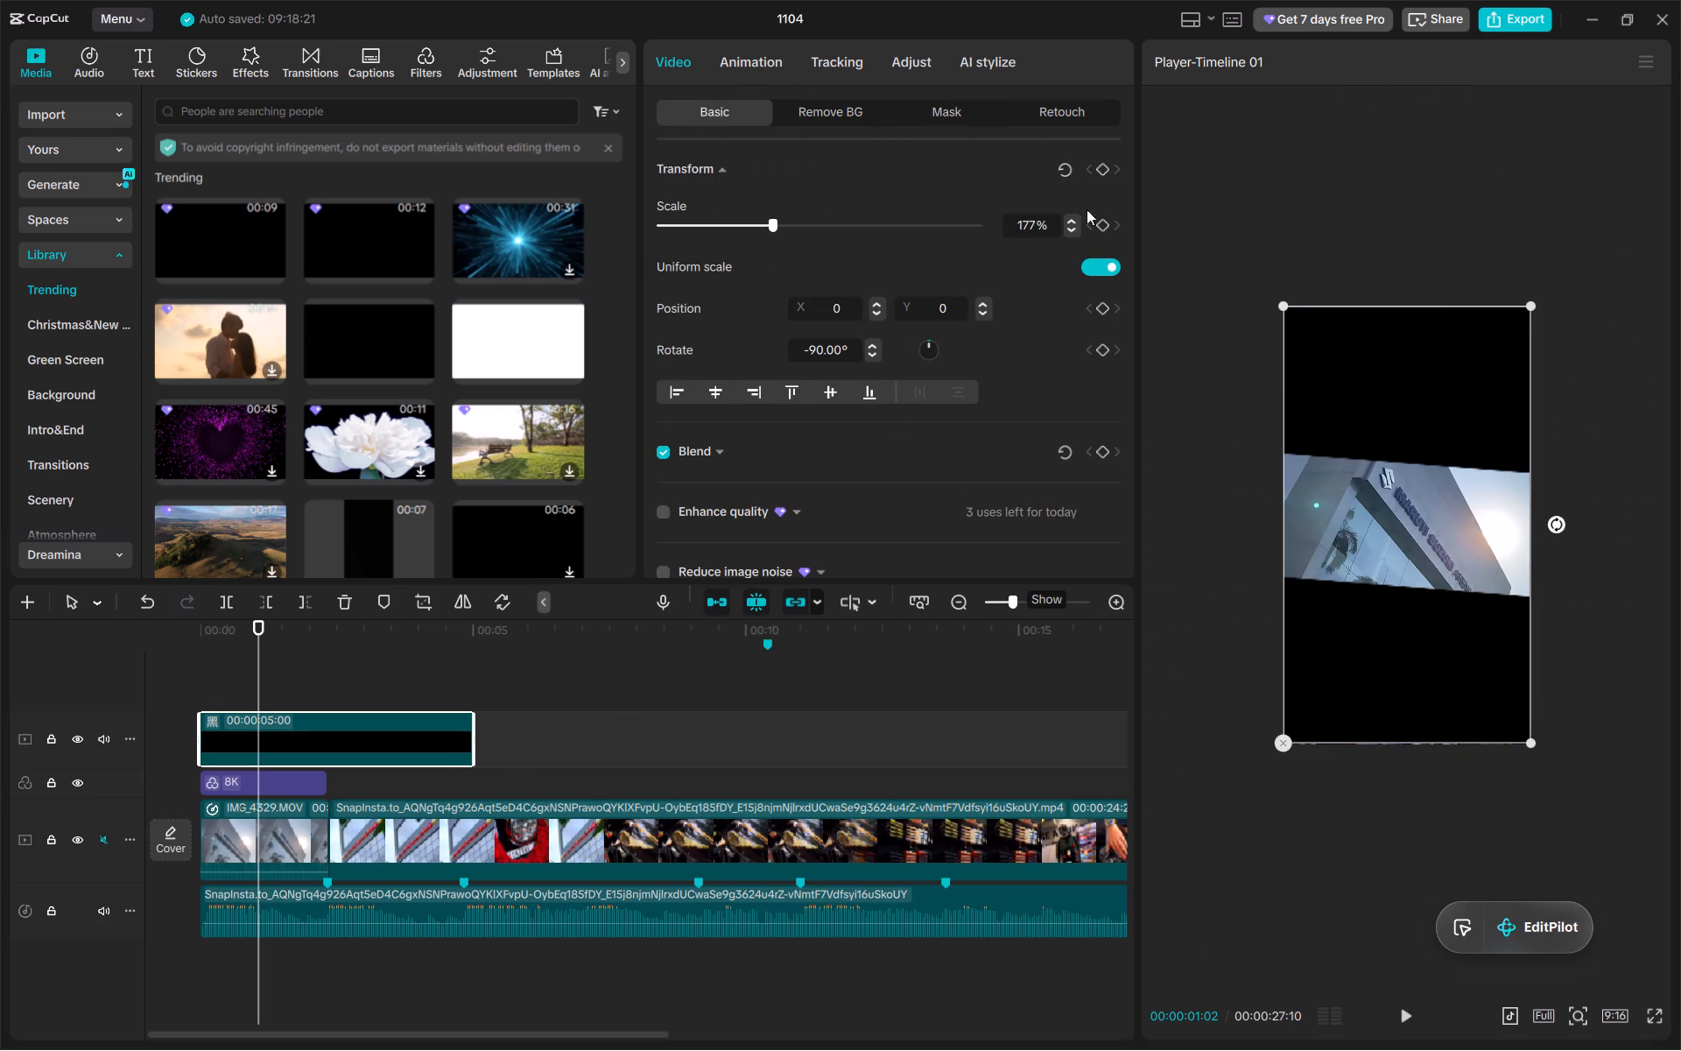
triple_click(1073, 218)
triple_click(1073, 218)
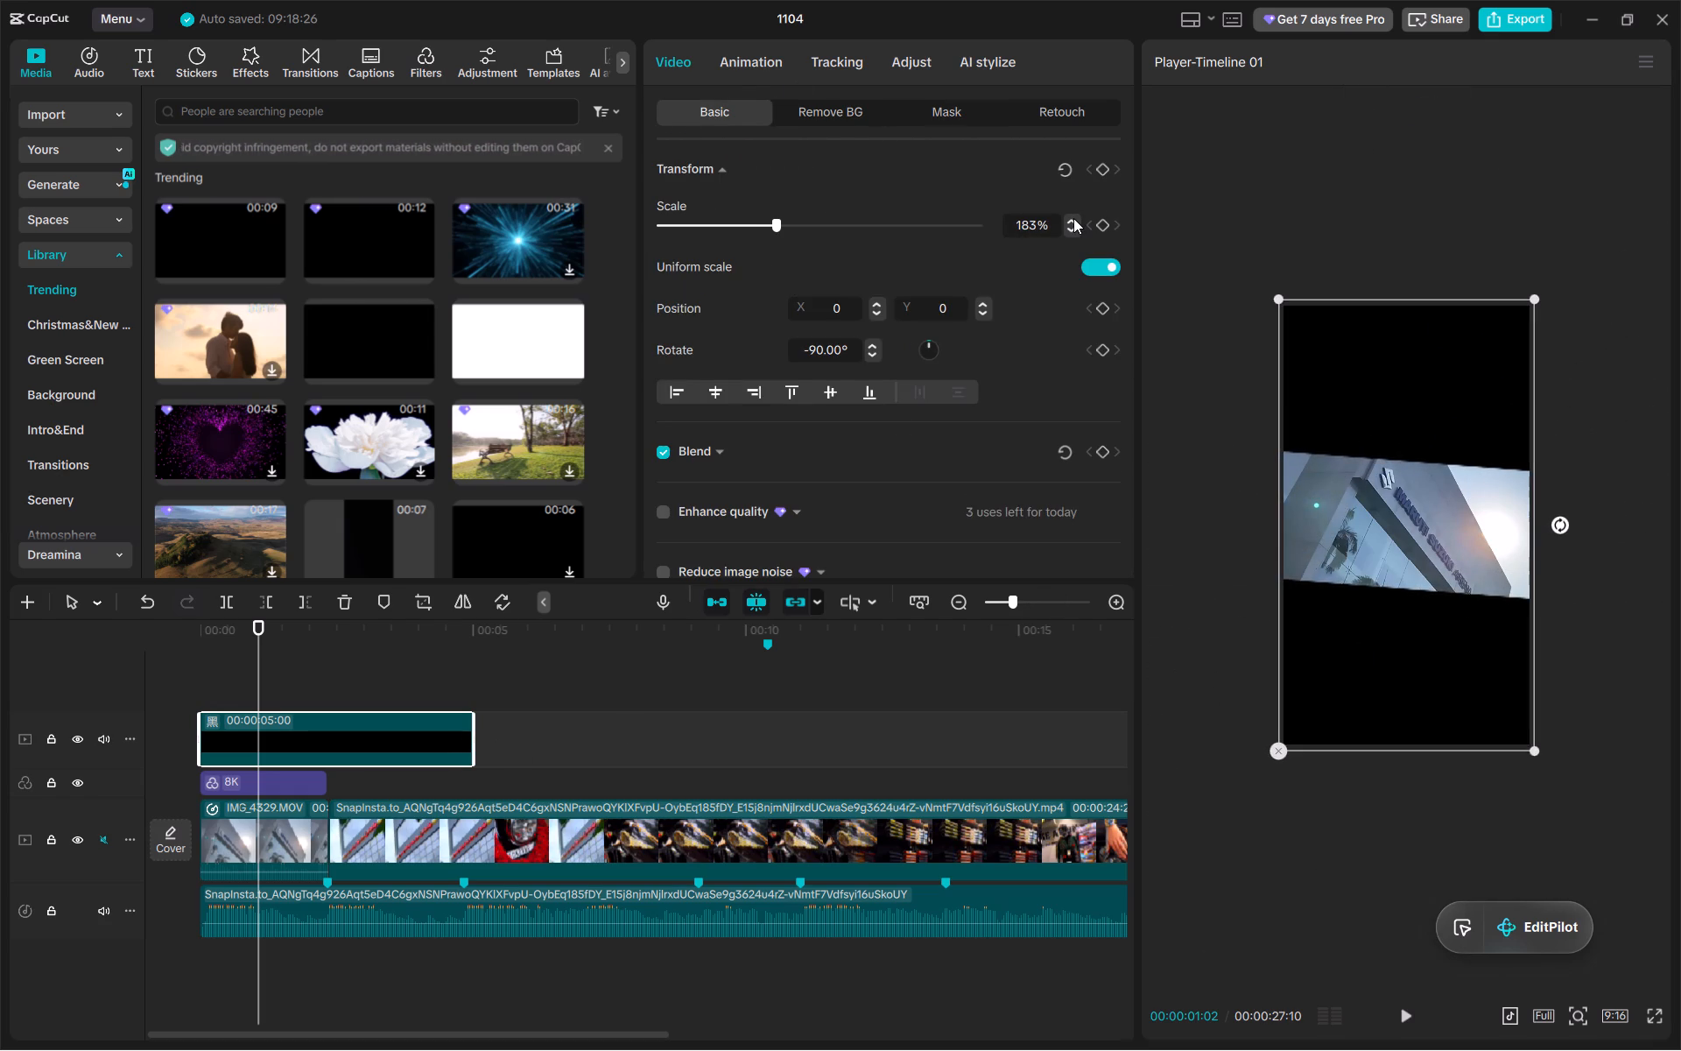
left_click(1071, 220)
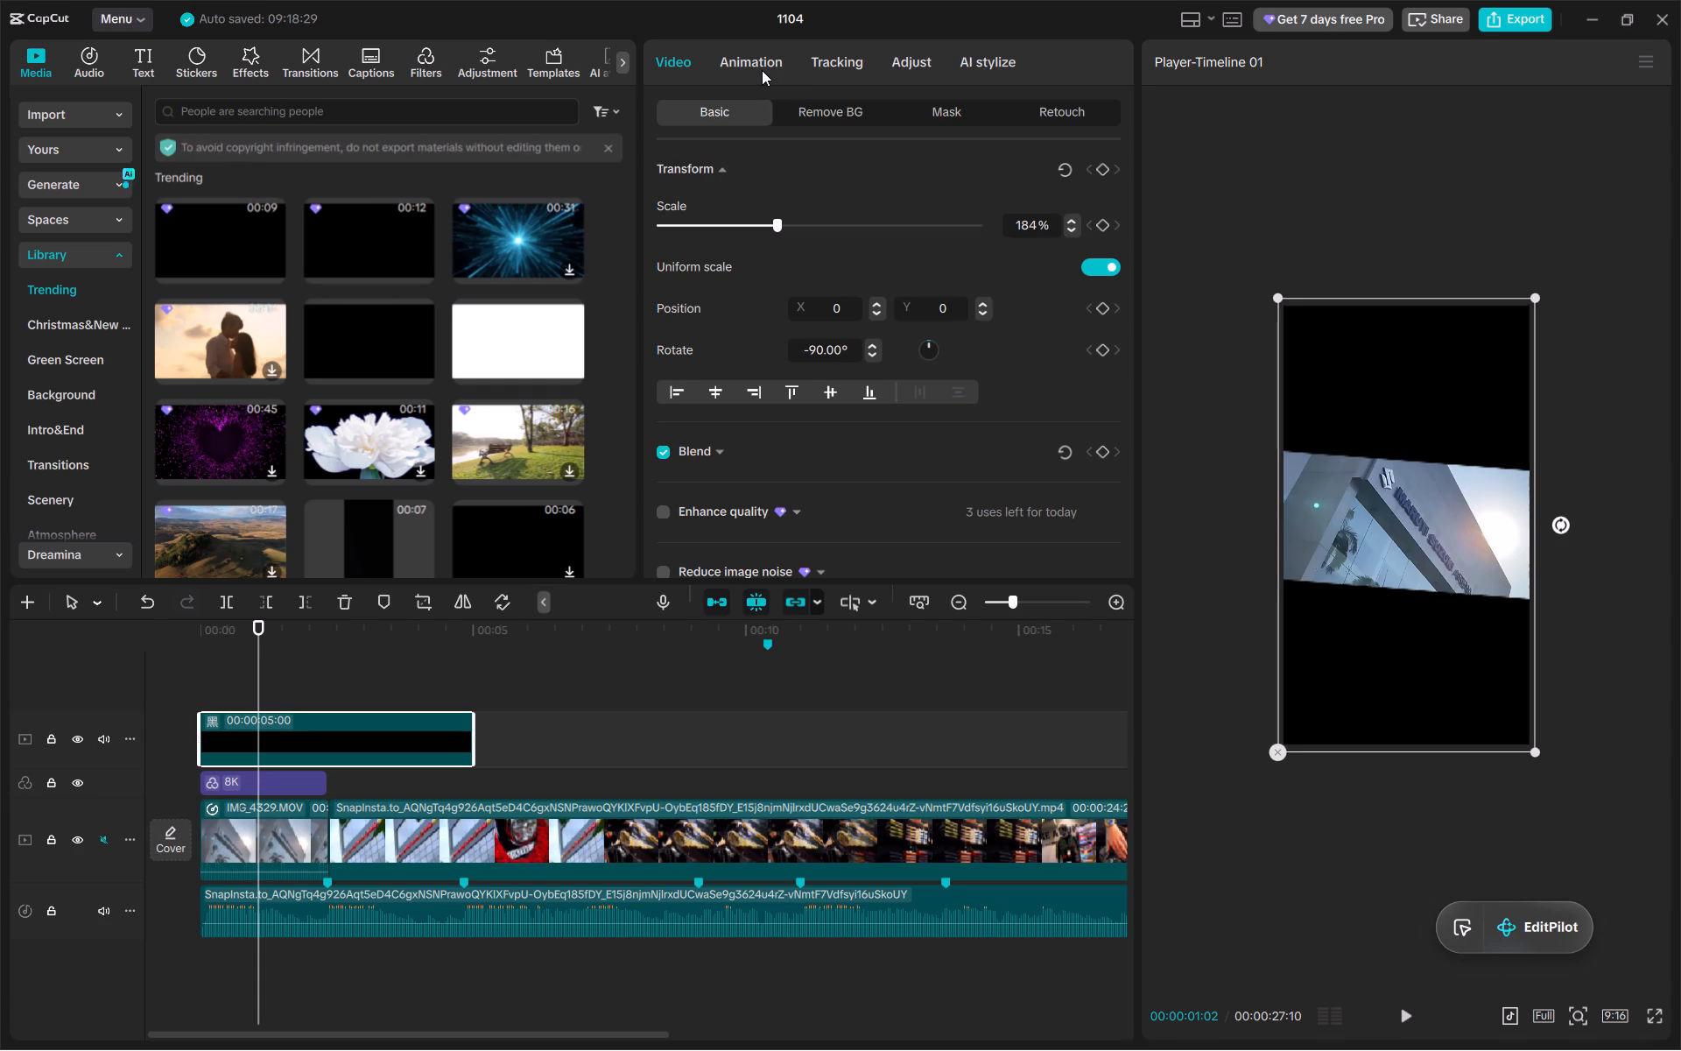
Straighten the filmstrip mask to 90° and widen its opening, leaving equal black bars at the top and bottom of the frame.
left_click(969, 114)
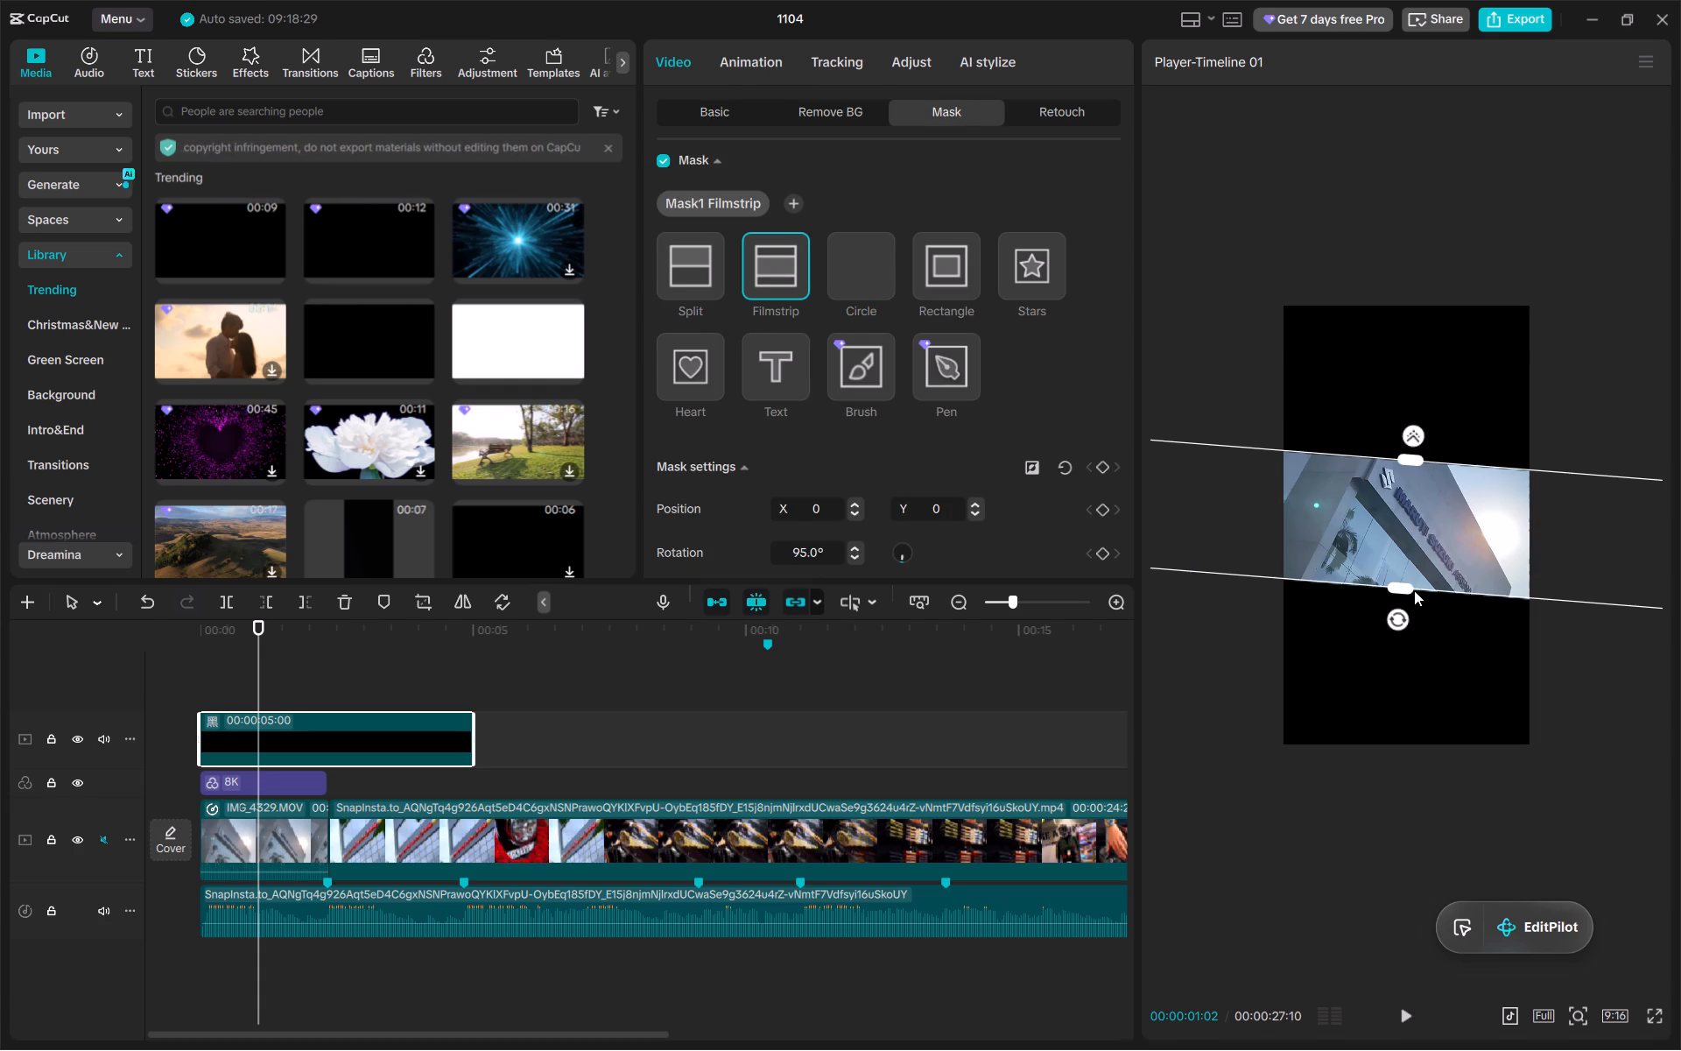
left_click(1403, 618)
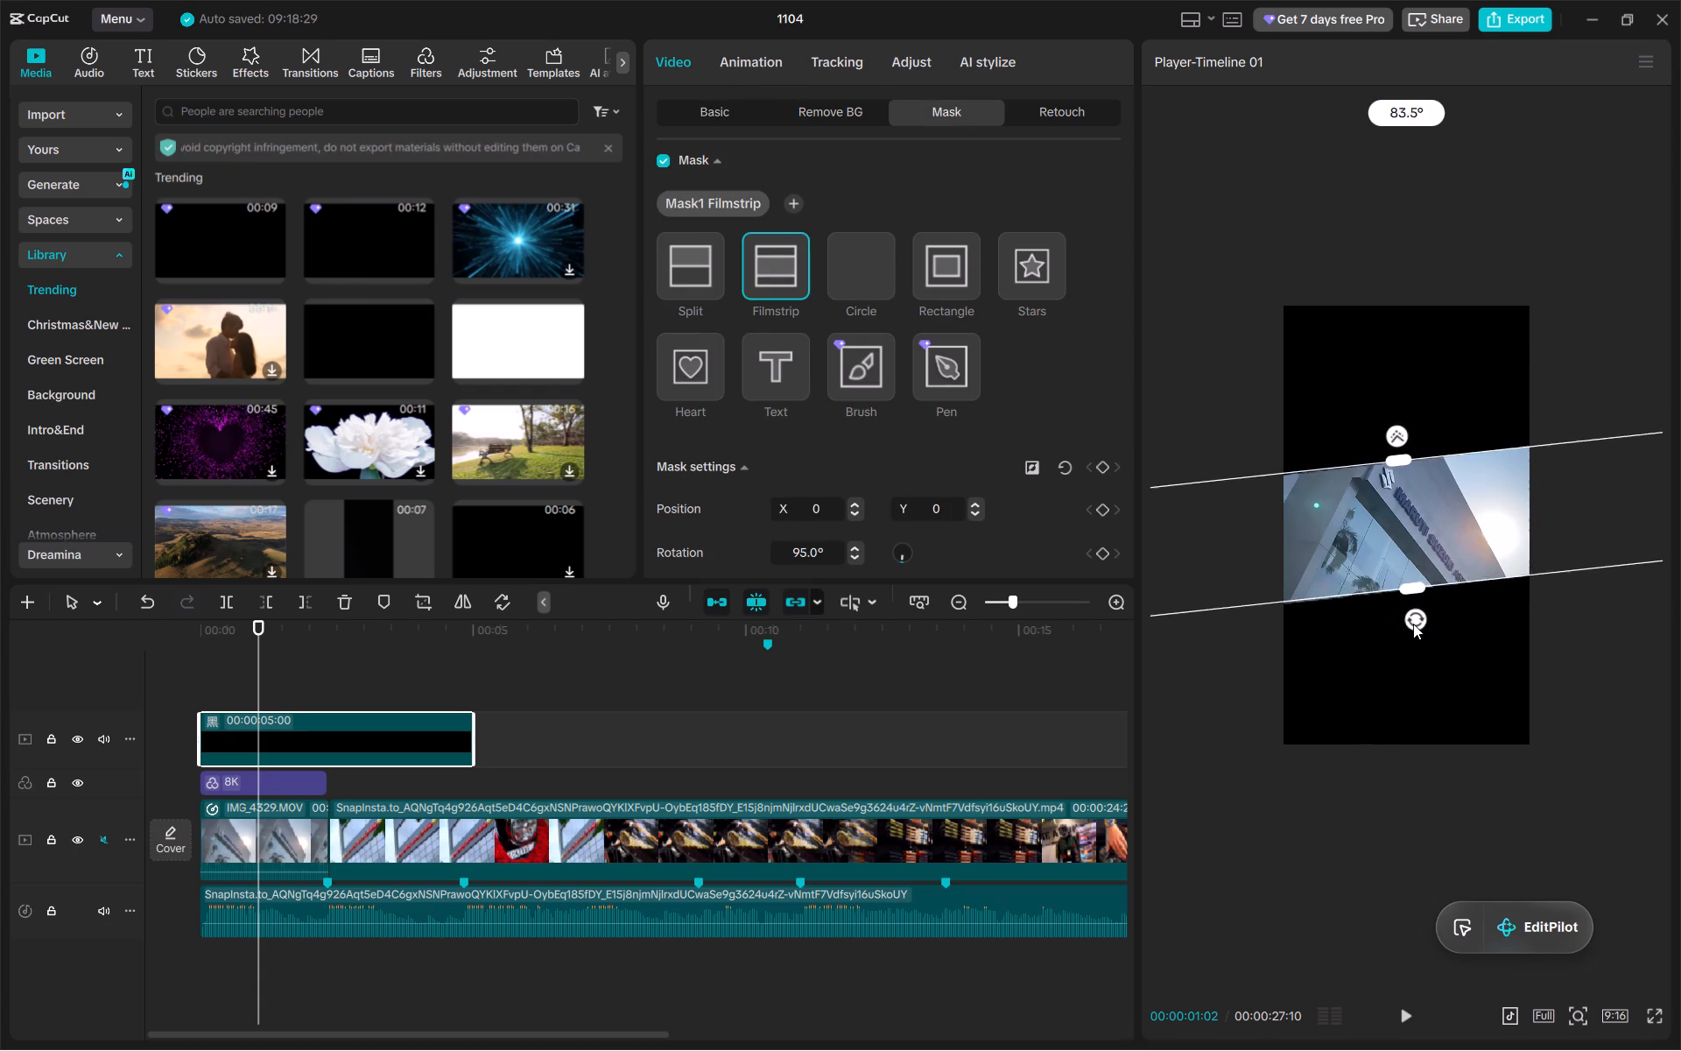
left_click_drag(1402, 587, 1403, 632)
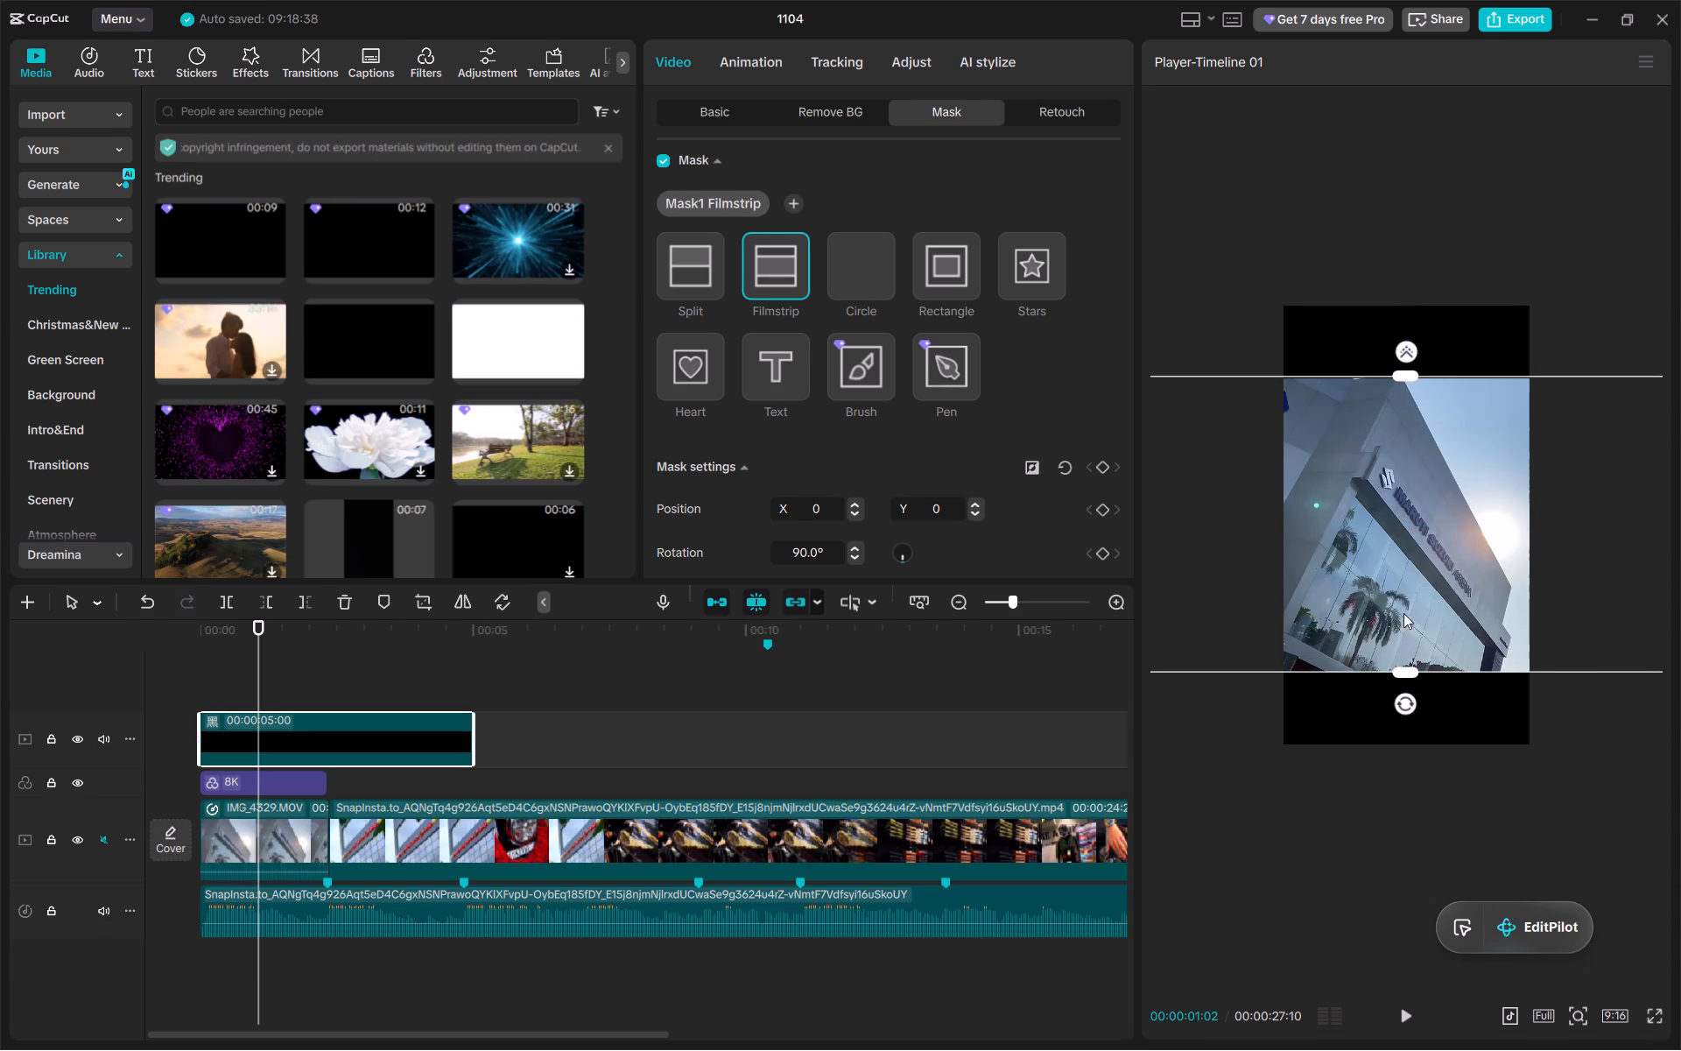
Feather the filmstrip mask's edges heavily and widen its opening slightly, so the black bars fade softly into the showroom footage.
left_click_drag(1407, 355, 1400, 319)
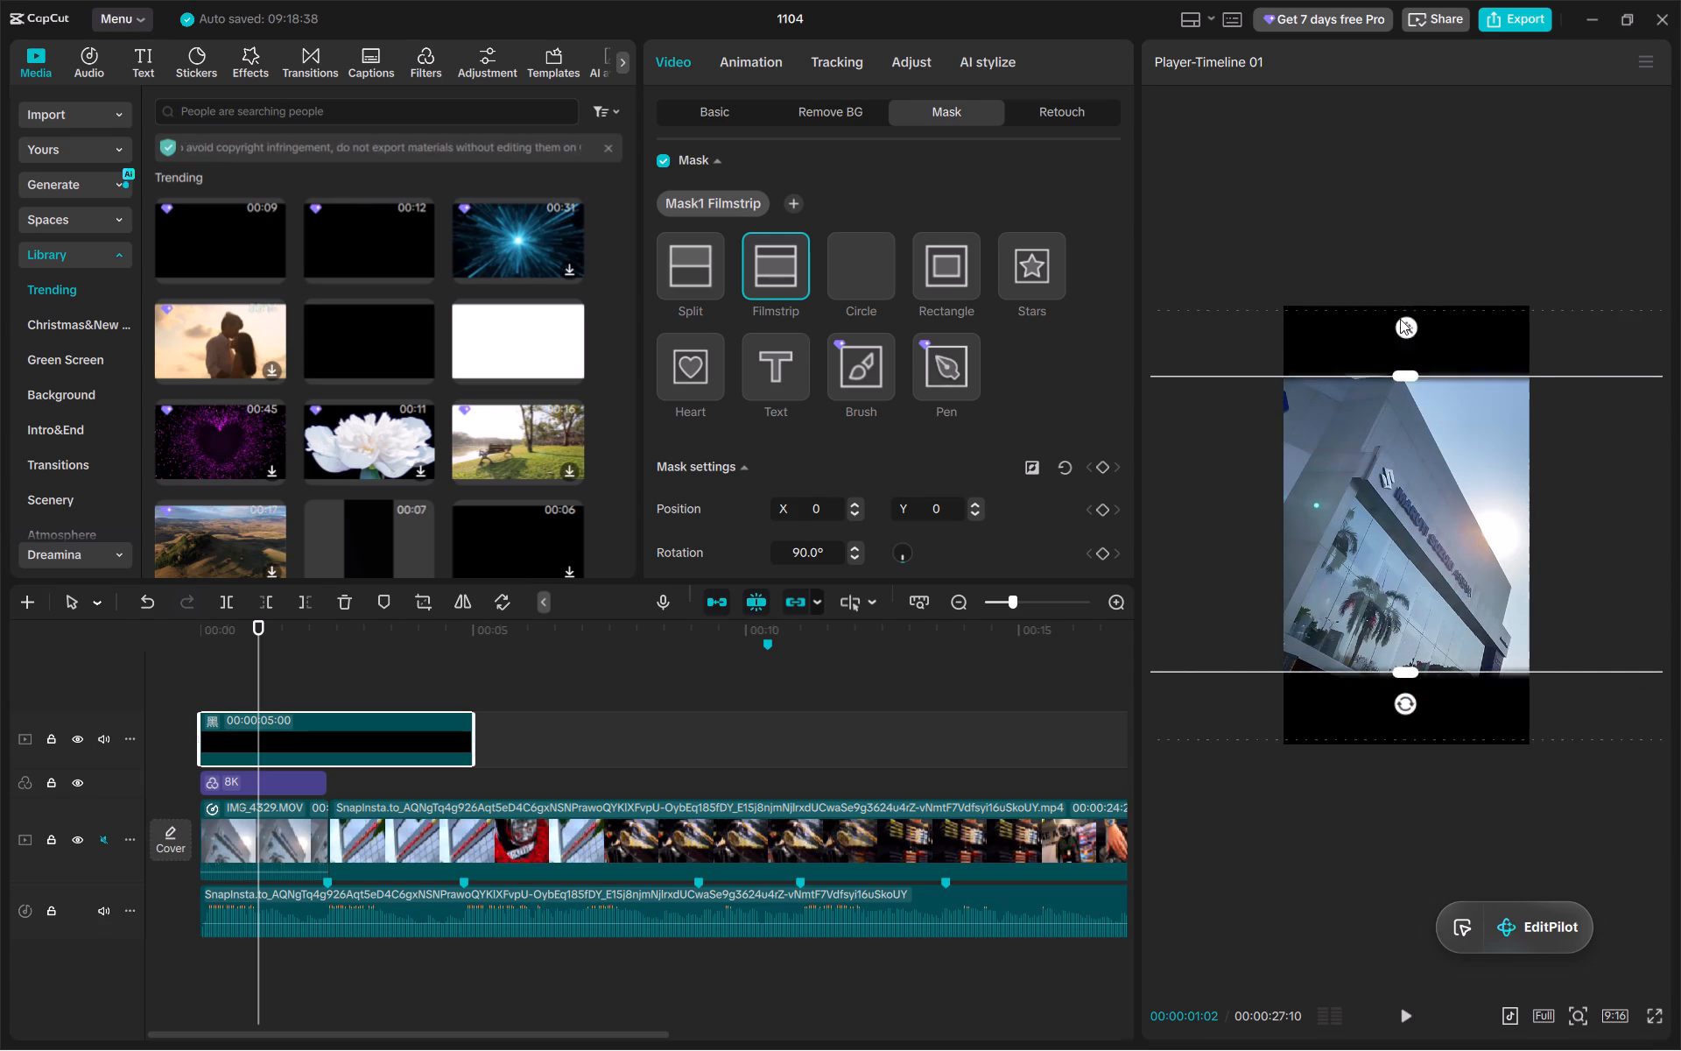
left_click_drag(1400, 319, 1394, 327)
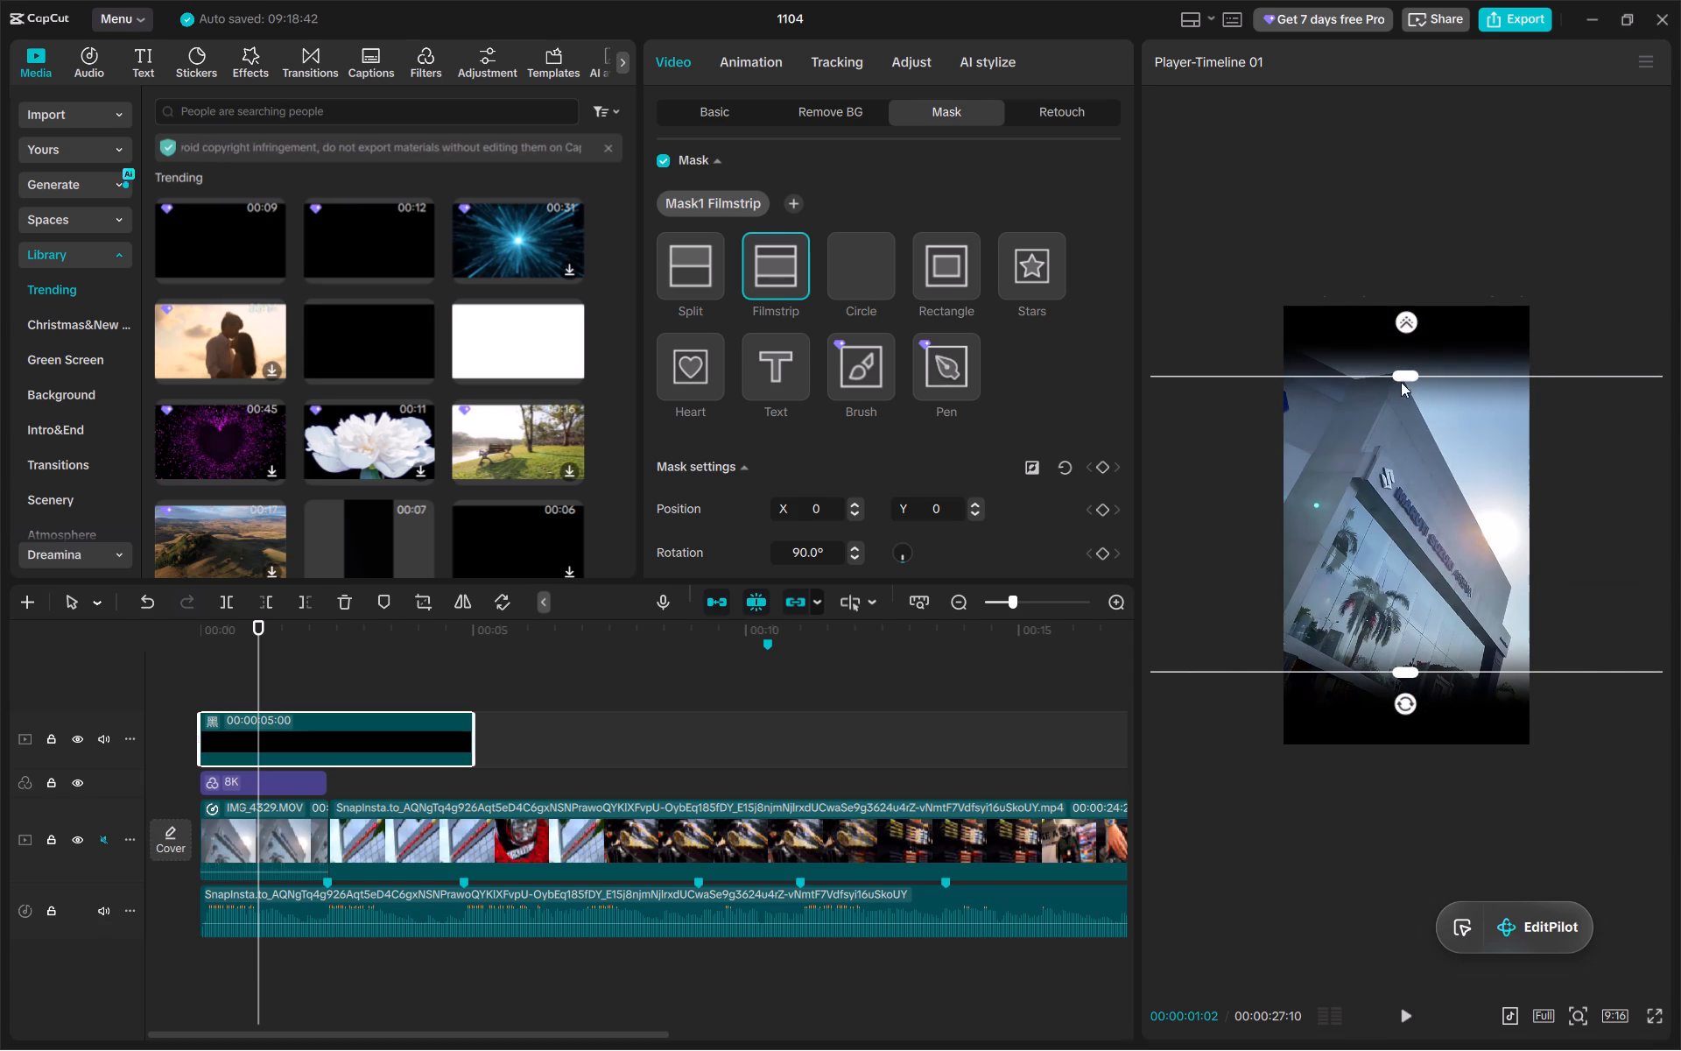
left_click(1401, 405)
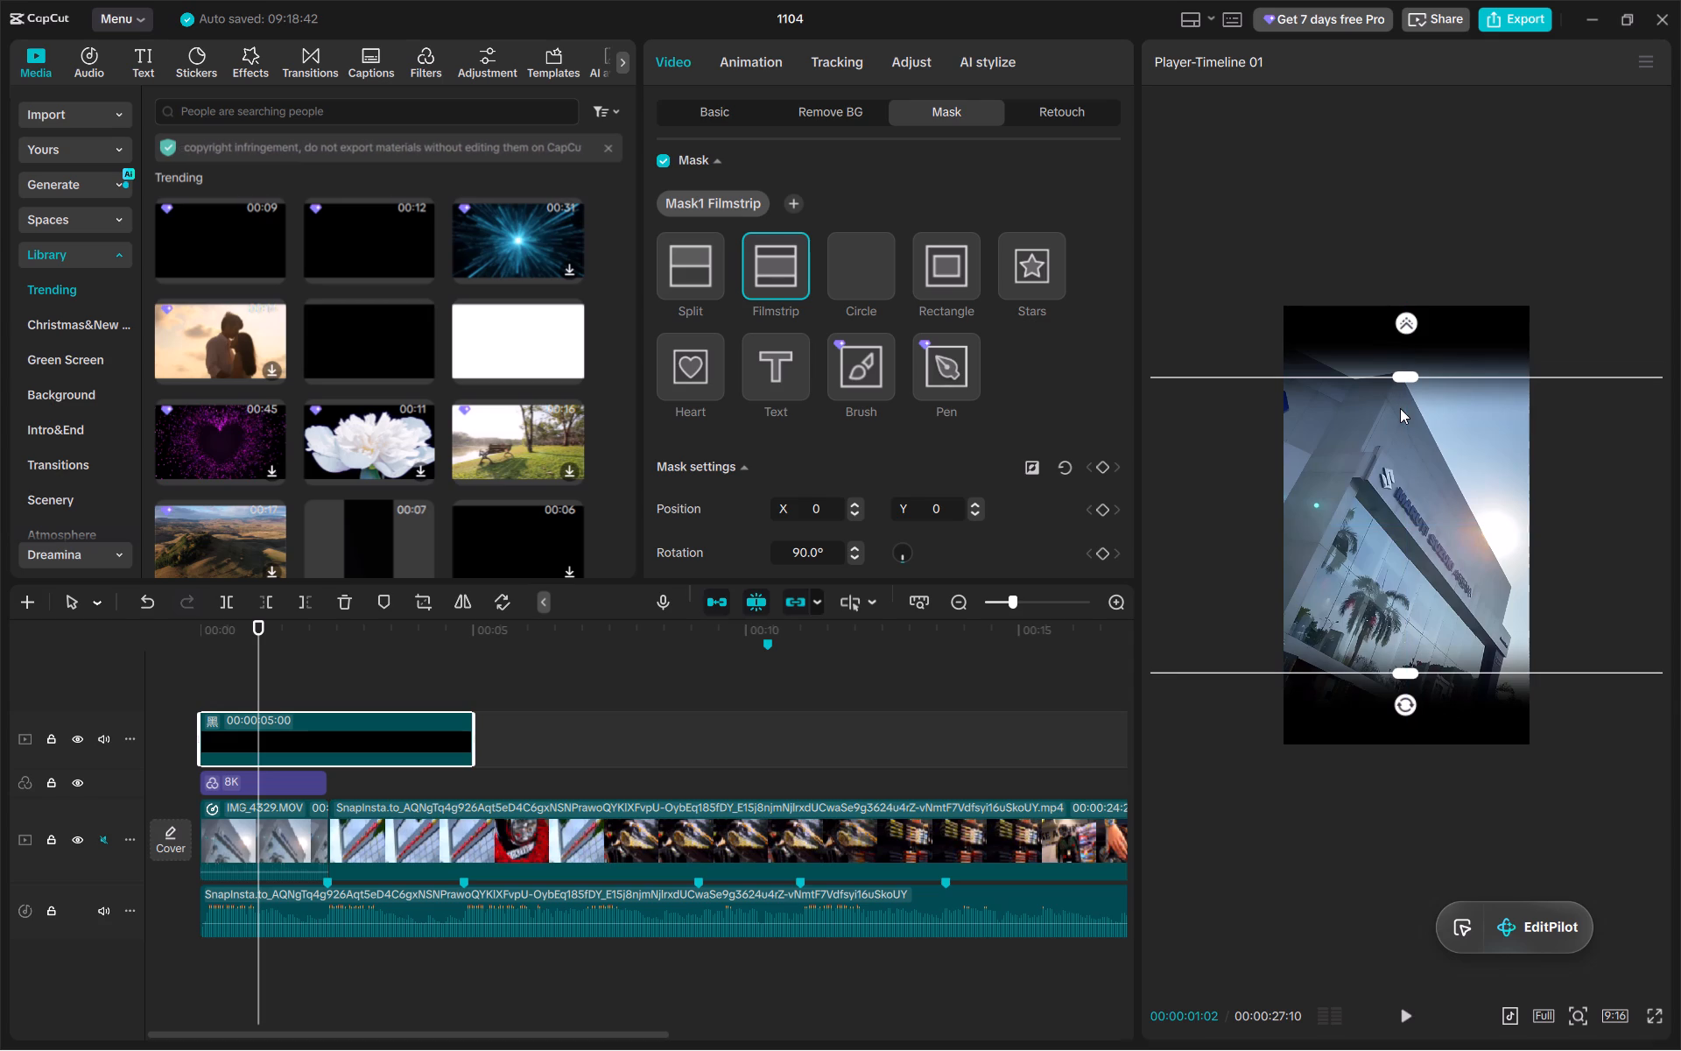
left_click(1409, 674)
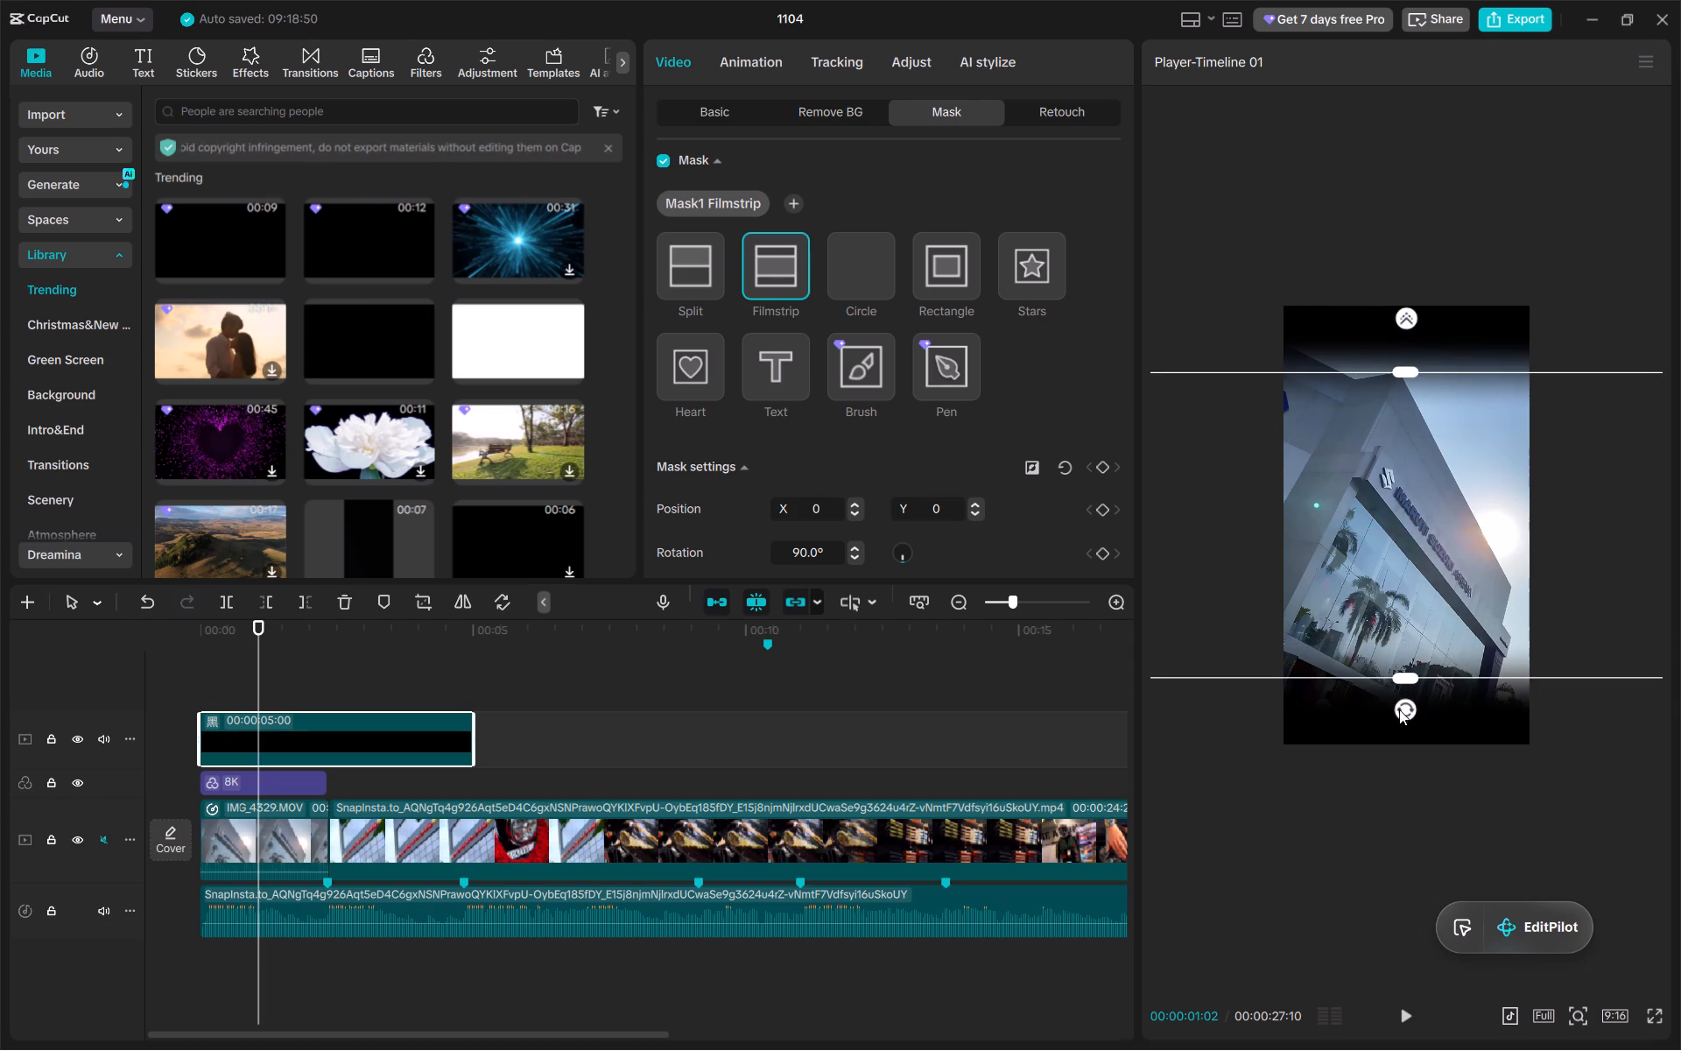
left_click_drag(1402, 327, 1403, 311)
left_click(1234, 250)
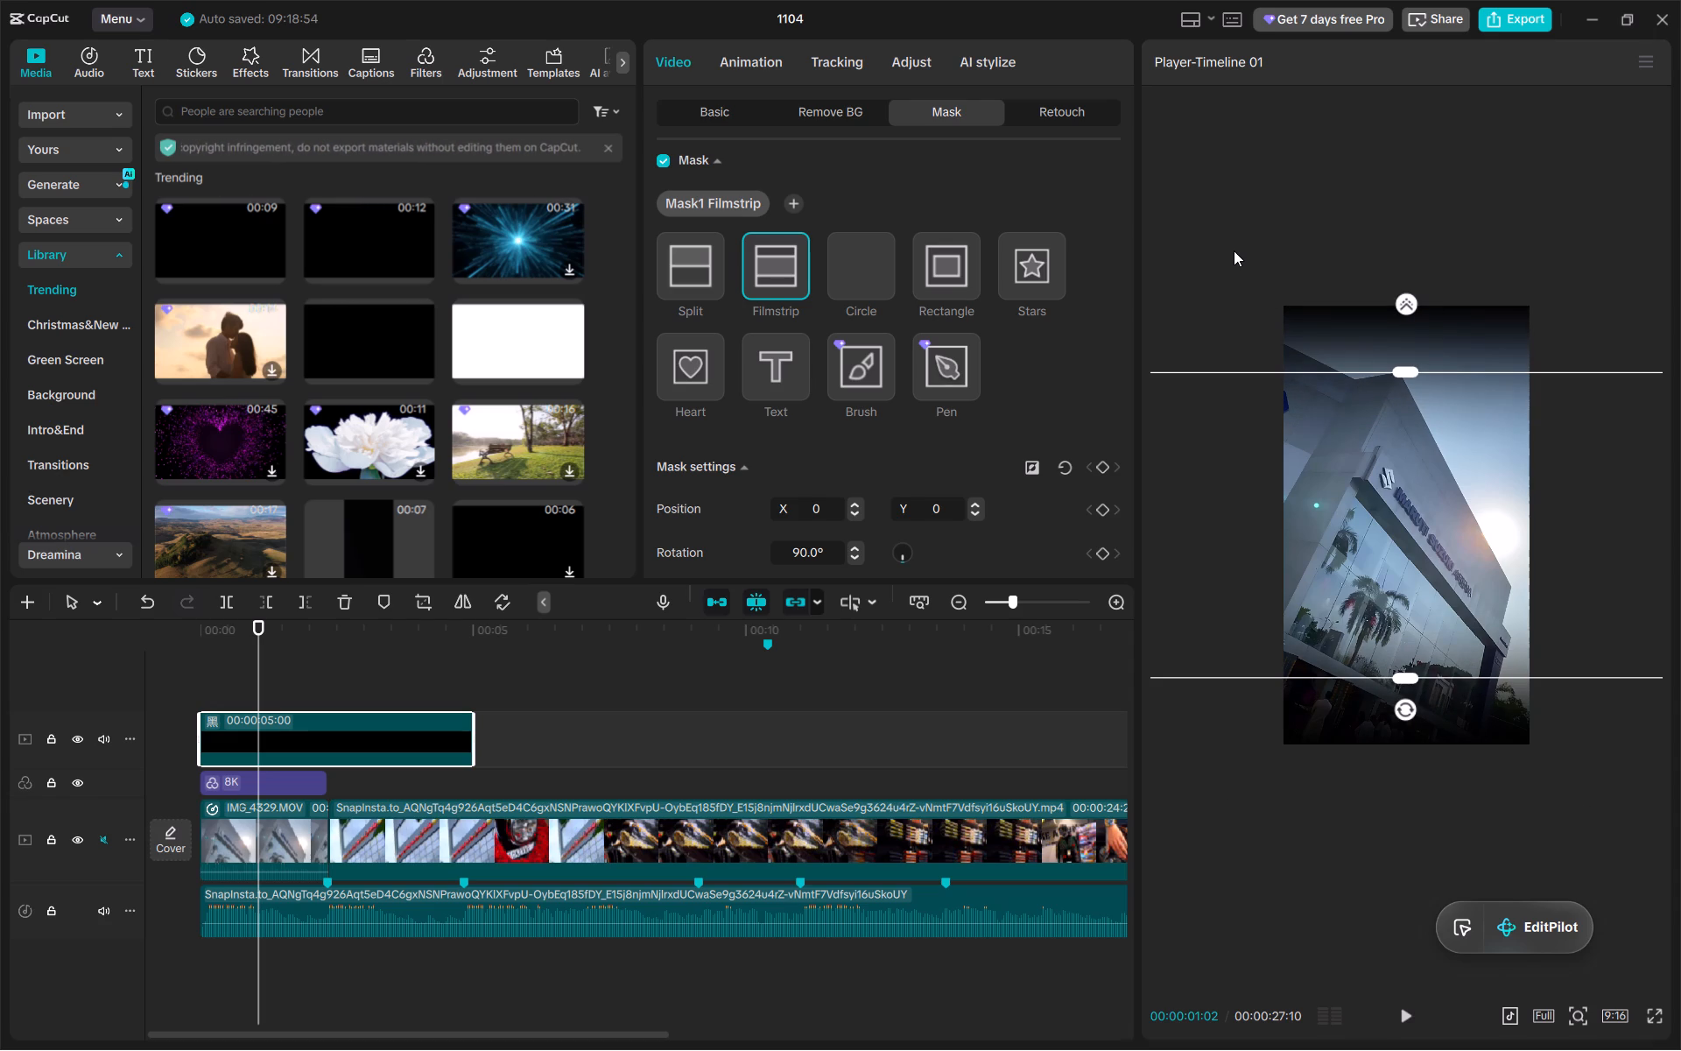
left_click(1234, 250)
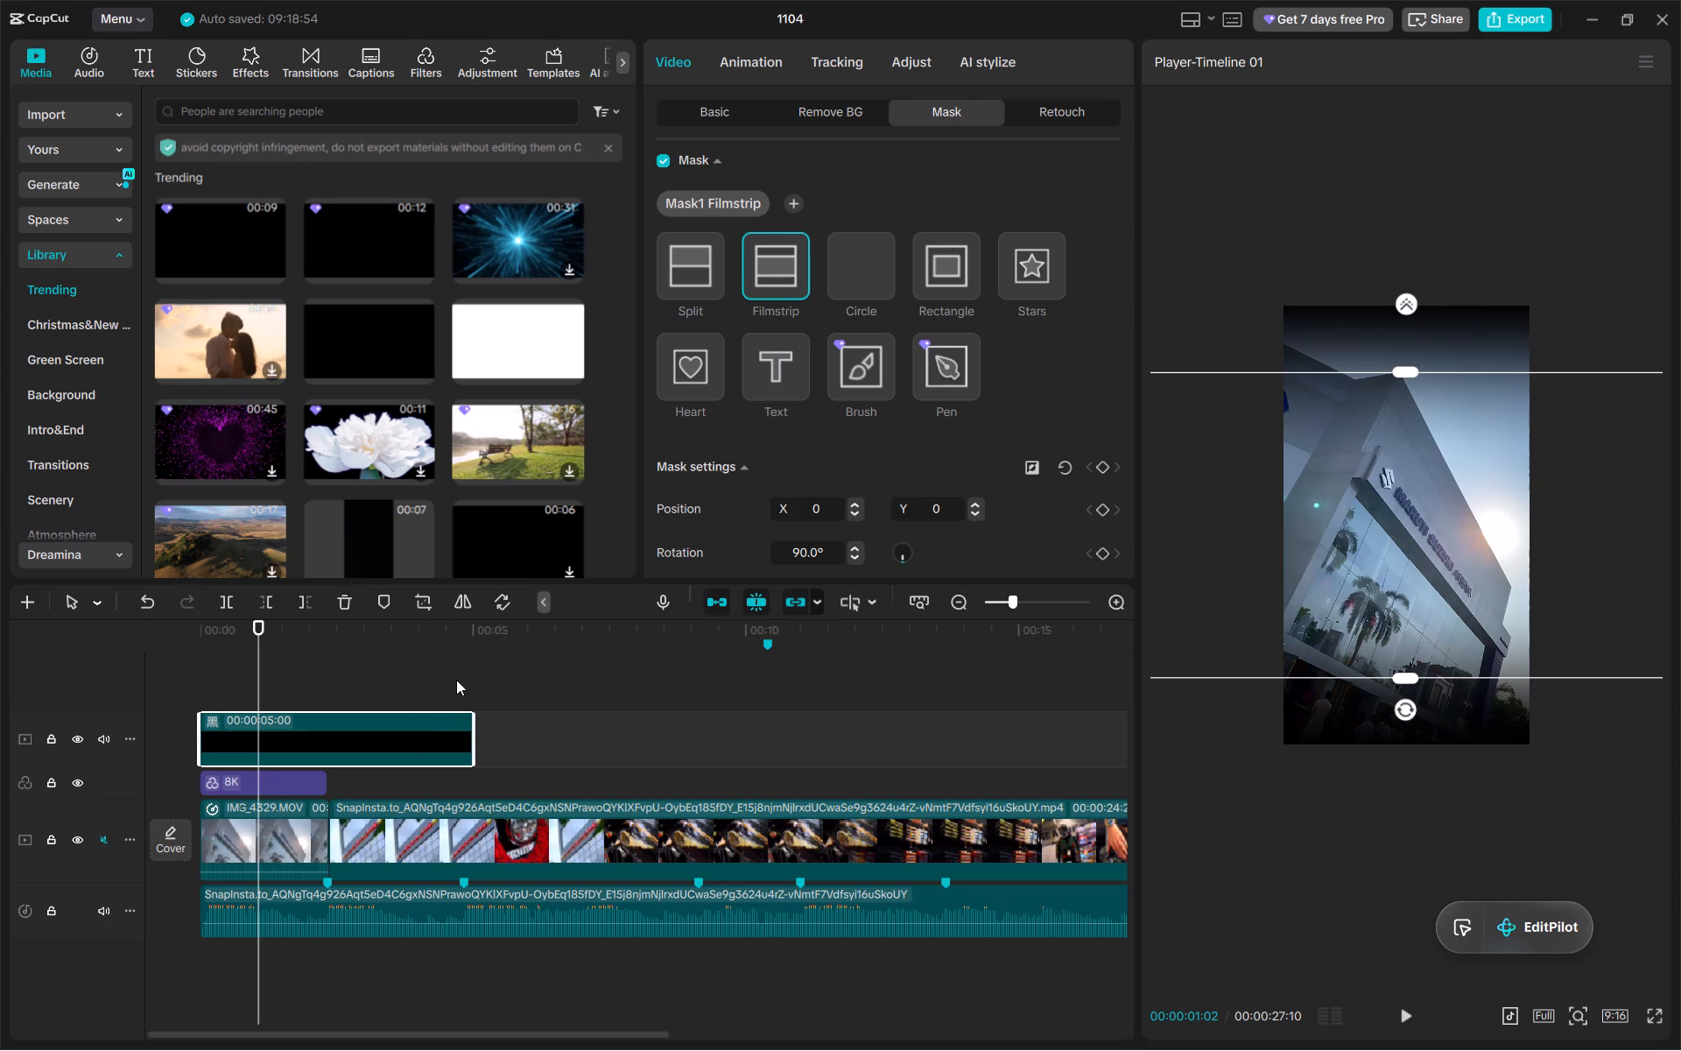
Play the opening showroom clip from the start of the timeline to check the softened black bars.
left_click(458, 678)
left_click_drag(458, 678, 127, 683)
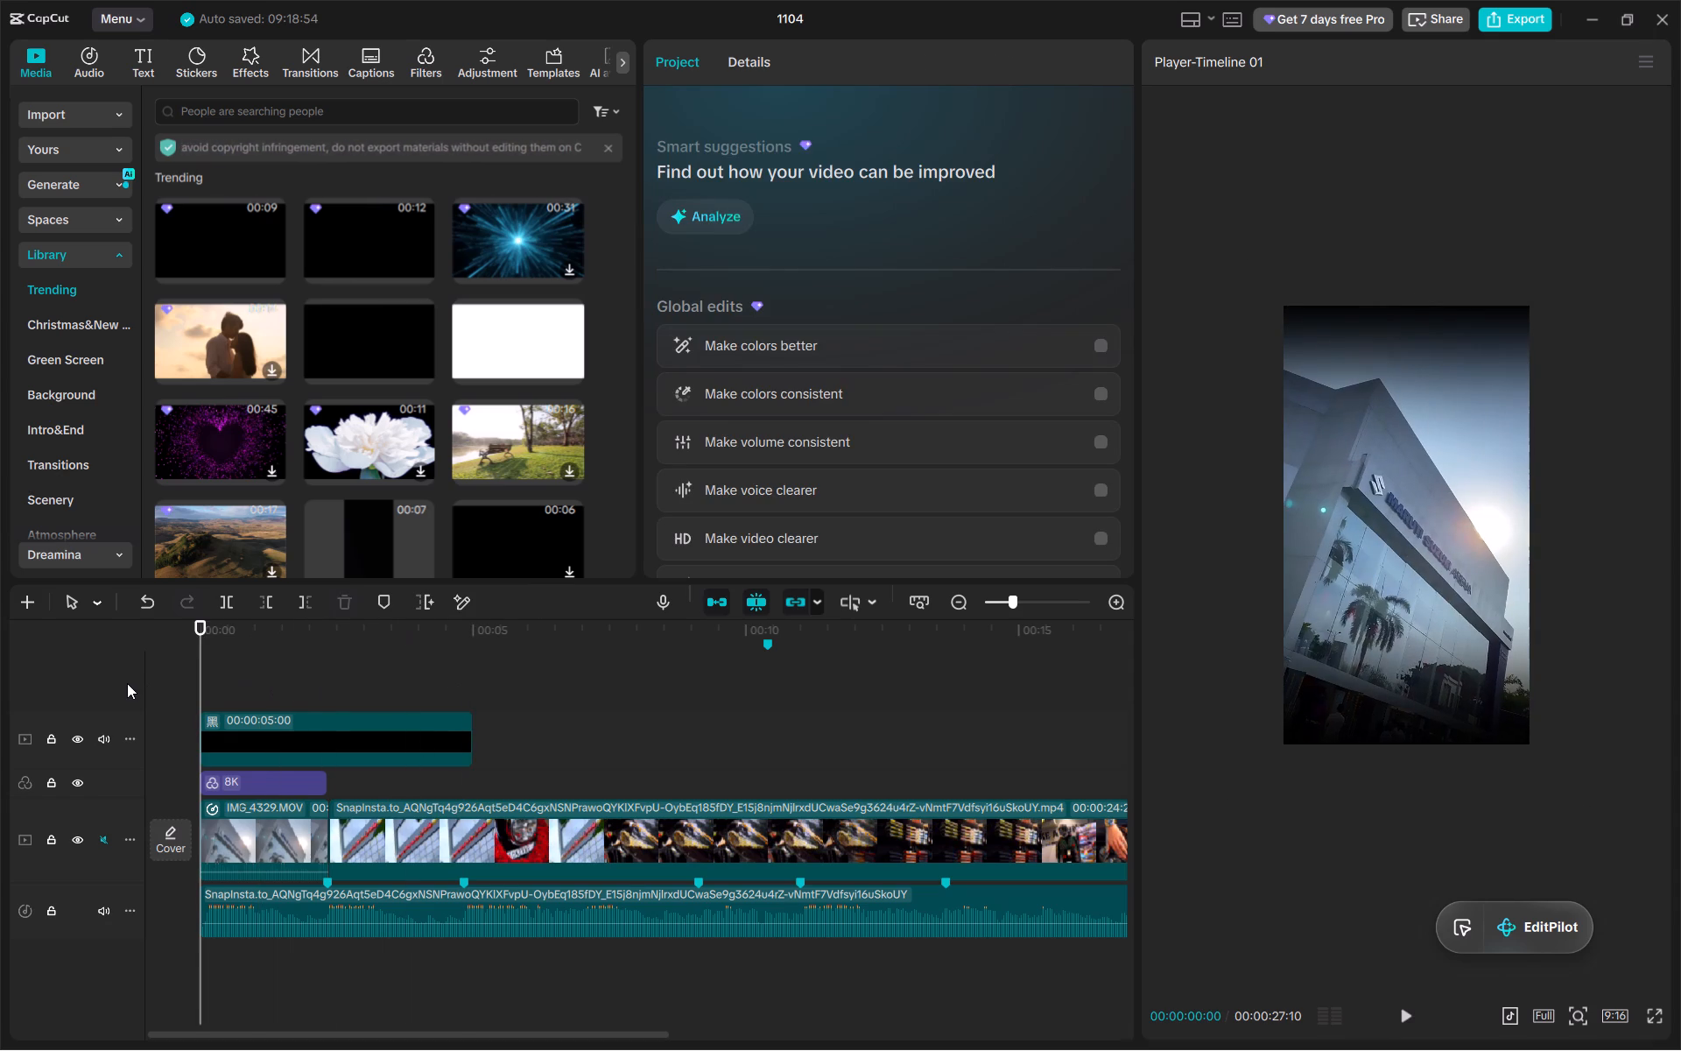
key("space")
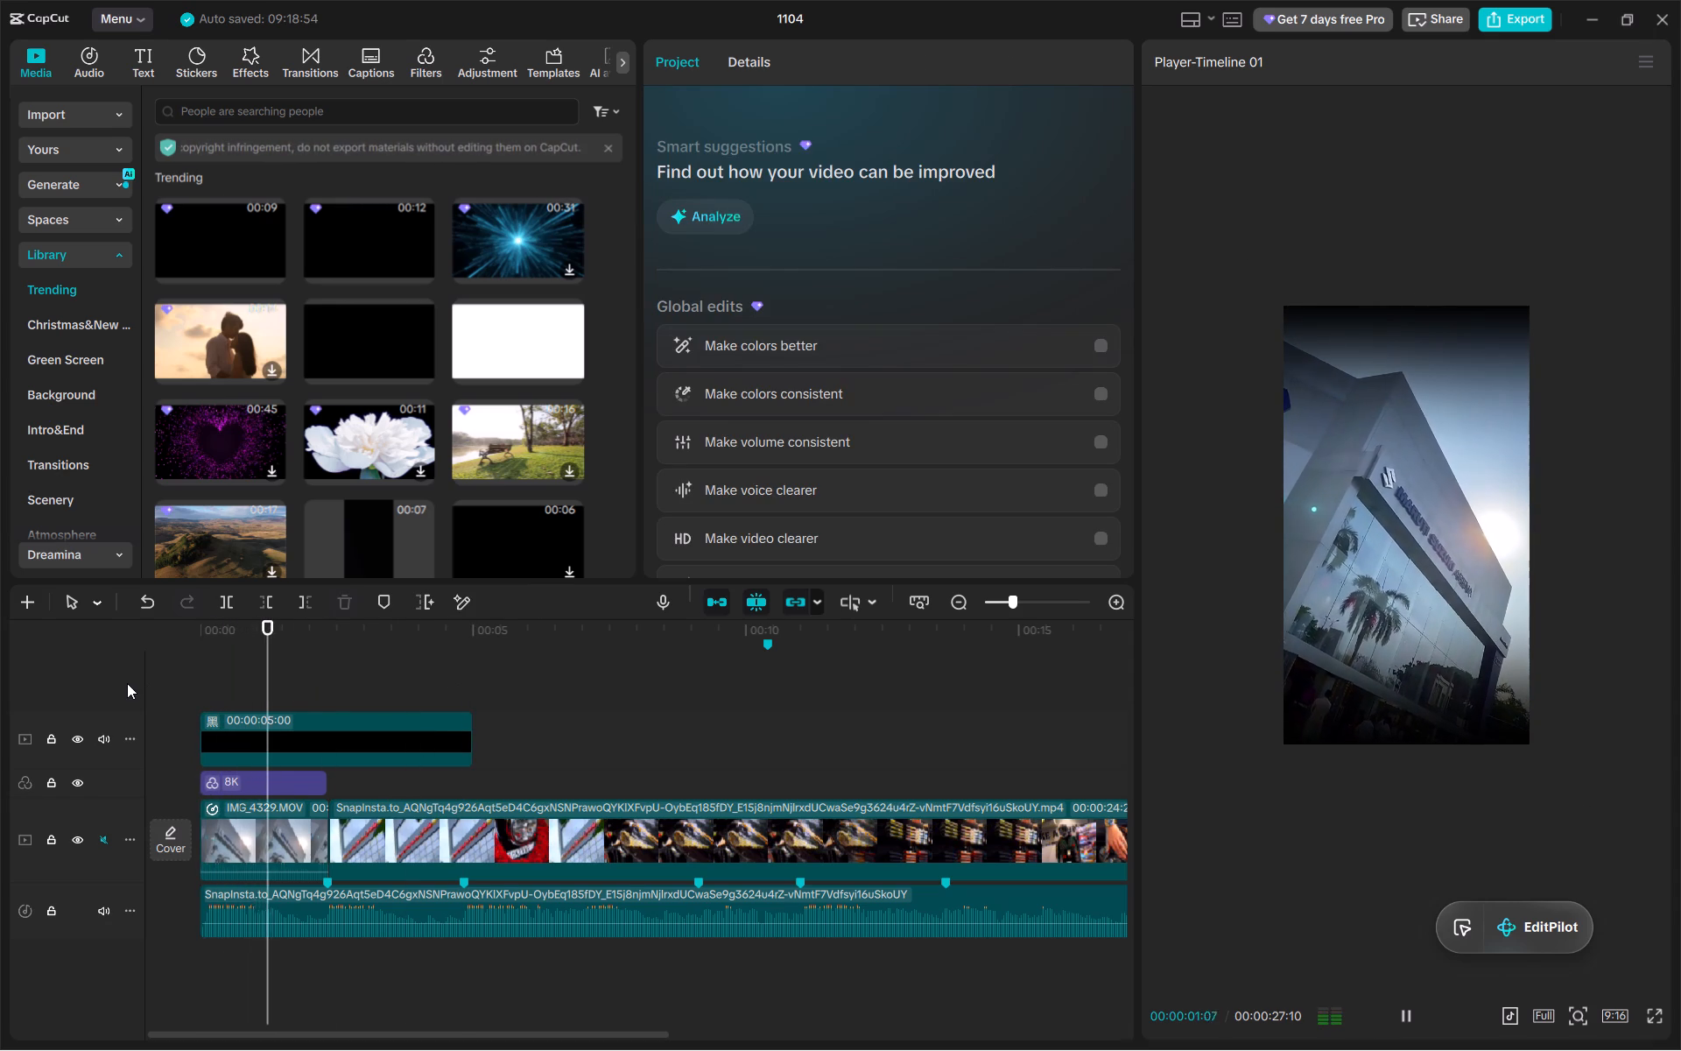
key("space")
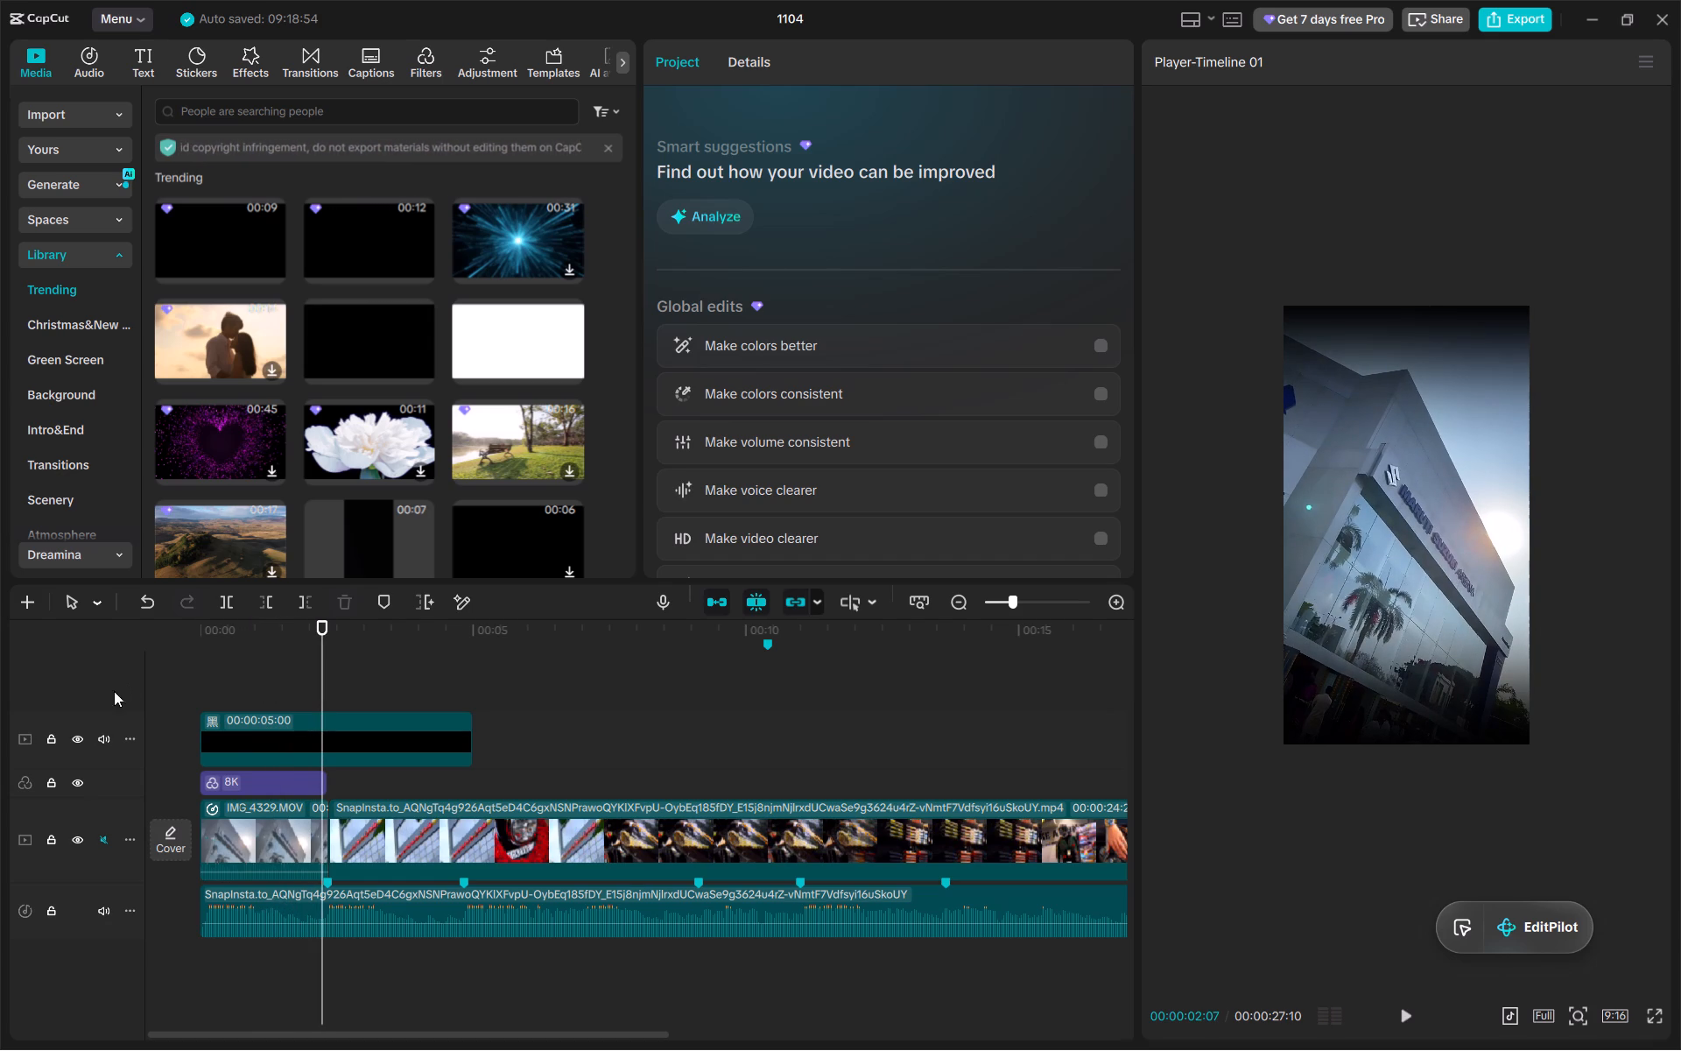
left_click(259, 681)
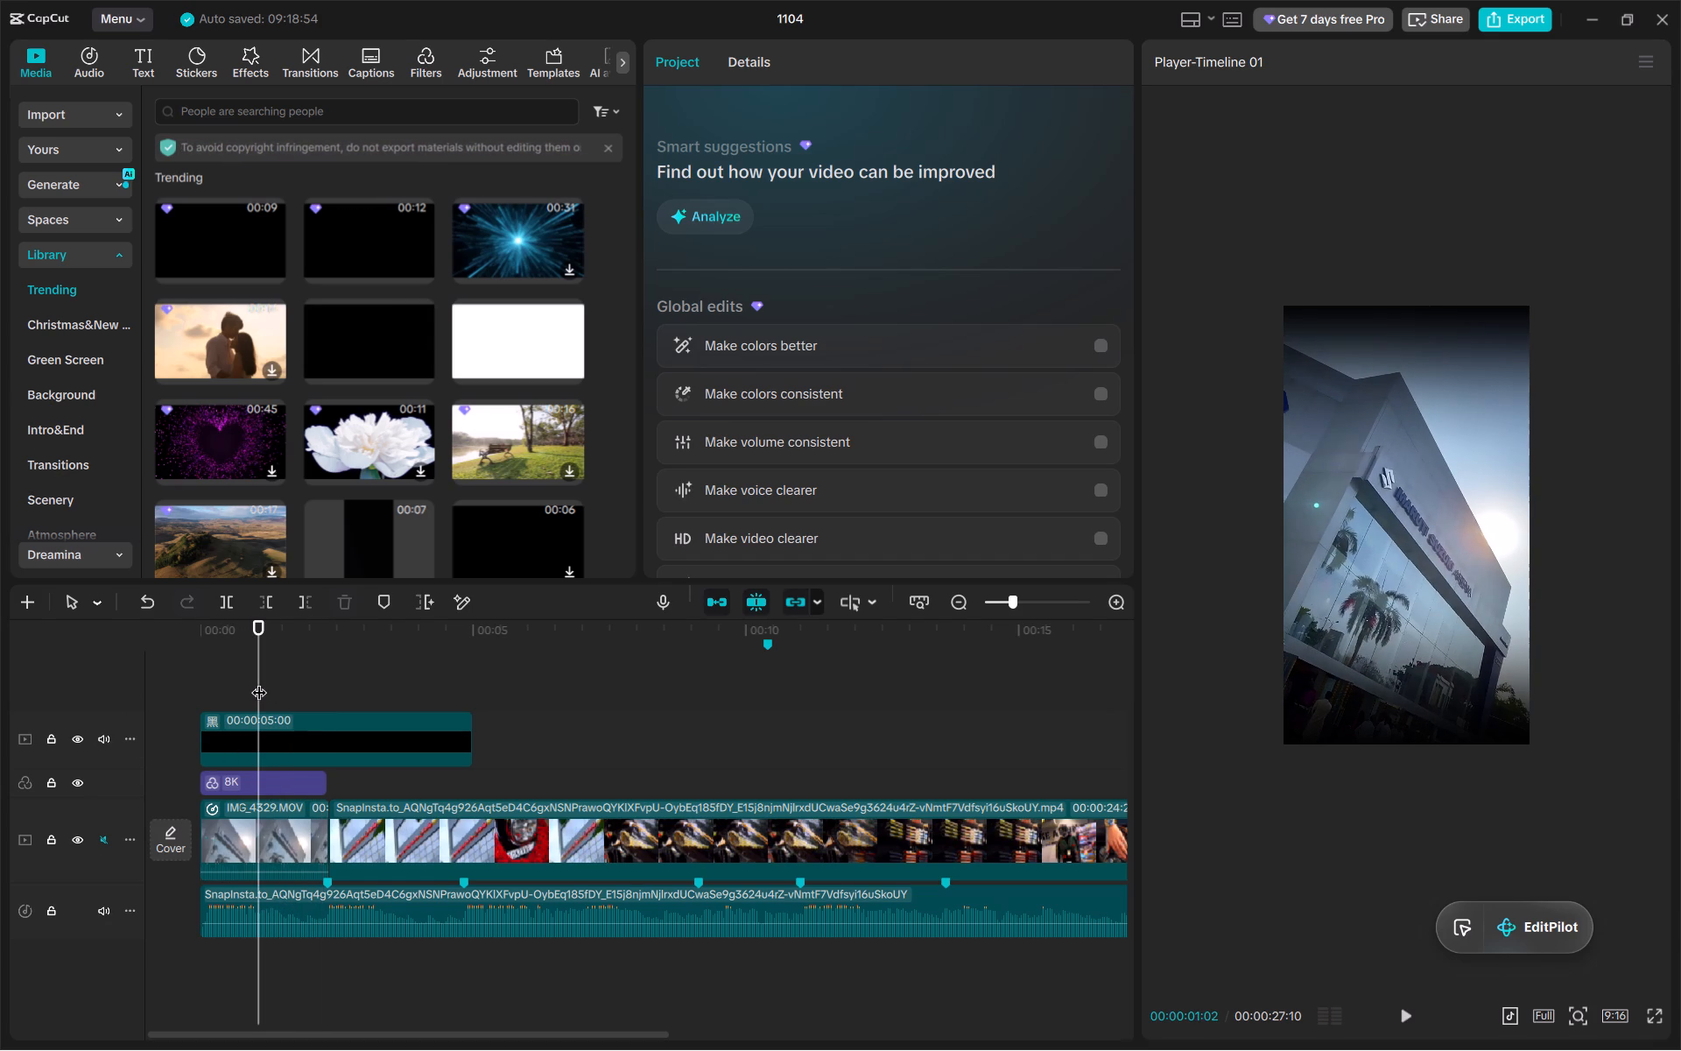